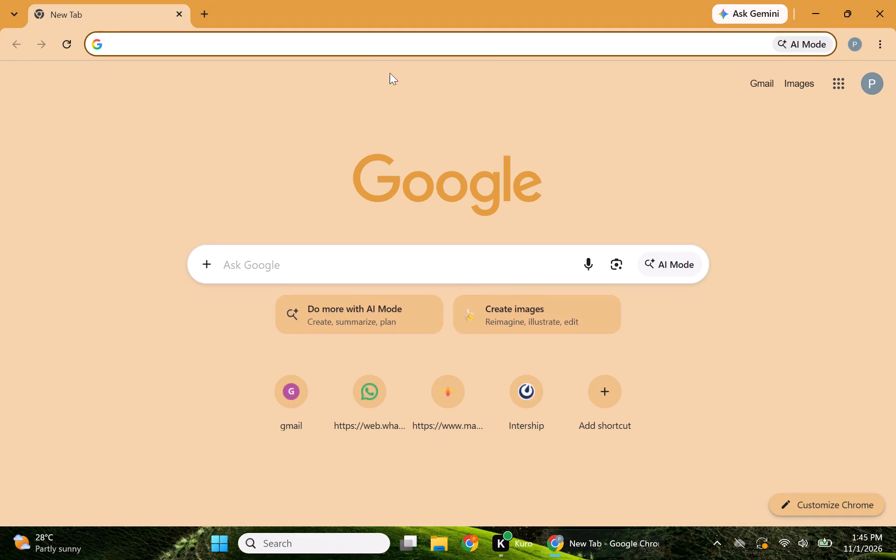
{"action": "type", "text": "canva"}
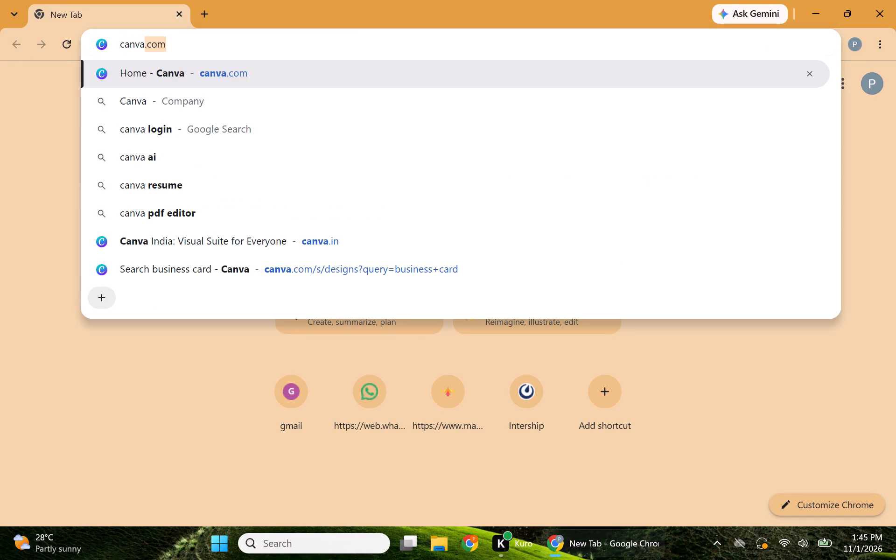
{"action": "left_click", "coordinate": [301, 73]}
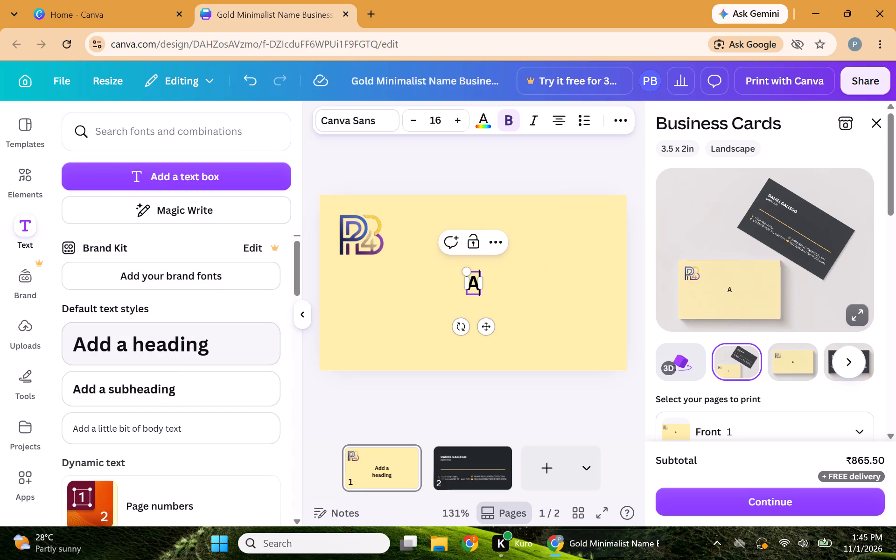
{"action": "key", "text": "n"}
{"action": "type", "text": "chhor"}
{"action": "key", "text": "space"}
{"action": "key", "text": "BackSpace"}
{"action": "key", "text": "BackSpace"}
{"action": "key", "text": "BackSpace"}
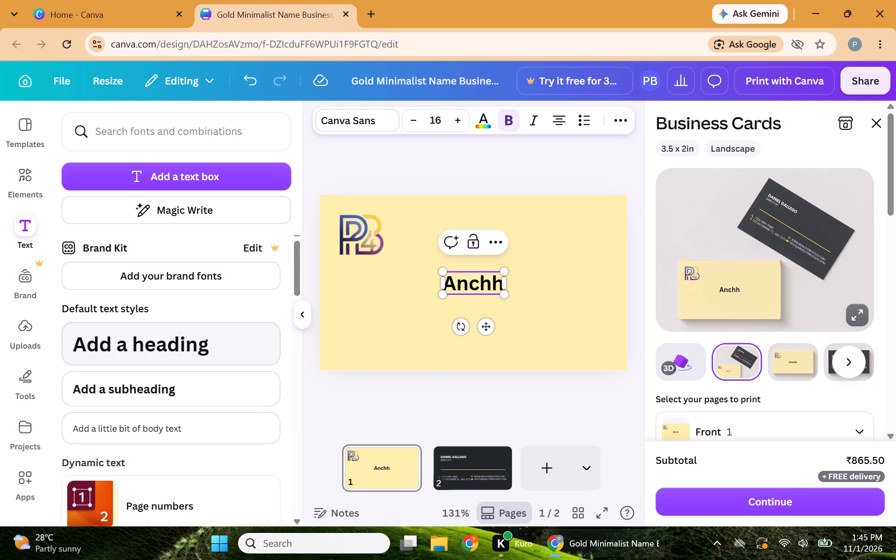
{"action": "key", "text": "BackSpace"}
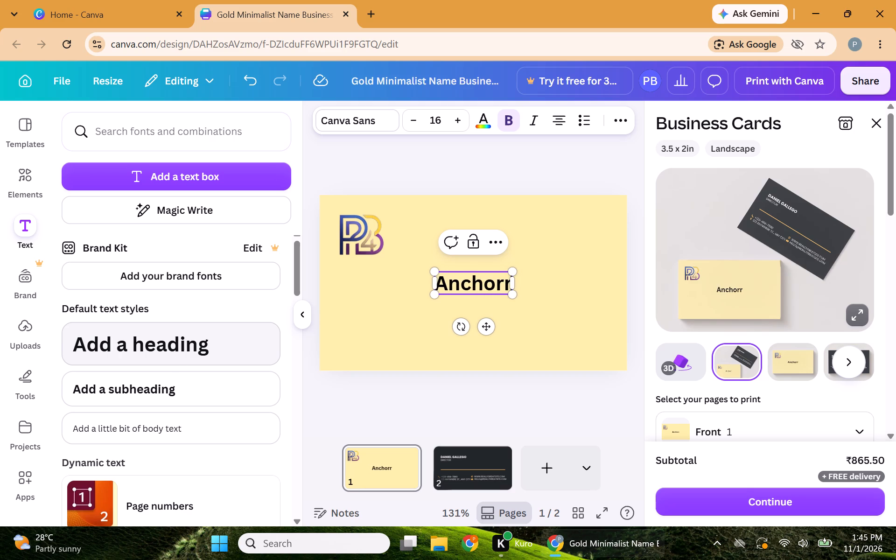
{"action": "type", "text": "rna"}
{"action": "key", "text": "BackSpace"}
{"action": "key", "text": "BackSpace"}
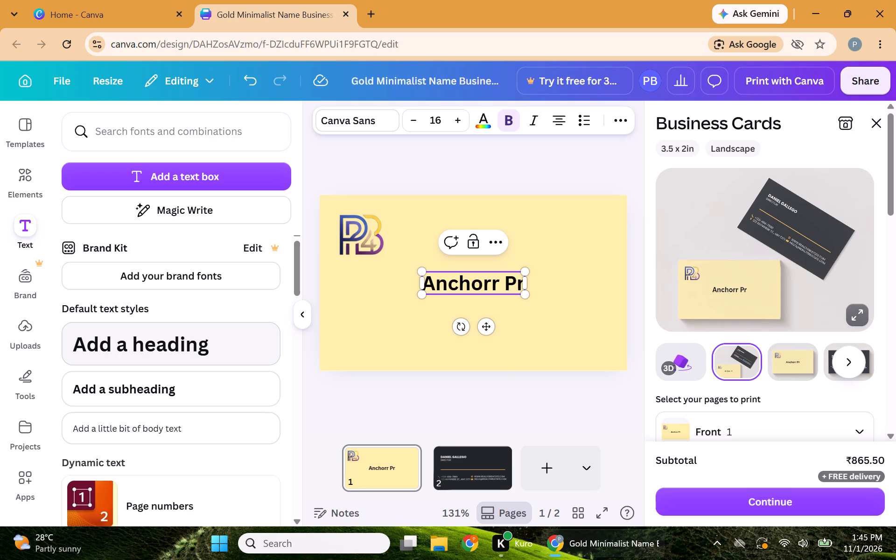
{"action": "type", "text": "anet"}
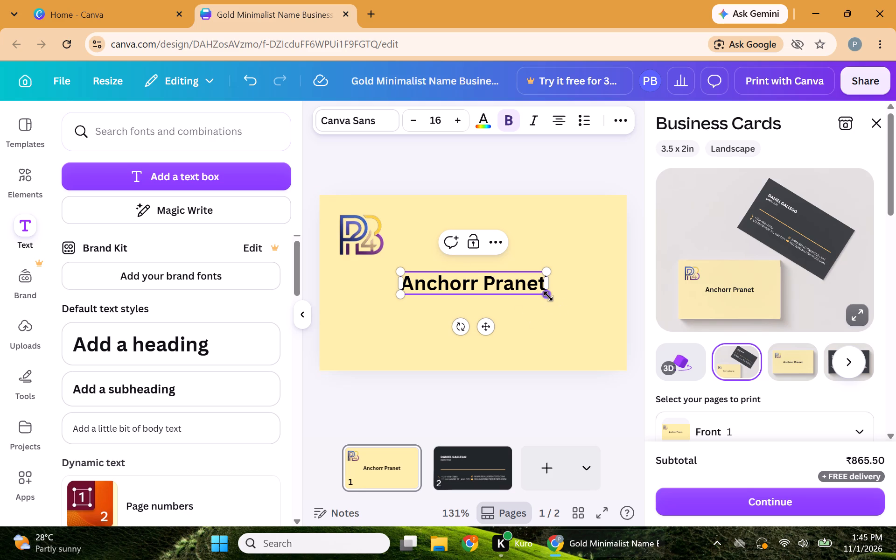
Enlarge the name heading to font size 21.2 and position it horizontally centred, slightly below the middle of the card.
{"action": "left_click_drag", "start_coordinate": [547, 296], "coordinate": [571, 301]}
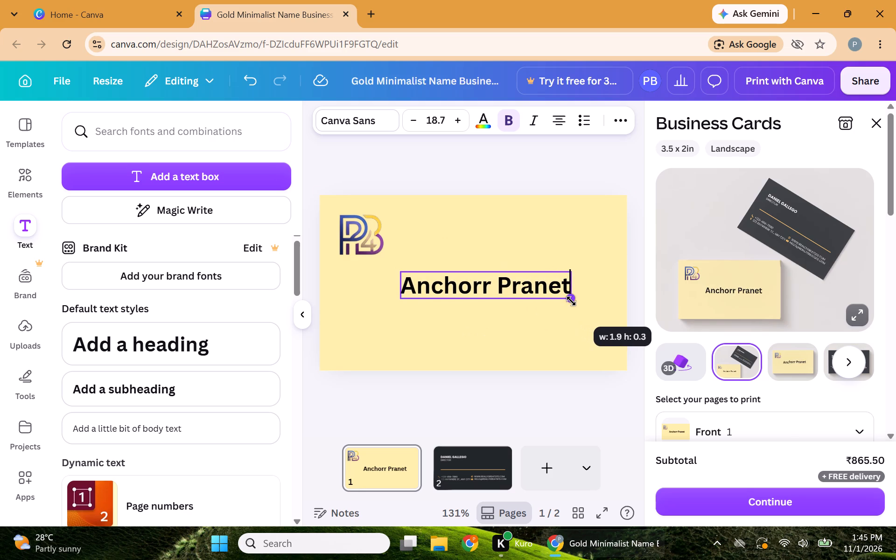
{"action": "left_click_drag", "start_coordinate": [571, 301], "coordinate": [564, 299]}
{"action": "left_click_drag", "start_coordinate": [495, 329], "coordinate": [464, 343]}
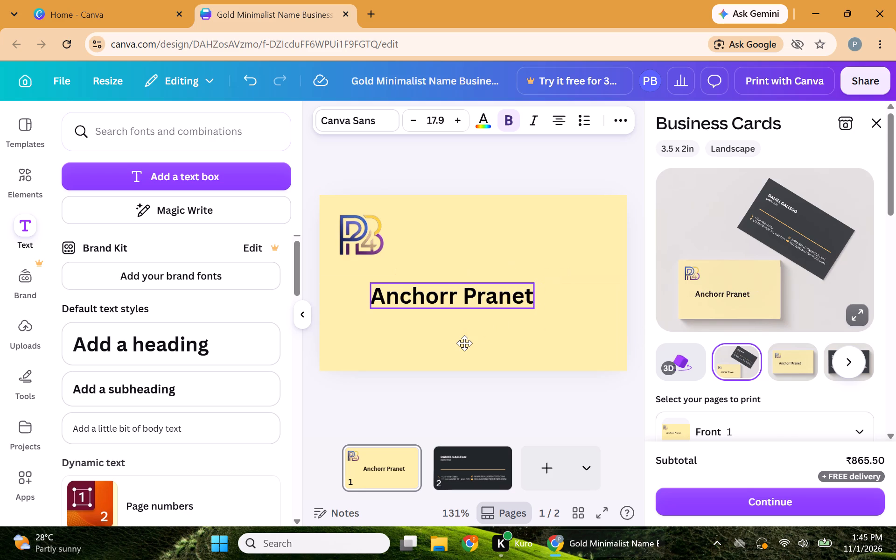
{"action": "left_click_drag", "start_coordinate": [464, 343], "coordinate": [477, 353]}
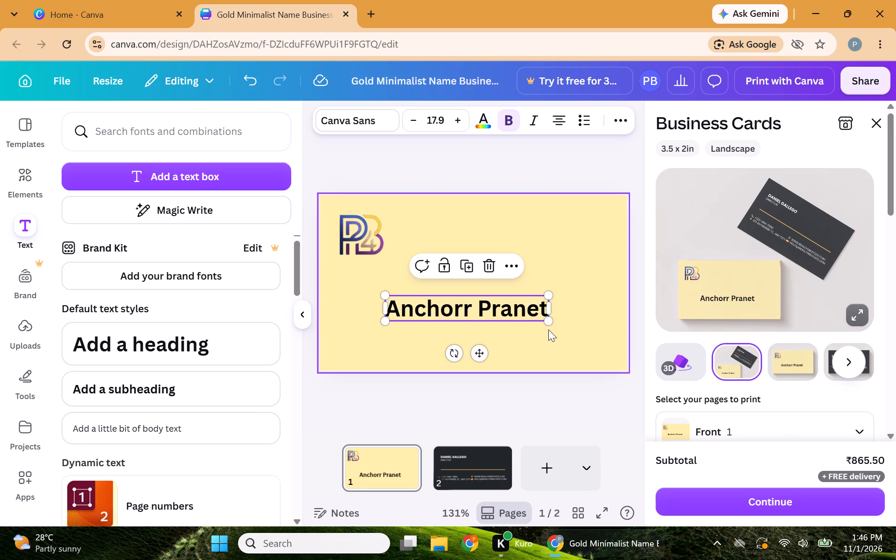
{"action": "left_click_drag", "start_coordinate": [548, 324], "coordinate": [578, 334]}
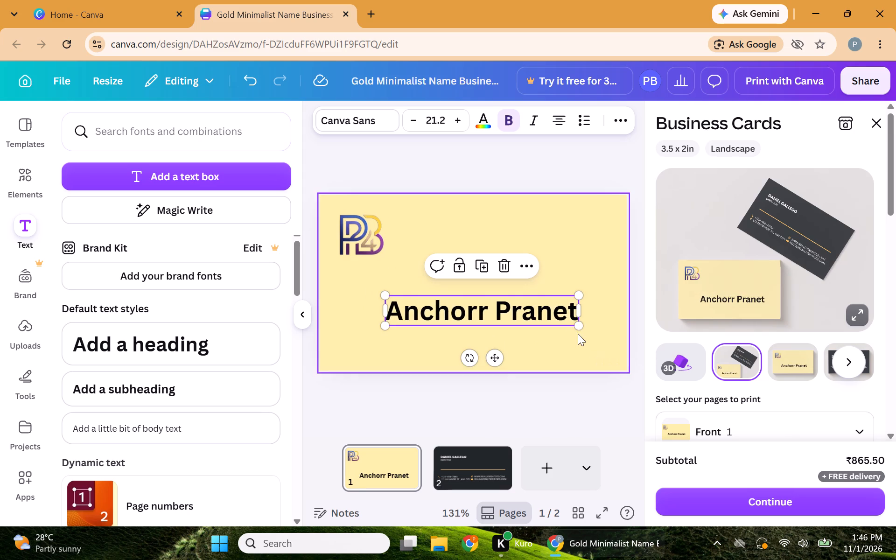
{"action": "left_click_drag", "start_coordinate": [494, 360], "coordinate": [484, 351]}
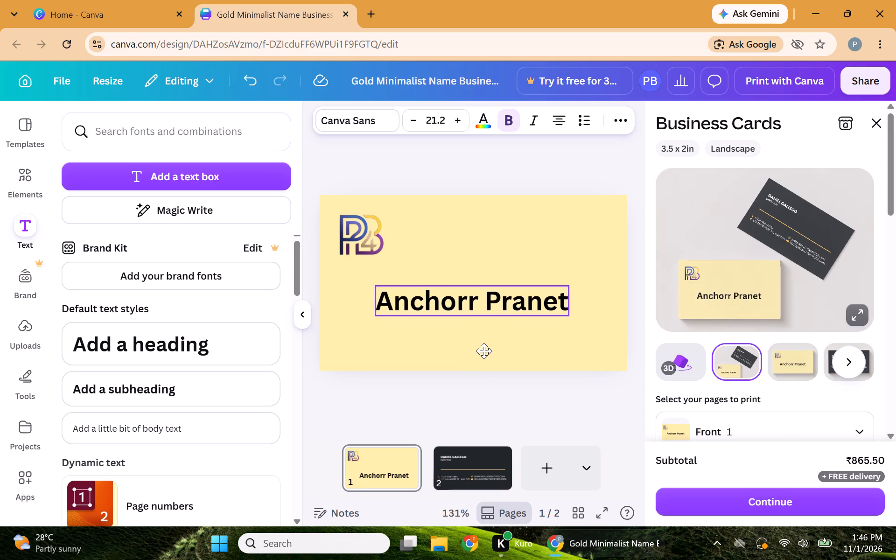
{"action": "left_click_drag", "start_coordinate": [484, 351], "coordinate": [485, 349]}
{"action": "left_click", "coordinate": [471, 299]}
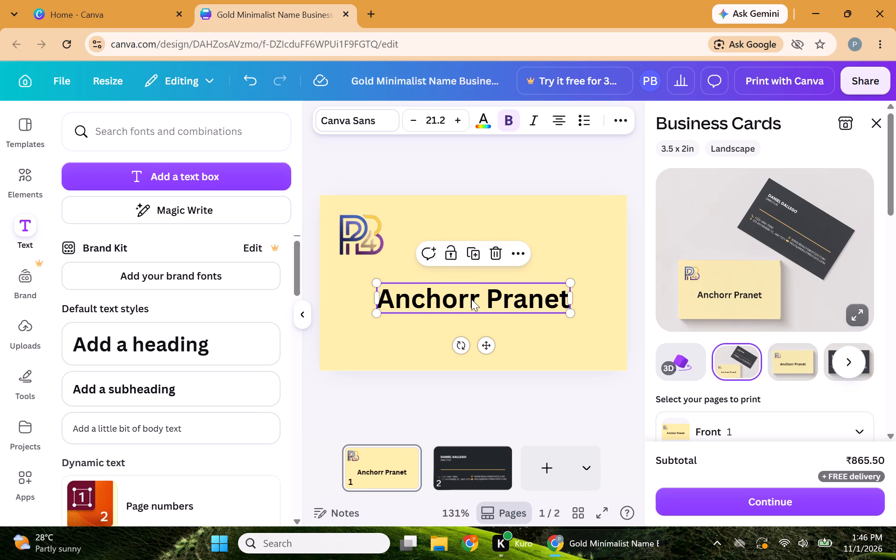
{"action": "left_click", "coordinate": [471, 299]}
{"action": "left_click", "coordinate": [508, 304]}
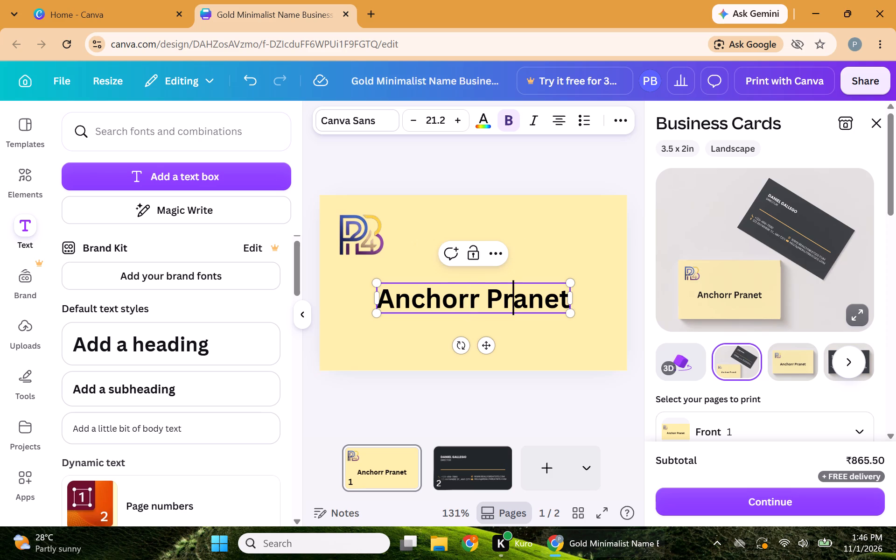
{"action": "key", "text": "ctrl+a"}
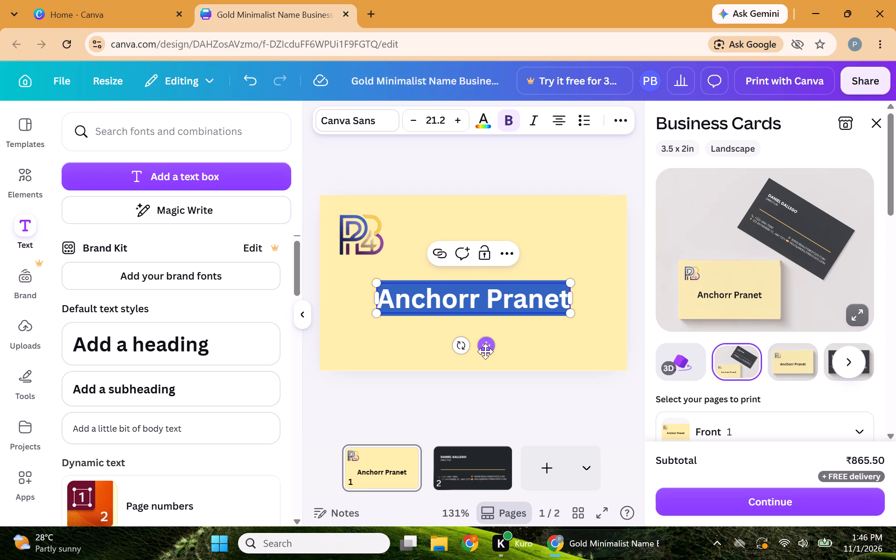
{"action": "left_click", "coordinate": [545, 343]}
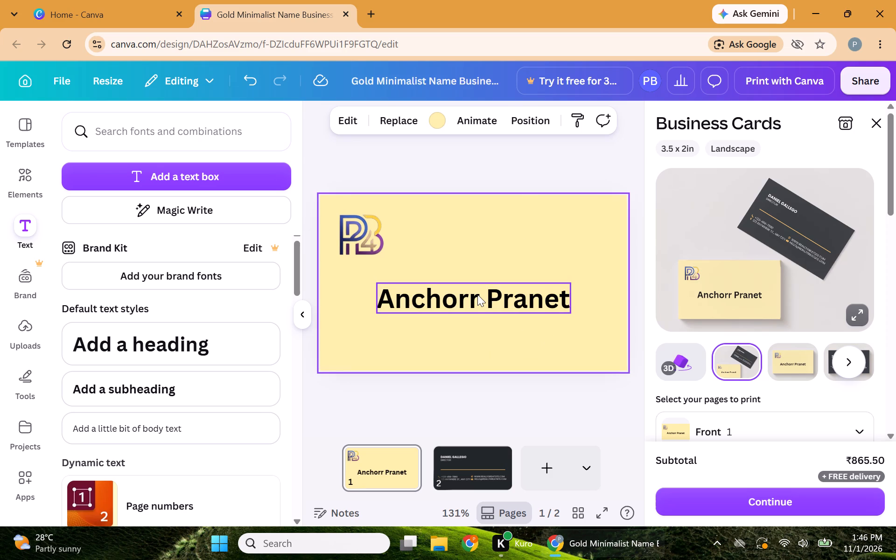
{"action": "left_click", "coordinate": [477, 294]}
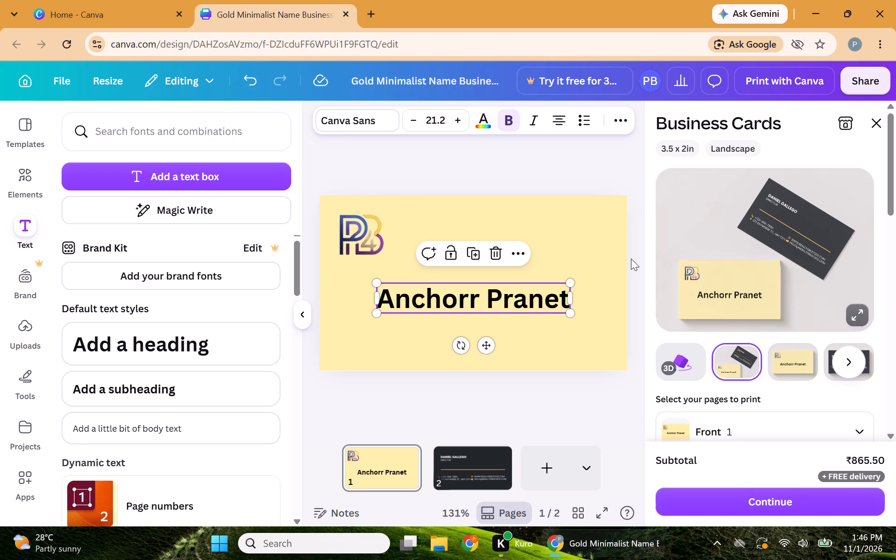
Copy the gold divider line from page 2 onto page 1 and place it just below the name, starting at the logo's left edge.
{"action": "left_click", "coordinate": [472, 463]}
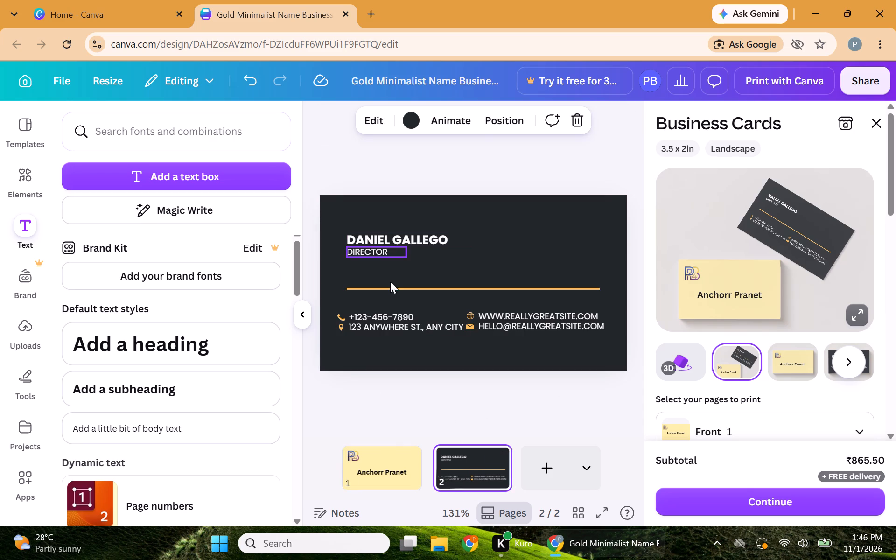
{"action": "left_click", "coordinate": [494, 290]}
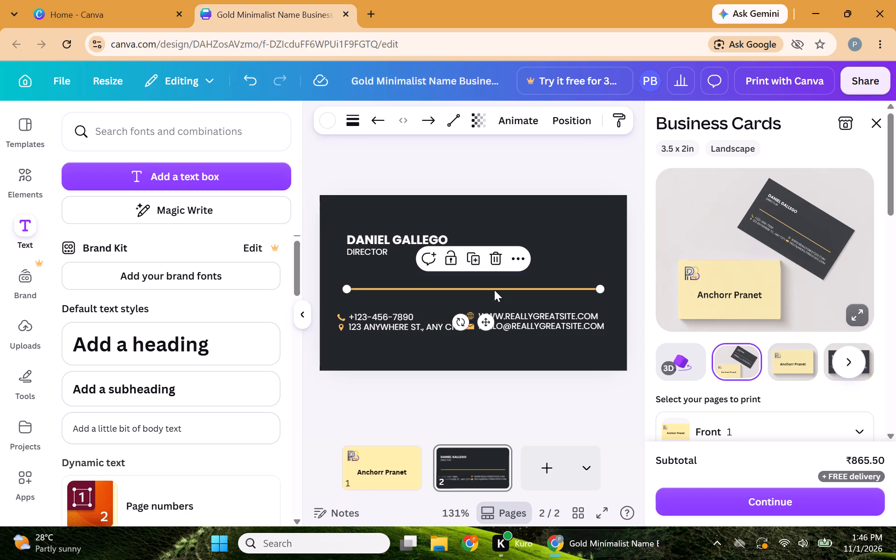
{"action": "key", "text": "ctrl+c"}
{"action": "left_click", "coordinate": [399, 452]}
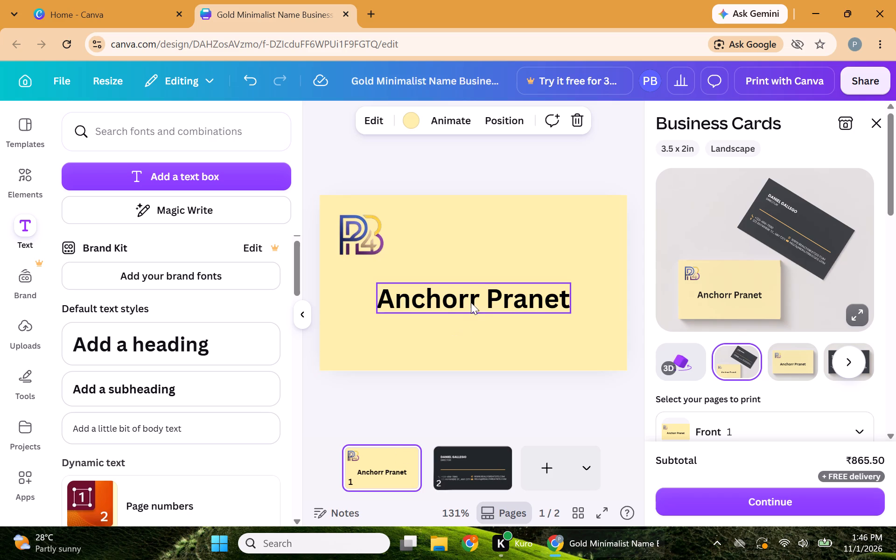
{"action": "key", "text": "ctrl+v"}
{"action": "left_click_drag", "start_coordinate": [482, 316], "coordinate": [486, 353]}
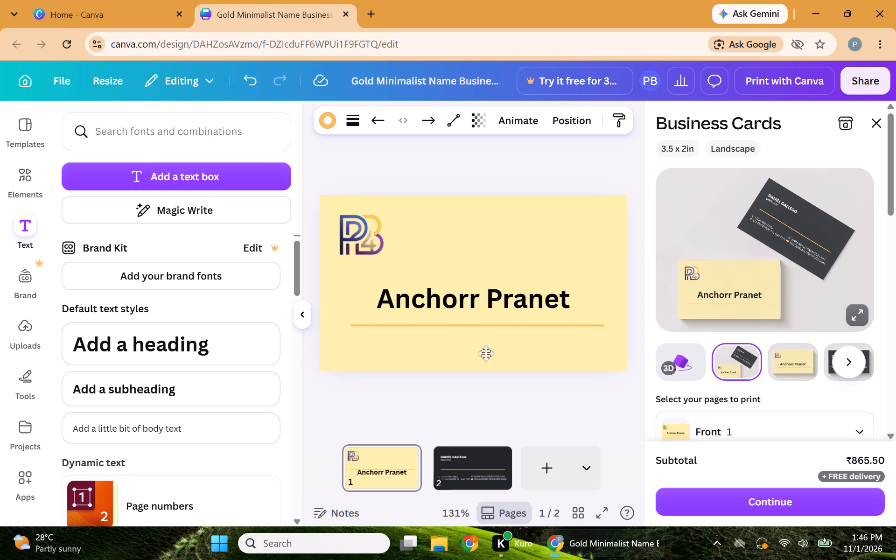
{"action": "left_click_drag", "start_coordinate": [486, 353], "coordinate": [486, 350]}
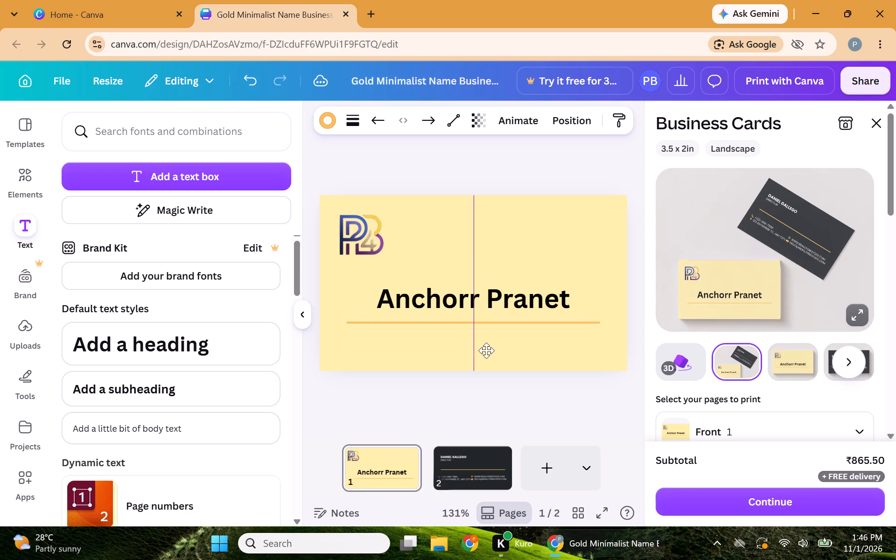
{"action": "left_click_drag", "start_coordinate": [486, 350], "coordinate": [485, 350]}
{"action": "left_click_drag", "start_coordinate": [485, 350], "coordinate": [471, 349]}
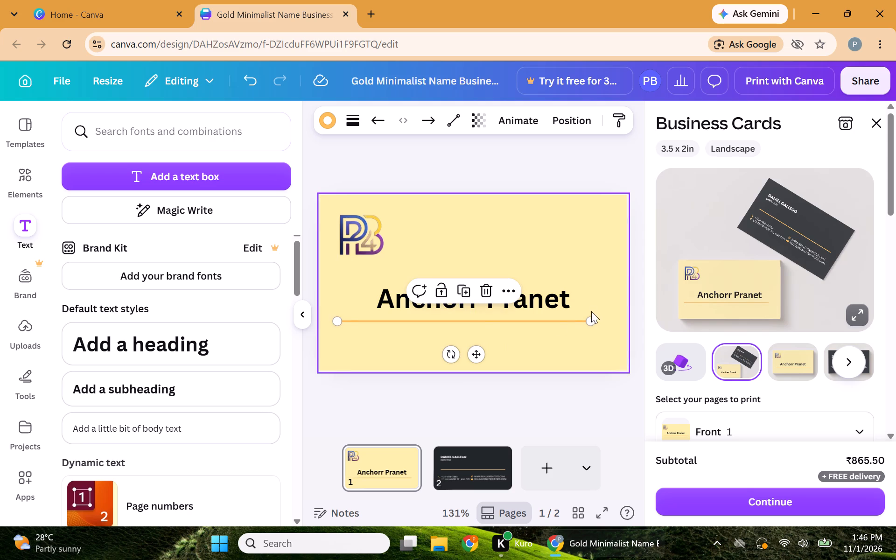
Lengthen the gold line on page 1 at its right end so both side margins match.
{"action": "left_click_drag", "start_coordinate": [591, 318], "coordinate": [600, 317]}
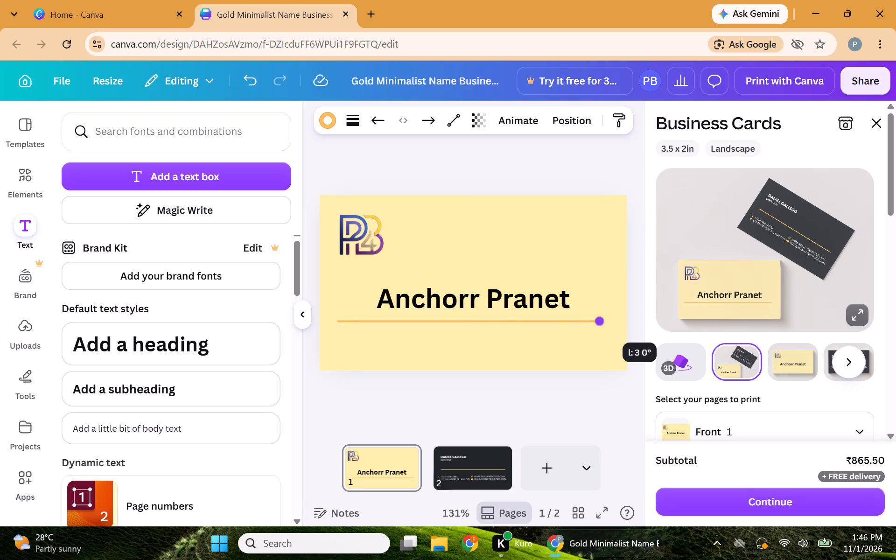
{"action": "left_click_drag", "start_coordinate": [600, 317], "coordinate": [608, 317]}
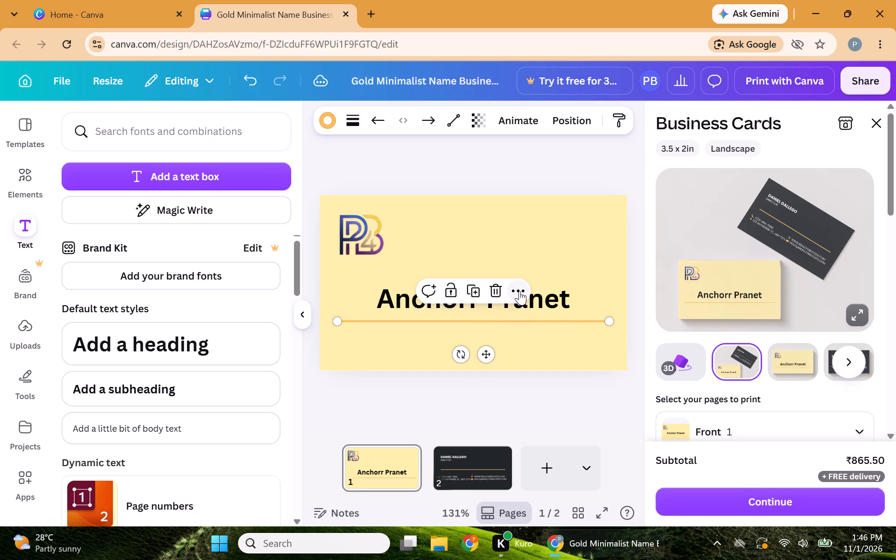
{"action": "left_click", "coordinate": [549, 300]}
{"action": "left_click", "coordinate": [374, 222]}
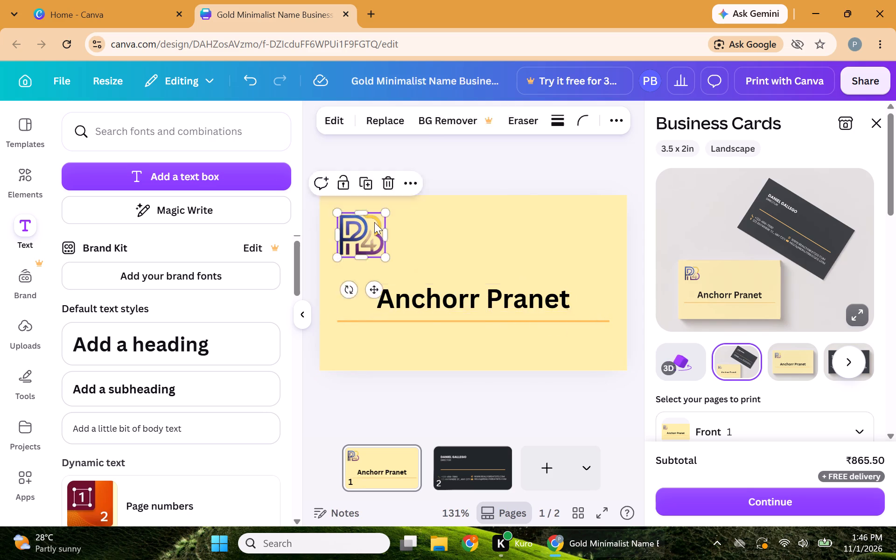
Set the name heading's font size to 22.2 and shift it slightly up, horizontally centred above the gold line.
{"action": "left_click", "coordinate": [448, 300]}
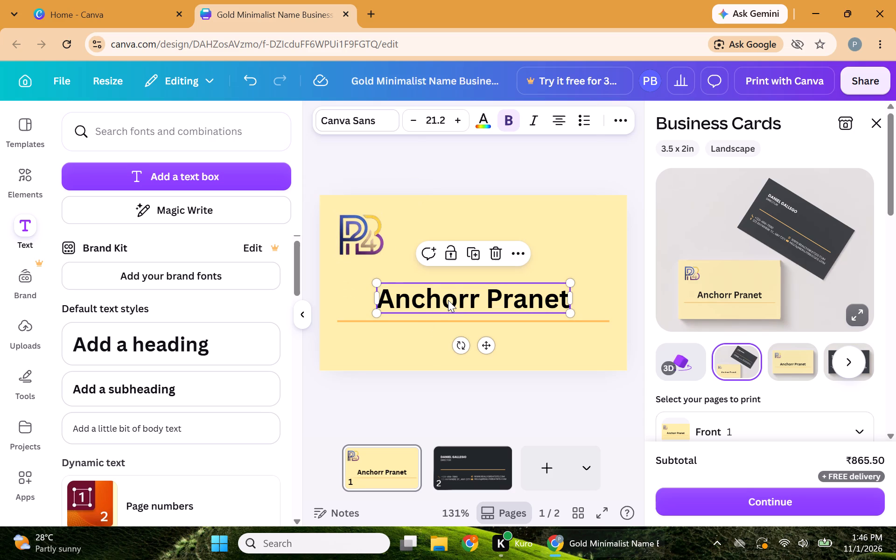
{"action": "left_click", "coordinate": [454, 119]}
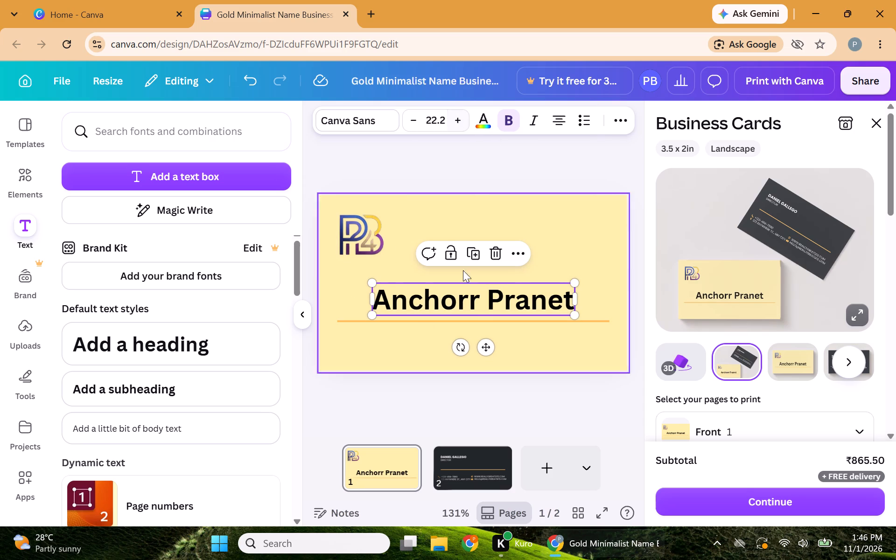
{"action": "left_click_drag", "start_coordinate": [487, 351], "coordinate": [486, 347]}
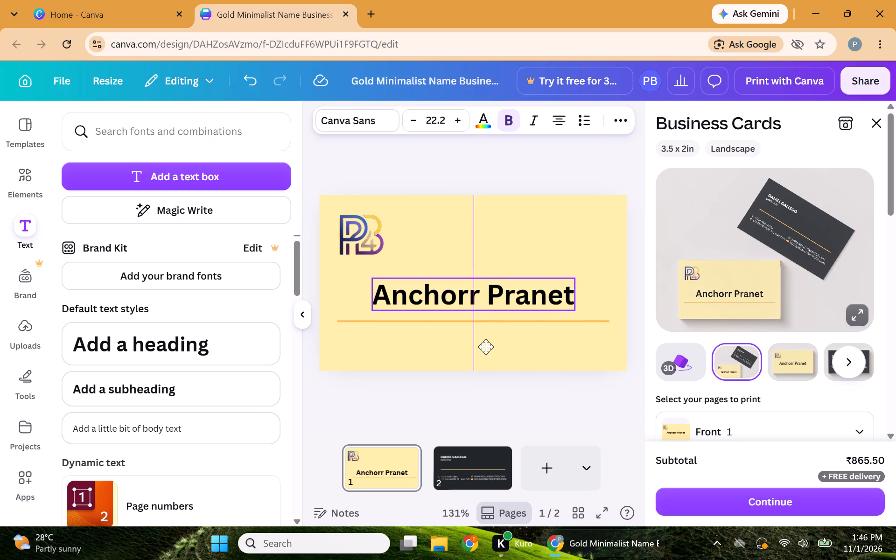
{"action": "left_click_drag", "start_coordinate": [486, 347], "coordinate": [486, 347]}
{"action": "left_click", "coordinate": [530, 343]}
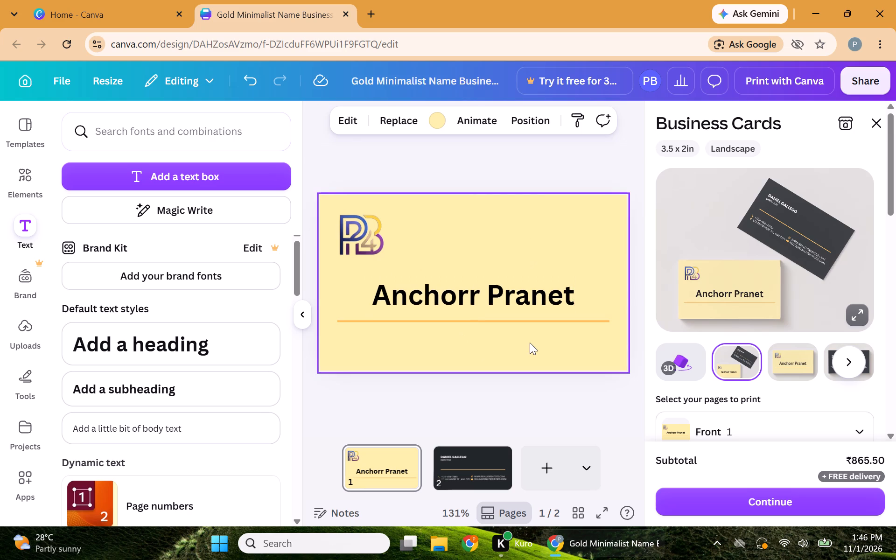
Shrink the logo on page 1 slightly to about 0.5 by 0.5 in, keeping its upper-left corner in place.
{"action": "left_click", "coordinate": [374, 245]}
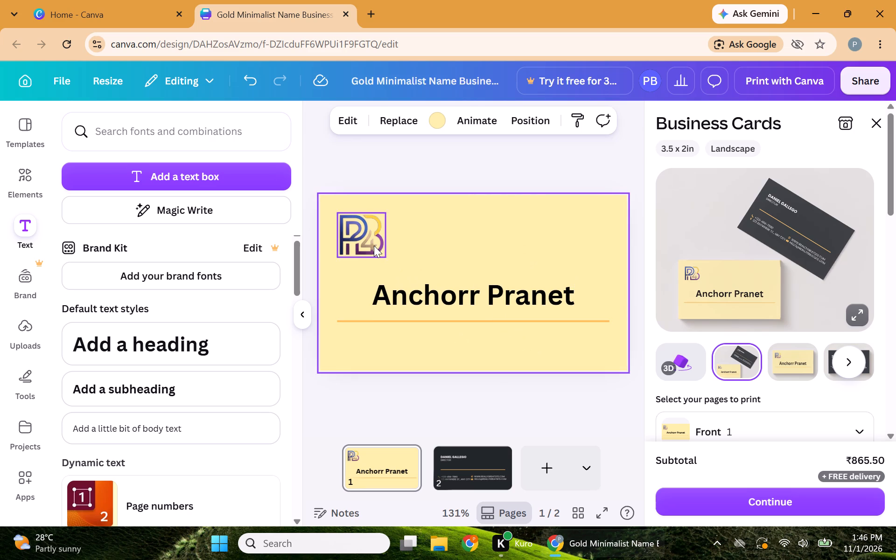
{"action": "left_click_drag", "start_coordinate": [386, 258], "coordinate": [382, 252]}
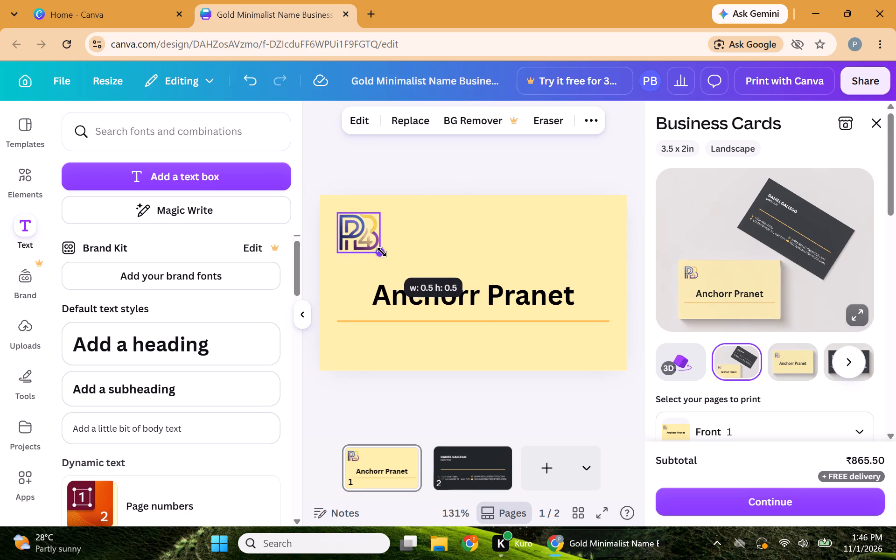
{"action": "left_click_drag", "start_coordinate": [382, 252], "coordinate": [381, 253]}
{"action": "left_click", "coordinate": [476, 247]}
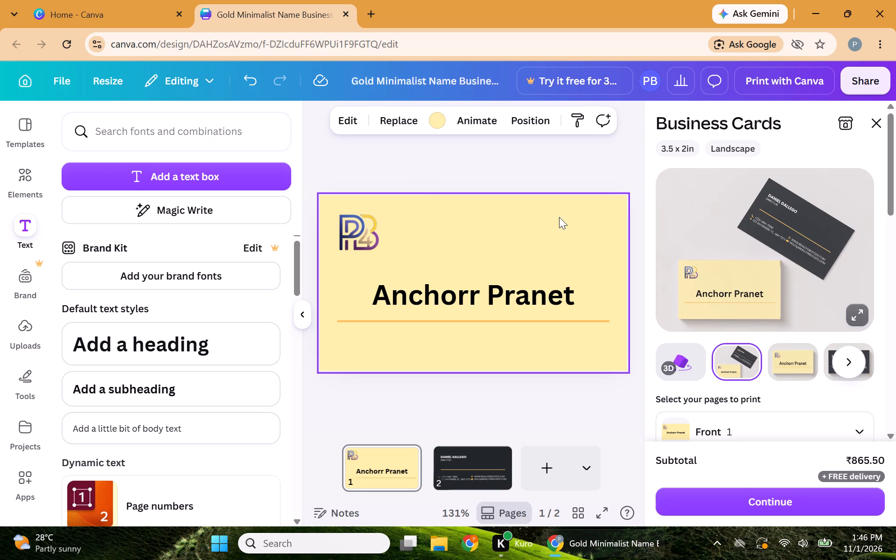
Set the name heading's font size to 21.2.
{"action": "left_click", "coordinate": [510, 296]}
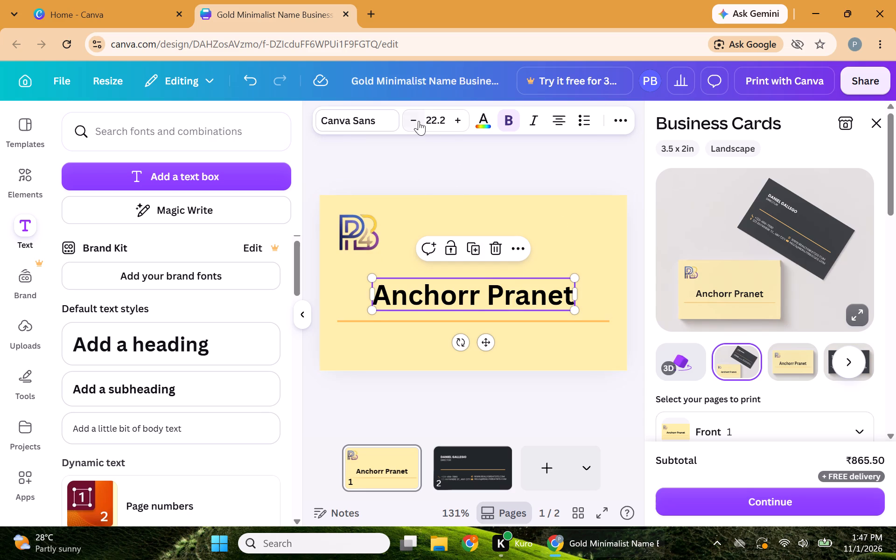
{"action": "left_click", "coordinate": [419, 122]}
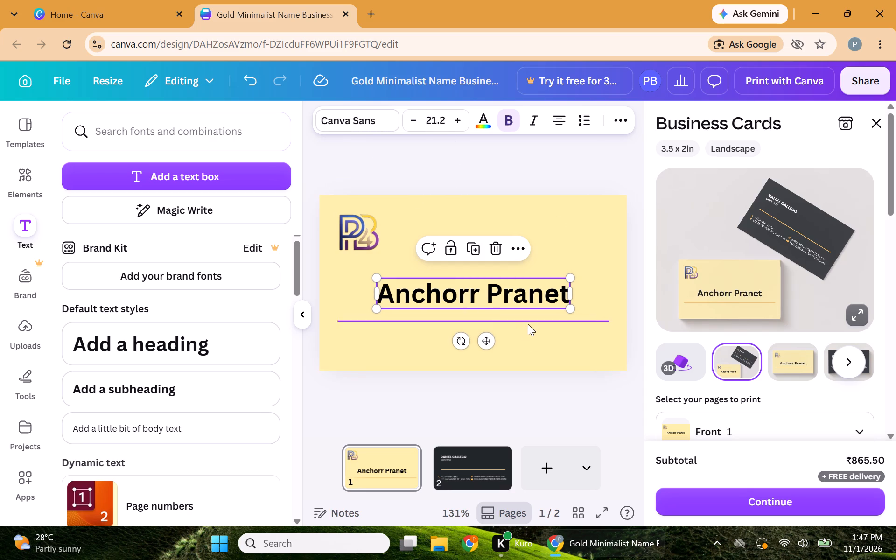
Shorten the gold line at its right end and centre it horizontally on the card, just below the name heading.
{"action": "left_click", "coordinate": [528, 324]}
{"action": "left_click_drag", "start_coordinate": [609, 320], "coordinate": [581, 320]}
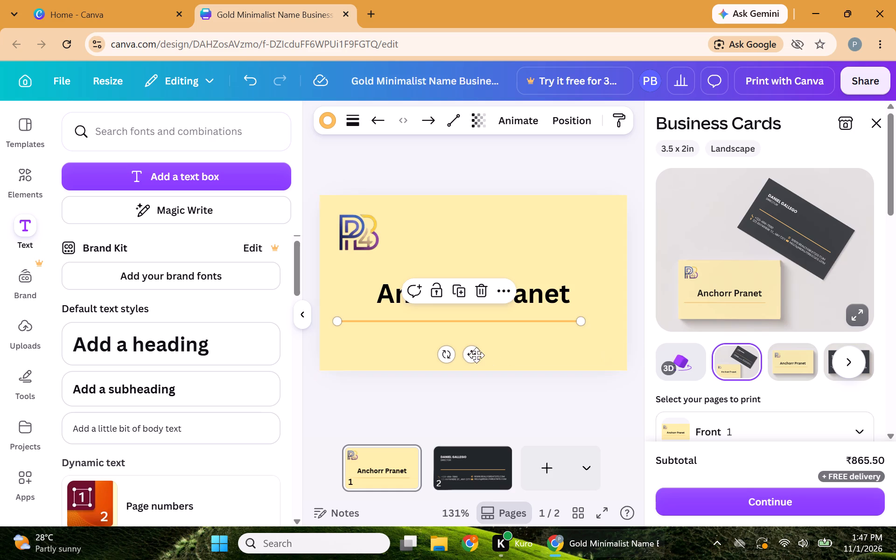
{"action": "left_click_drag", "start_coordinate": [474, 355], "coordinate": [484, 357]}
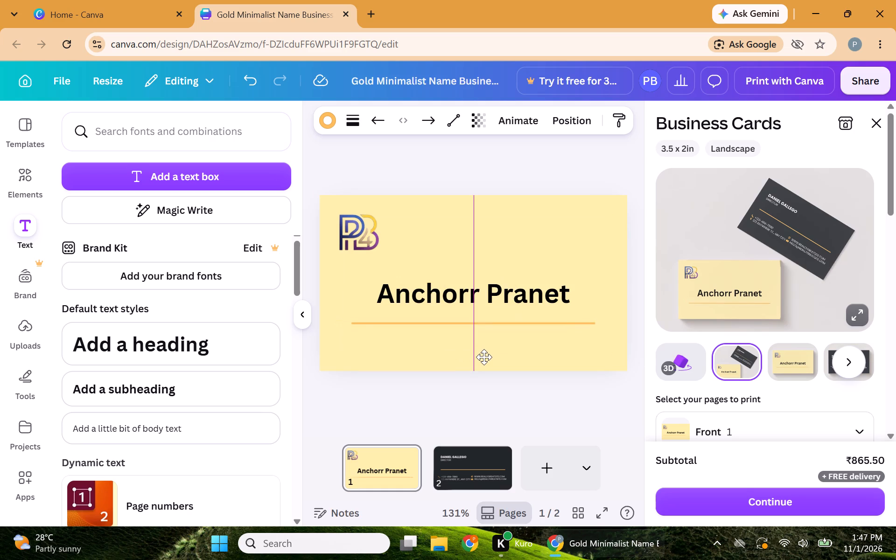
{"action": "left_click_drag", "start_coordinate": [484, 357], "coordinate": [486, 354]}
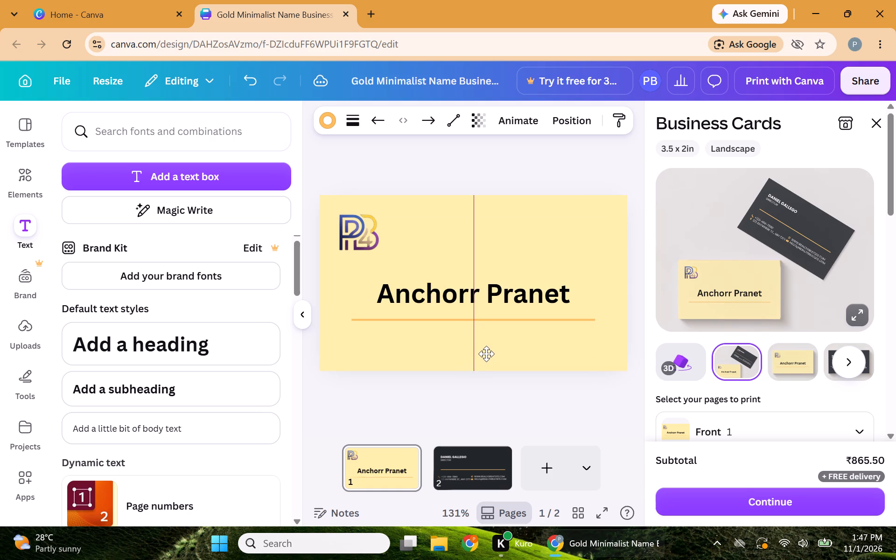
{"action": "left_click_drag", "start_coordinate": [486, 354], "coordinate": [486, 354]}
{"action": "left_click", "coordinate": [532, 338]}
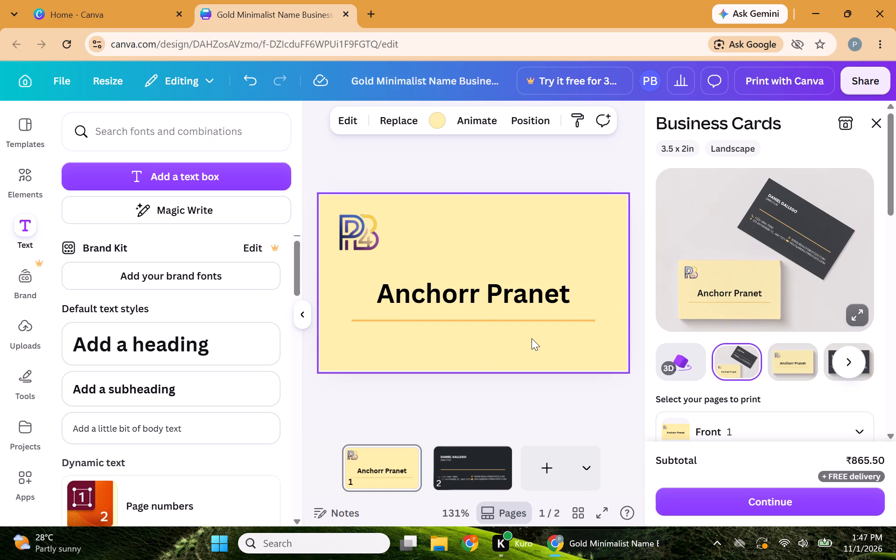
Add a subheading with the cardholder's full name and place it in the card's upper-right corner, level with the logo's top.
{"action": "left_click", "coordinate": [154, 379]}
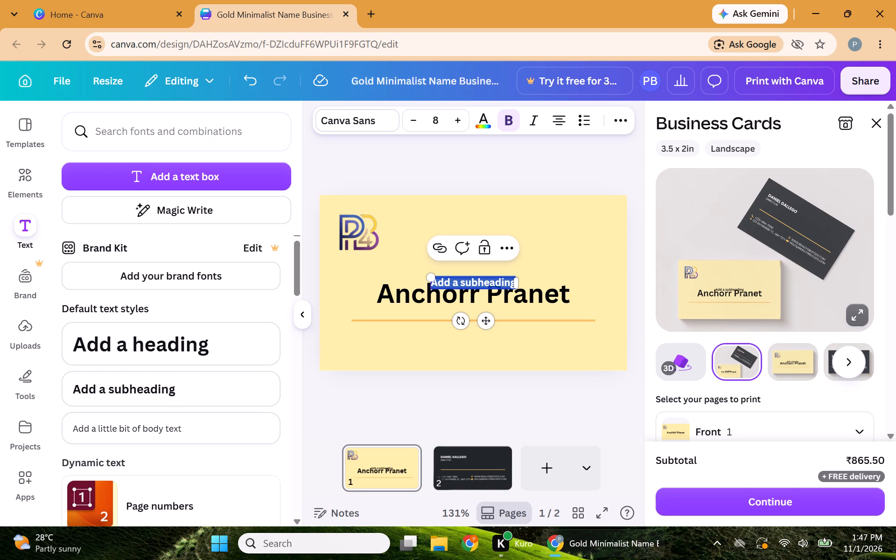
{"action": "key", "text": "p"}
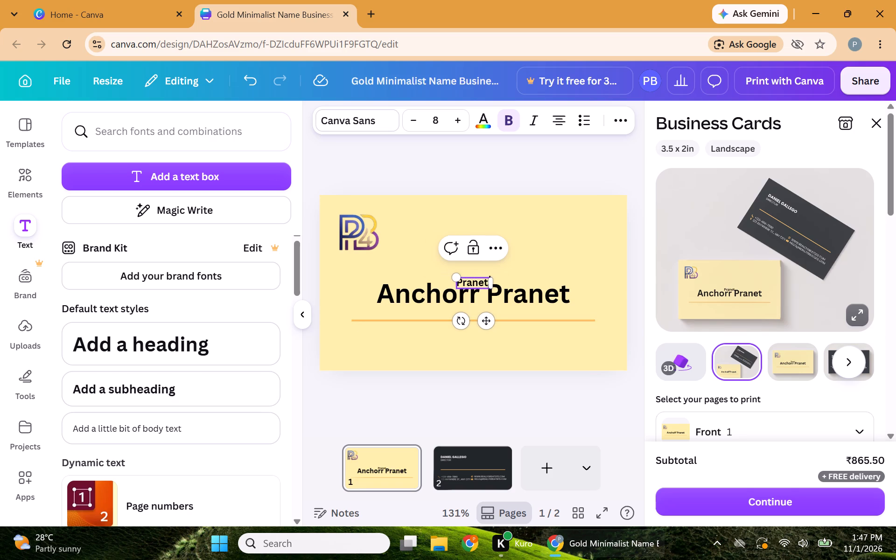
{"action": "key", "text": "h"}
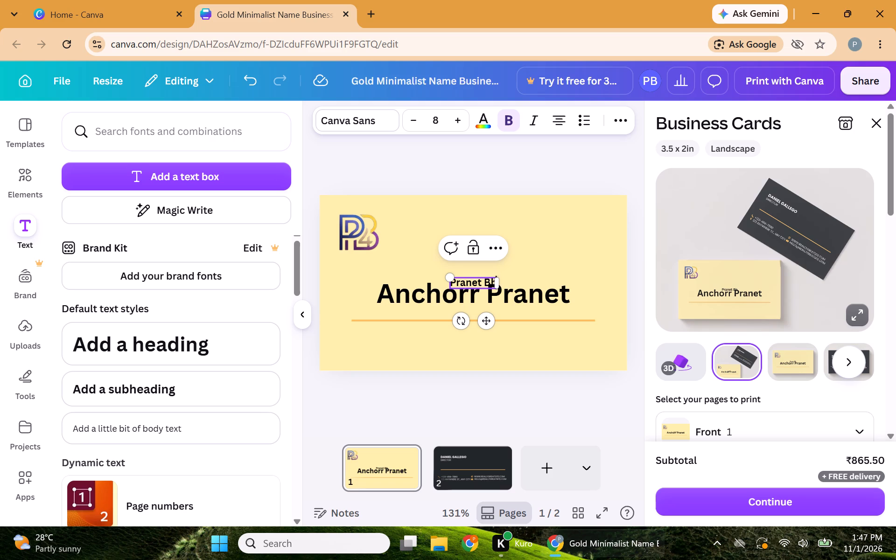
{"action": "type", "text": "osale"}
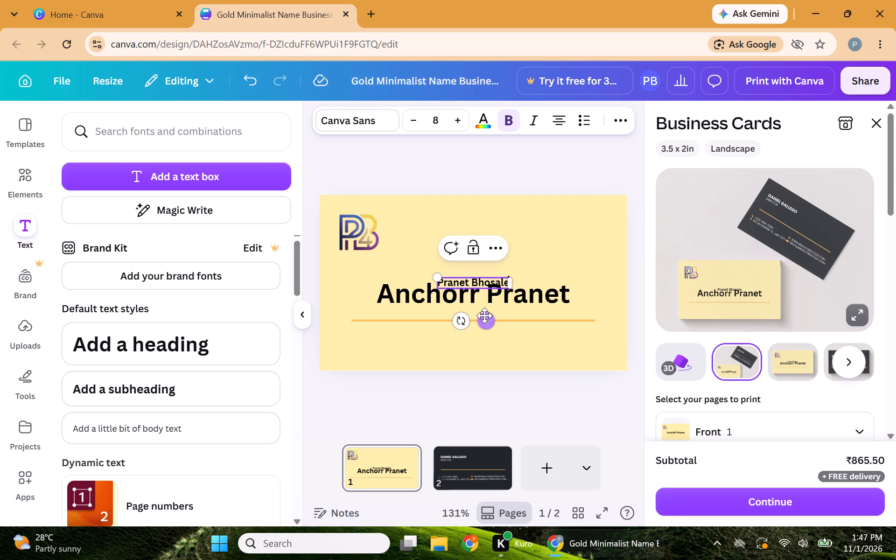
{"action": "left_click_drag", "start_coordinate": [483, 316], "coordinate": [559, 253]}
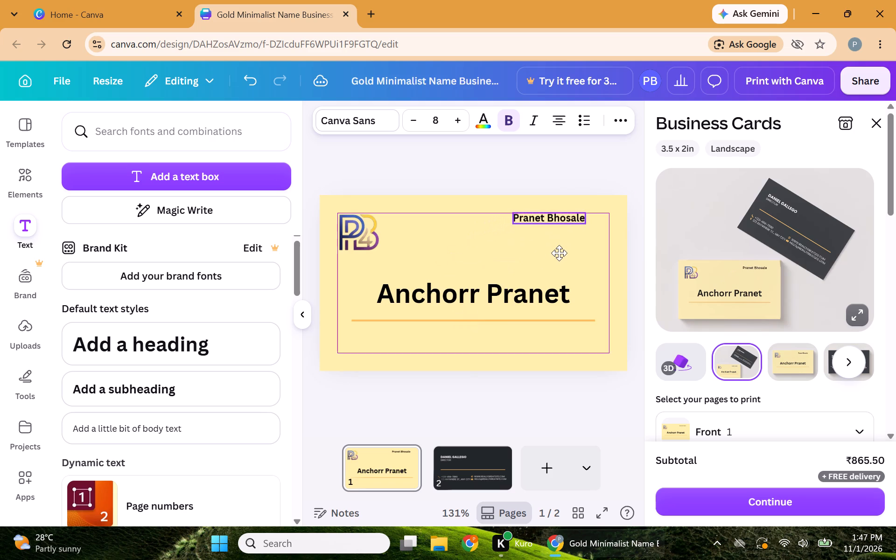
{"action": "left_click_drag", "start_coordinate": [559, 253], "coordinate": [579, 252]}
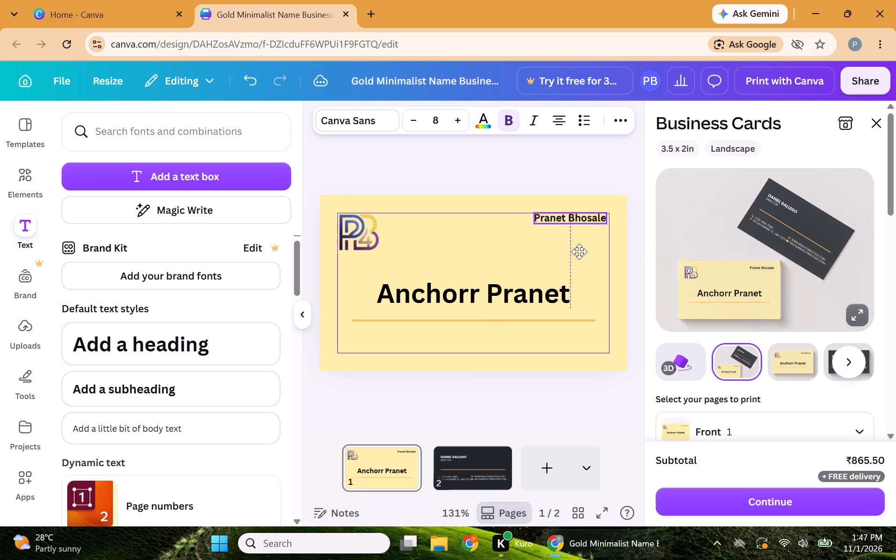
{"action": "left_click_drag", "start_coordinate": [579, 252], "coordinate": [581, 250]}
{"action": "left_click_drag", "start_coordinate": [581, 250], "coordinate": [581, 253]}
{"action": "left_click_drag", "start_coordinate": [581, 253], "coordinate": [581, 256]}
{"action": "left_click", "coordinate": [472, 248]}
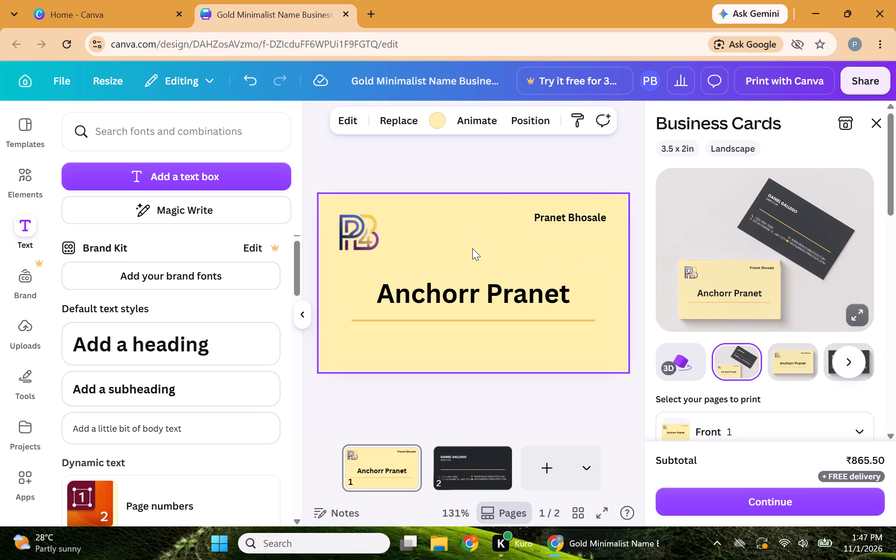
Duplicate the full-name subheading and align the copy directly beneath the original.
{"action": "left_click", "coordinate": [562, 220]}
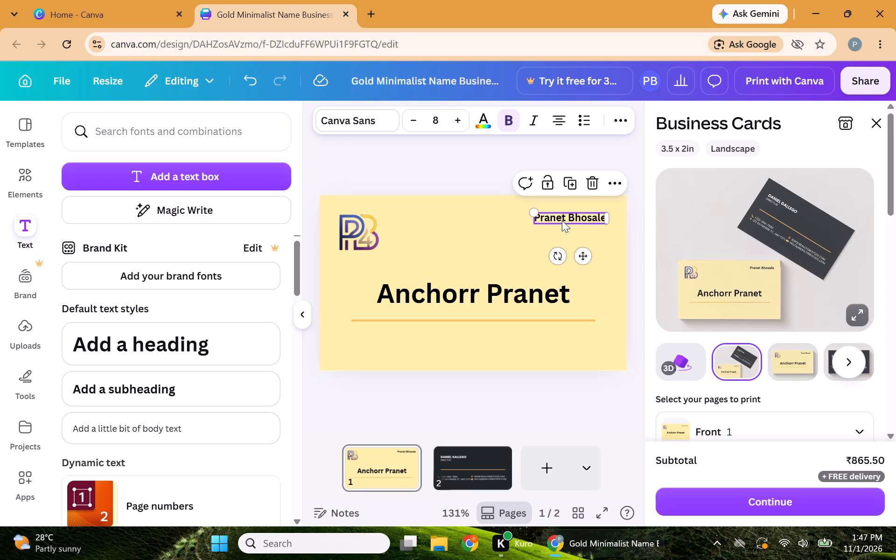
{"action": "left_click", "coordinate": [567, 182]}
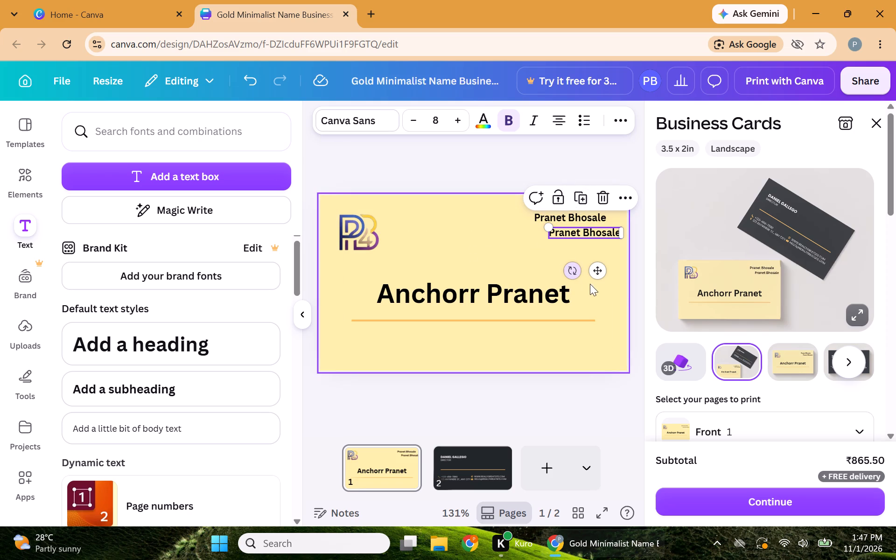
{"action": "left_click_drag", "start_coordinate": [595, 273], "coordinate": [578, 276]}
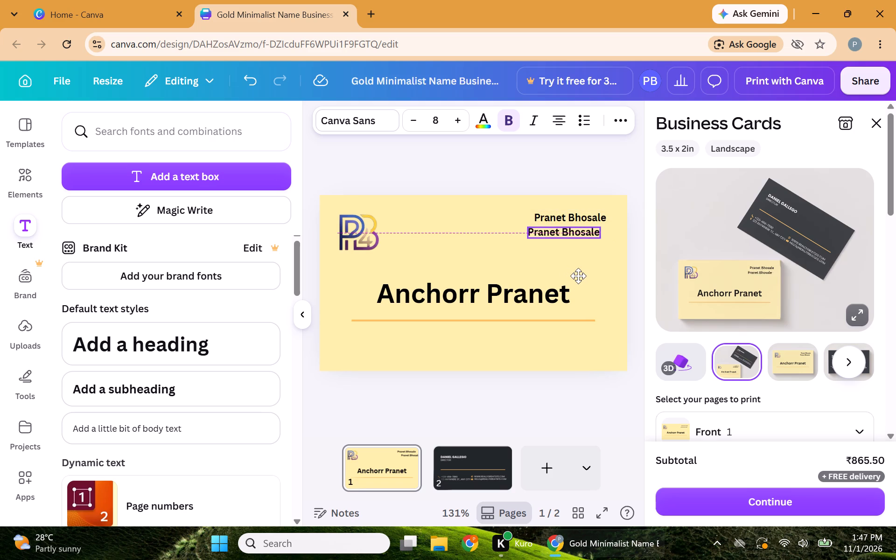
{"action": "left_click_drag", "start_coordinate": [578, 276], "coordinate": [583, 274]}
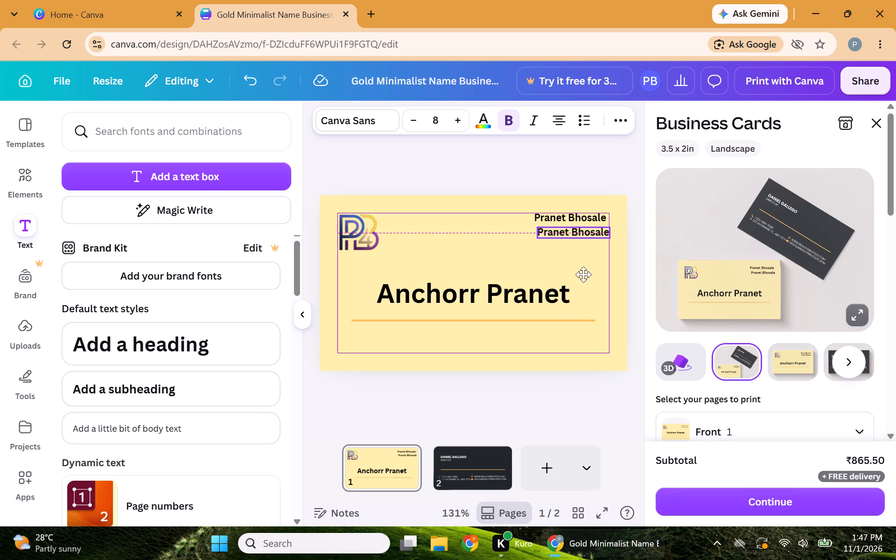
{"action": "left_click_drag", "start_coordinate": [583, 274], "coordinate": [580, 276]}
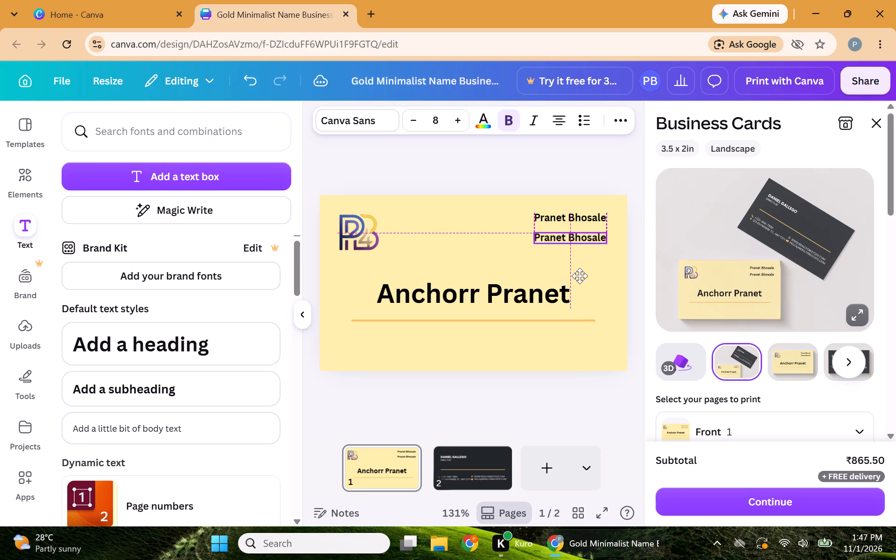
{"action": "left_click_drag", "start_coordinate": [580, 276], "coordinate": [580, 275]}
Replace the duplicated subheading's text with the heading's name written as one lowercase word.
{"action": "double_click", "coordinate": [576, 235]}
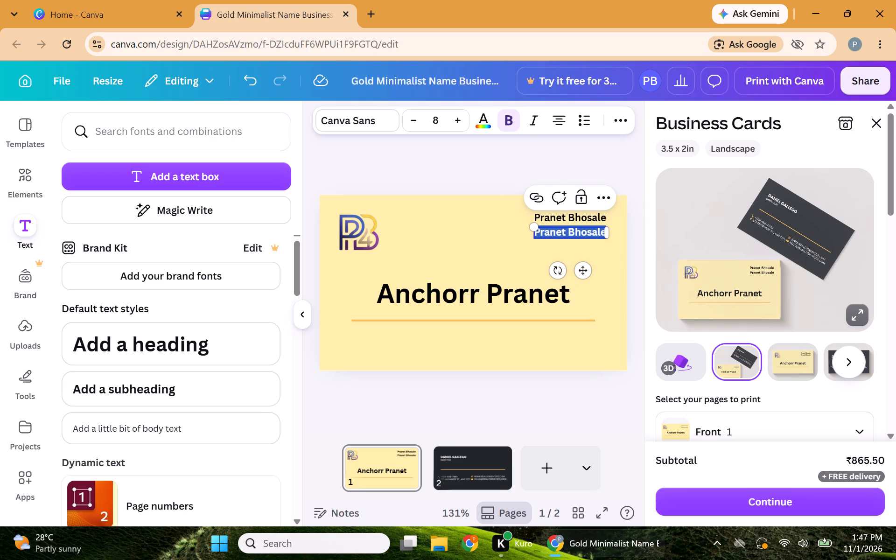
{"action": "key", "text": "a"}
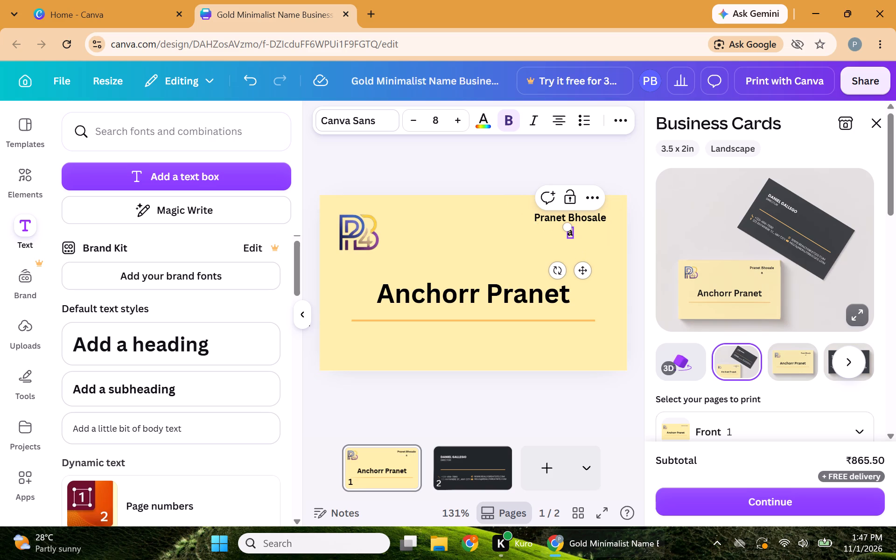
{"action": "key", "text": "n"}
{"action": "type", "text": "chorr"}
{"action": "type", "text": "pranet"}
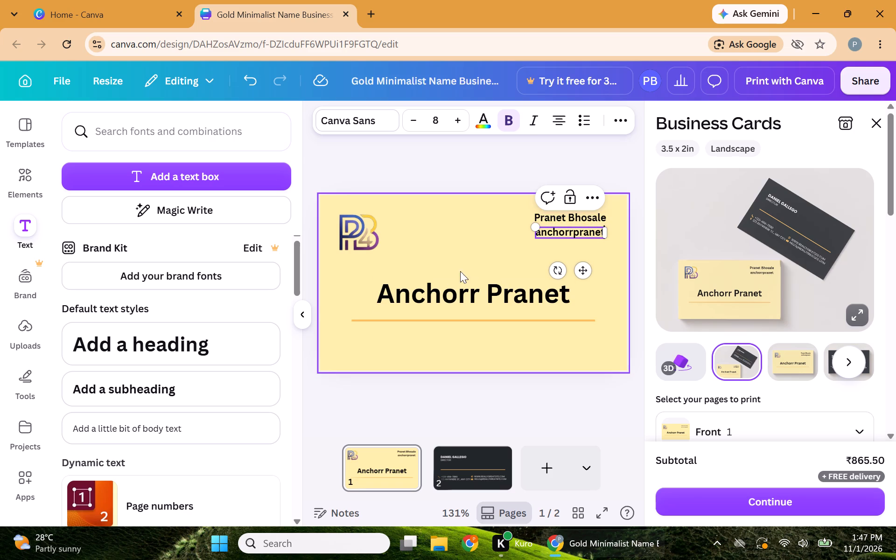
{"action": "left_click", "coordinate": [473, 263]}
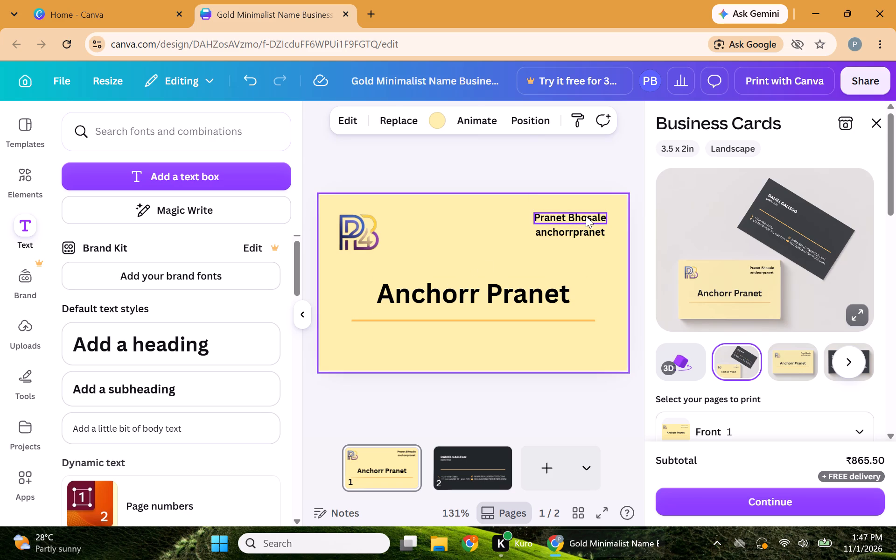
Open the lowercase text line beneath the full-name subheading for editing.
{"action": "left_click", "coordinate": [586, 216]}
{"action": "left_click", "coordinate": [578, 227]}
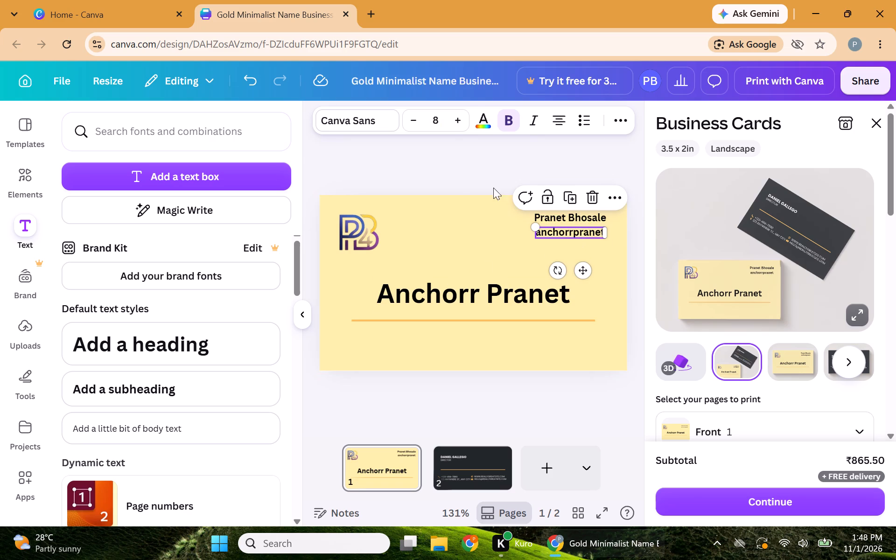
{"action": "double_click", "coordinate": [568, 234]}
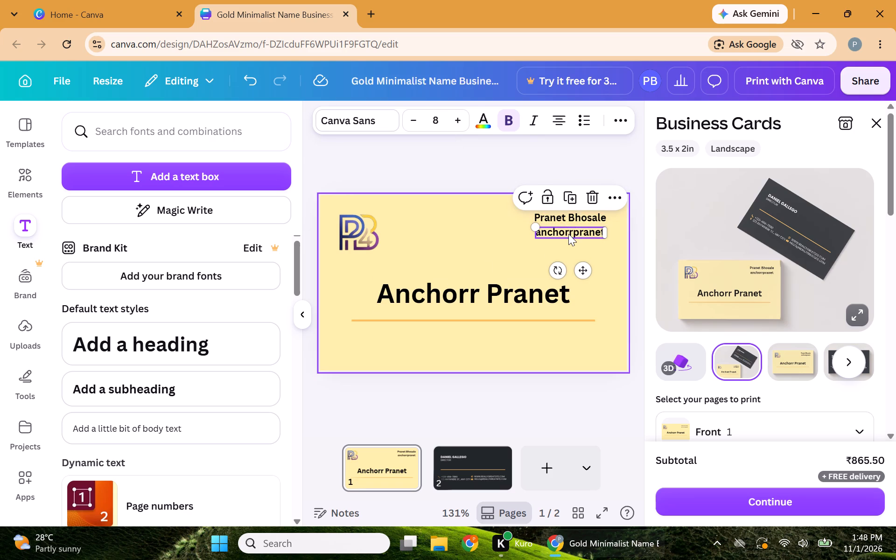
Insert two spaces at the start of the lowercase handle line beneath the full name.
{"action": "left_click", "coordinate": [568, 234]}
{"action": "key", "text": "Left"}
{"action": "key", "text": "Left"}
{"action": "key", "text": "Left"}
{"action": "key", "text": "Left"}
{"action": "key", "text": "Left"}
{"action": "key", "text": "Left"}
{"action": "key", "text": "Left"}
{"action": "key", "text": "Left"}
{"action": "key", "text": "Left"}
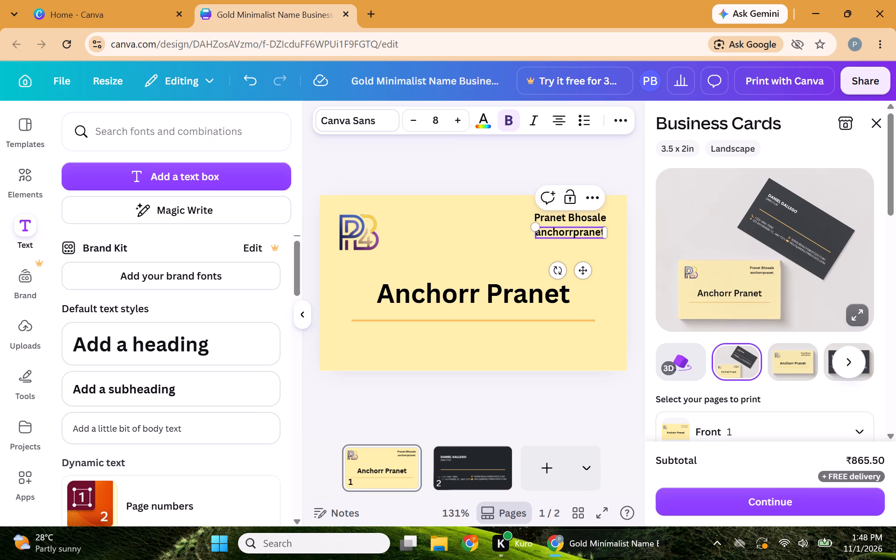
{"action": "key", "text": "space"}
{"action": "key", "text": "BackSpace"}
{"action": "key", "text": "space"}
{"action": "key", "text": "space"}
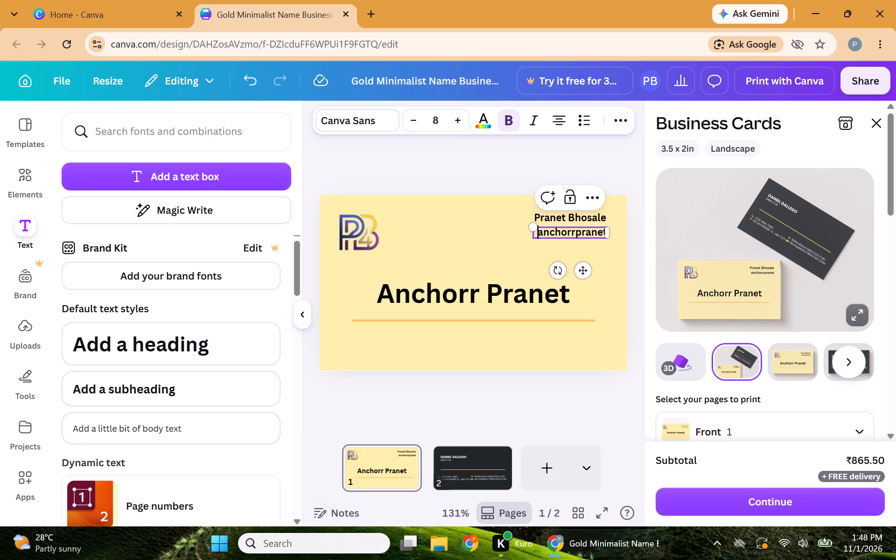
{"action": "key", "text": "Left"}
{"action": "key", "text": "Left"}
Search the elements library for instagram and add the black outline Instagram icon to the card.
{"action": "left_click", "coordinate": [37, 168]}
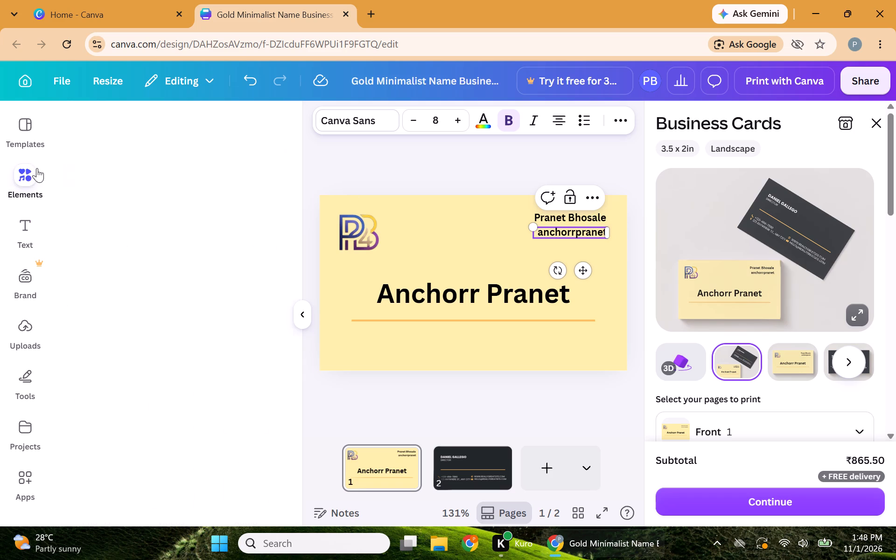
{"action": "left_click", "coordinate": [136, 138]}
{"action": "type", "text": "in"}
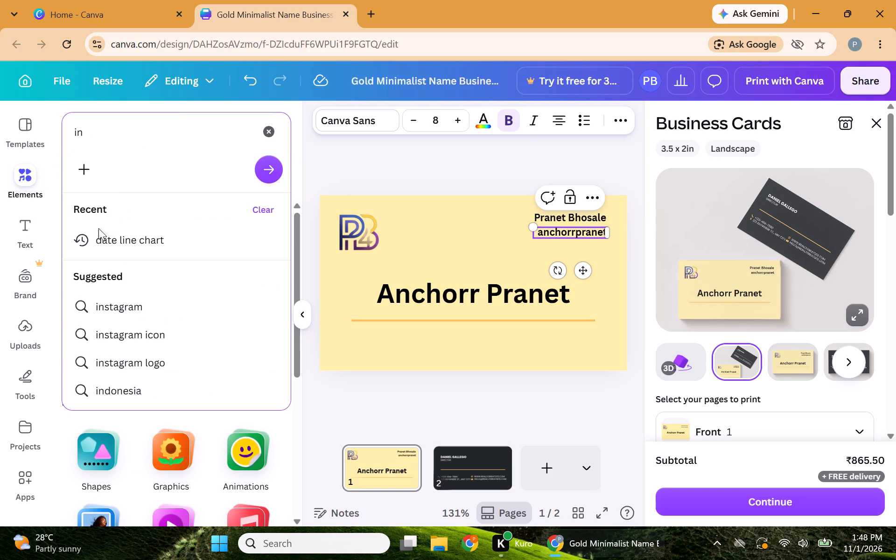
{"action": "left_click", "coordinate": [142, 307]}
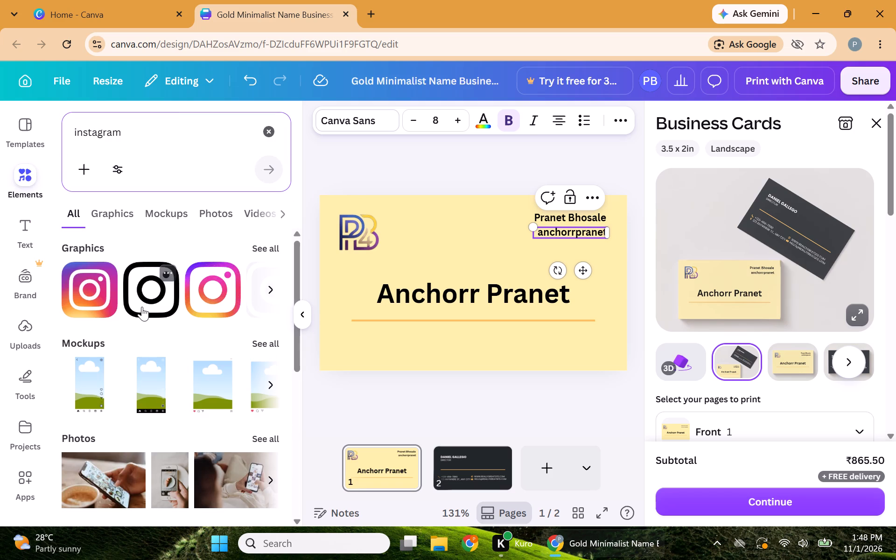
{"action": "left_click", "coordinate": [142, 307]}
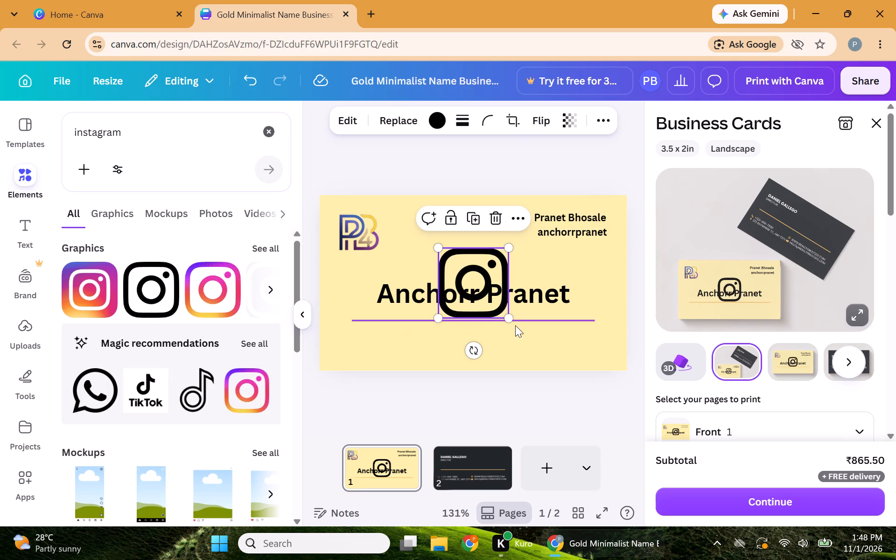
Shrink the Instagram icon to a small glyph and place it just before the lowercase handle line.
{"action": "left_click_drag", "start_coordinate": [511, 319], "coordinate": [462, 273]}
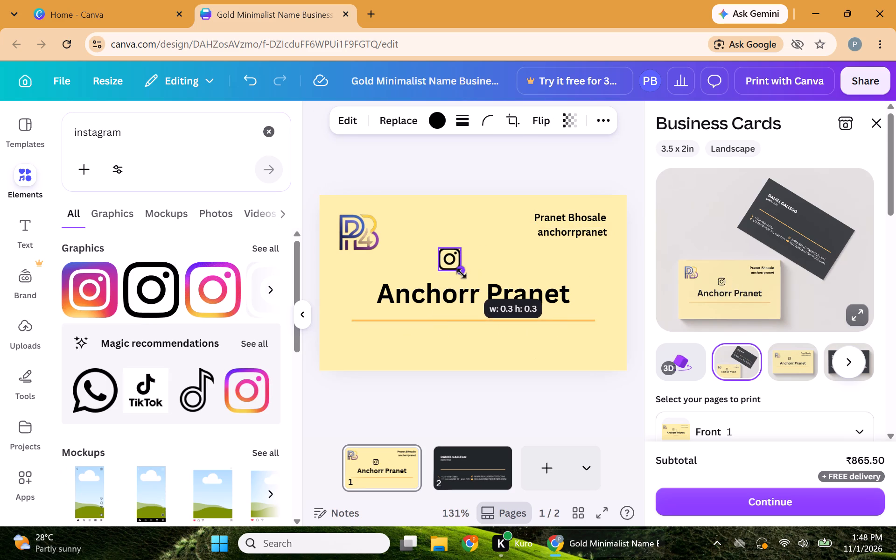
{"action": "left_click_drag", "start_coordinate": [462, 273], "coordinate": [451, 267]}
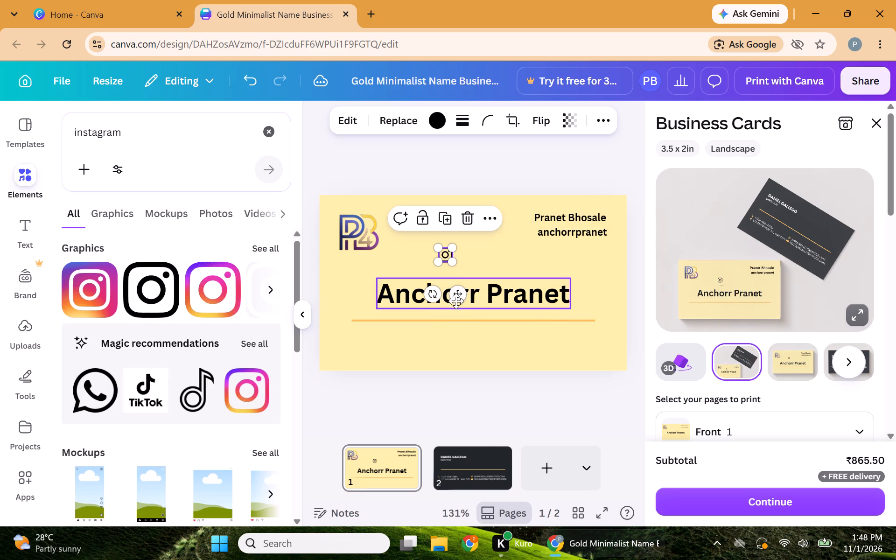
{"action": "left_click_drag", "start_coordinate": [456, 294], "coordinate": [542, 271]}
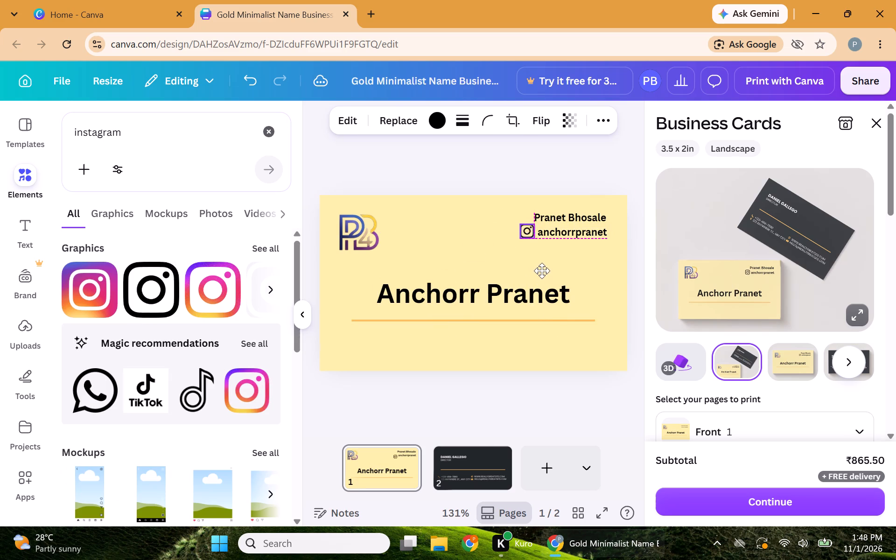
{"action": "left_click_drag", "start_coordinate": [542, 271], "coordinate": [537, 273]}
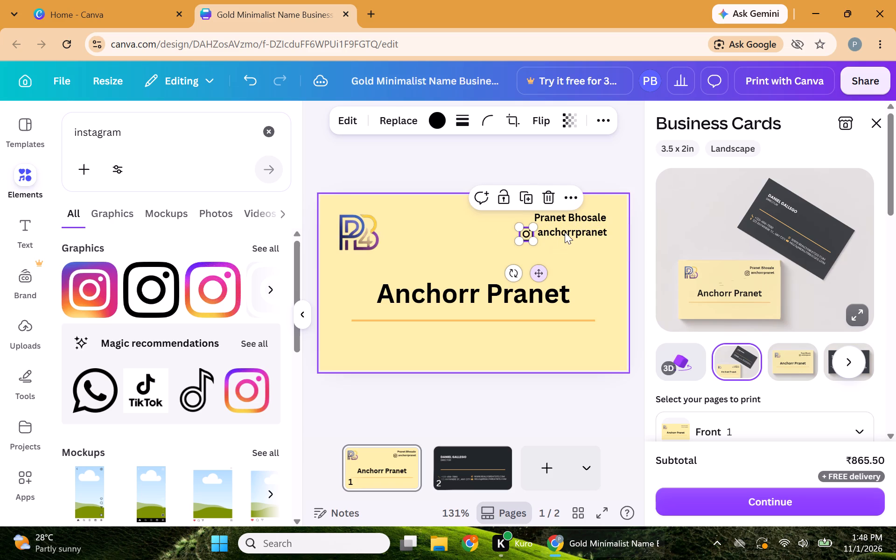
Shrink the Instagram icon further to match the handle's text height and set it level with and close to the handle's first letter.
{"action": "left_click", "coordinate": [565, 232]}
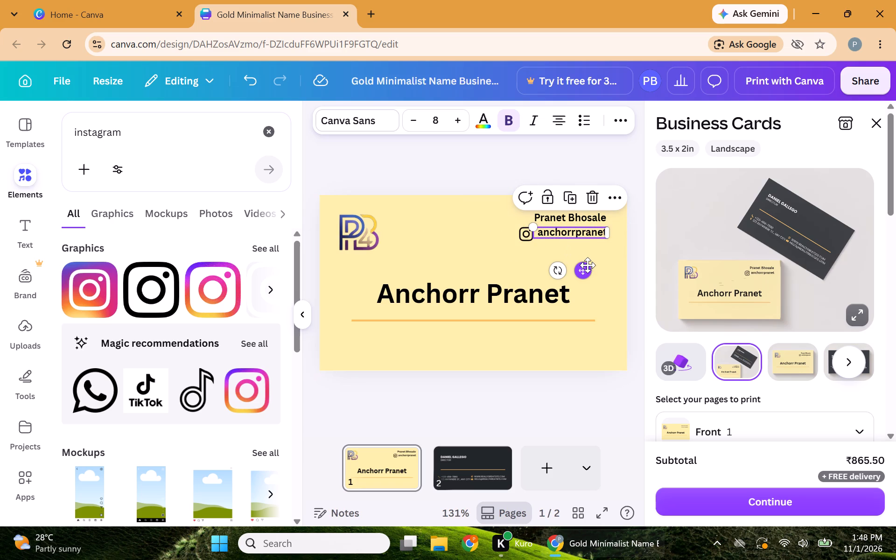
{"action": "left_click", "coordinate": [522, 238]}
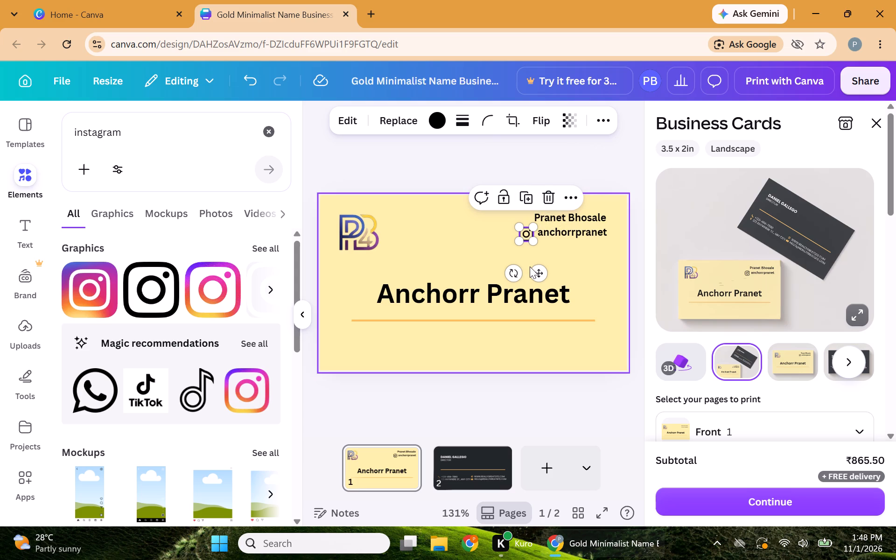
{"action": "left_click", "coordinate": [602, 118]}
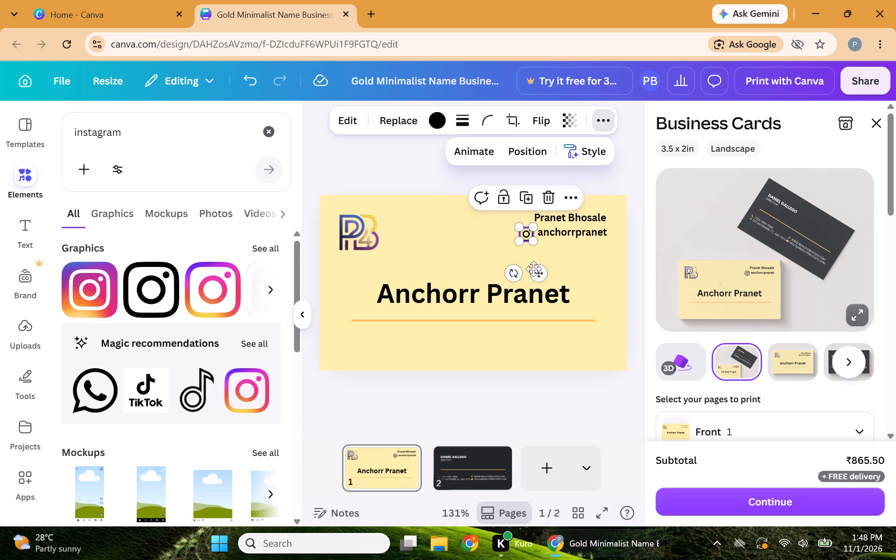
{"action": "left_click", "coordinate": [538, 240]}
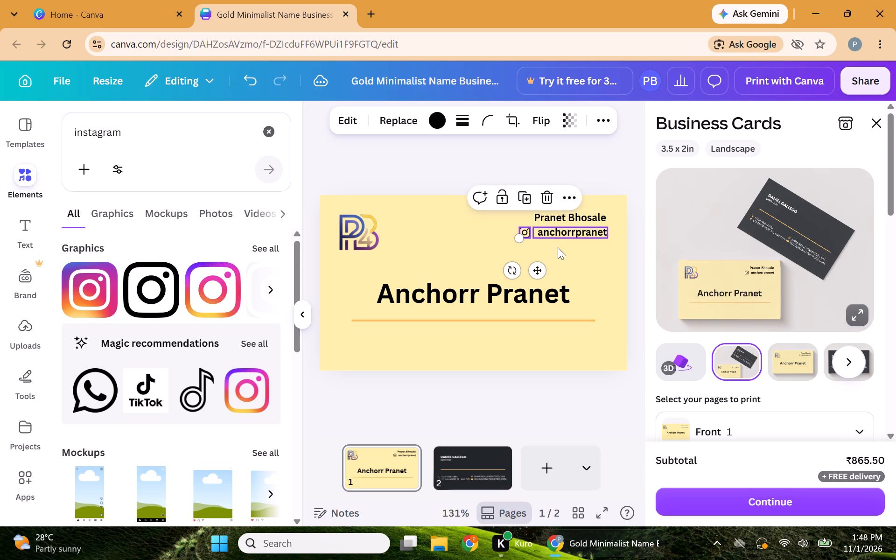
{"action": "left_click", "coordinate": [558, 247]}
{"action": "left_click", "coordinate": [525, 237]}
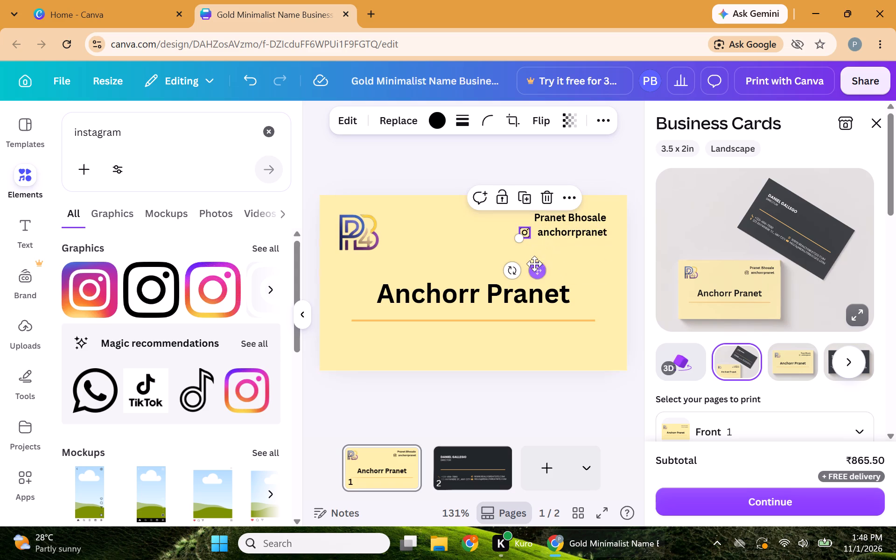
{"action": "left_click_drag", "start_coordinate": [537, 273], "coordinate": [543, 273]}
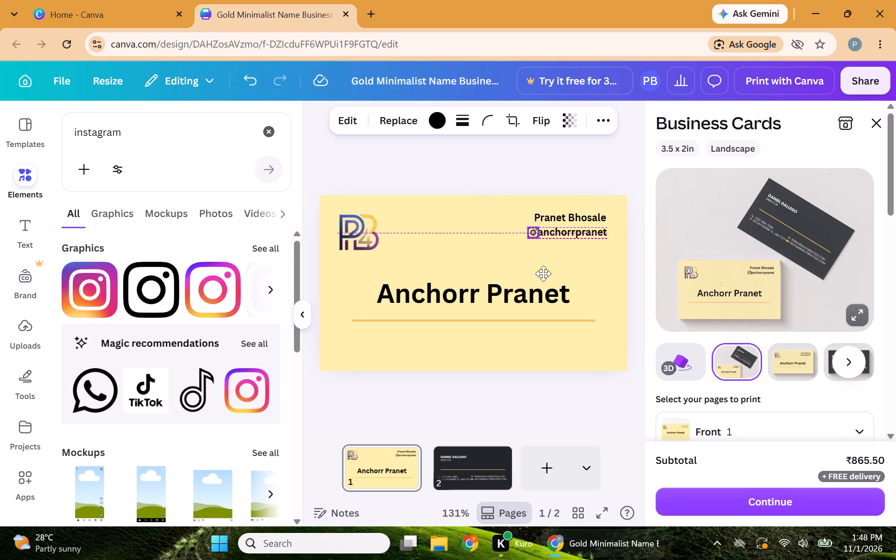
{"action": "left_click_drag", "start_coordinate": [543, 273], "coordinate": [542, 273]}
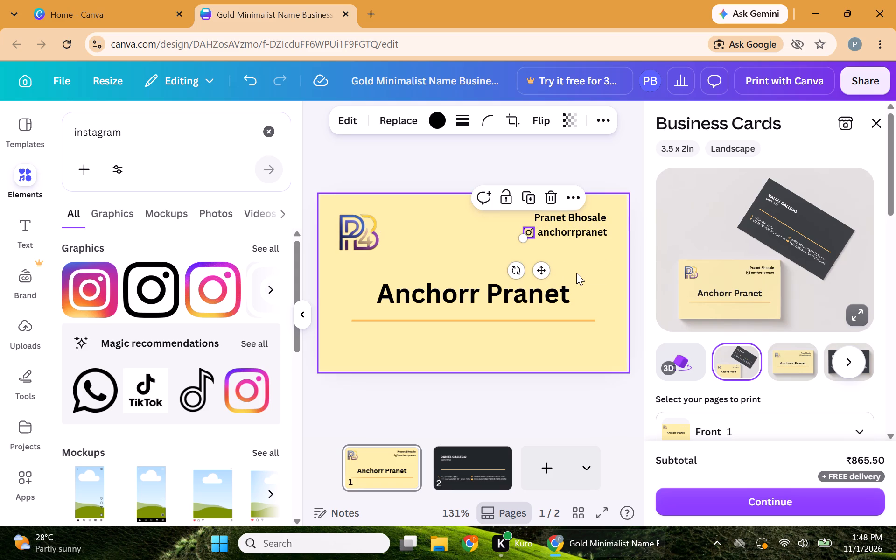
{"action": "left_click", "coordinate": [576, 273]}
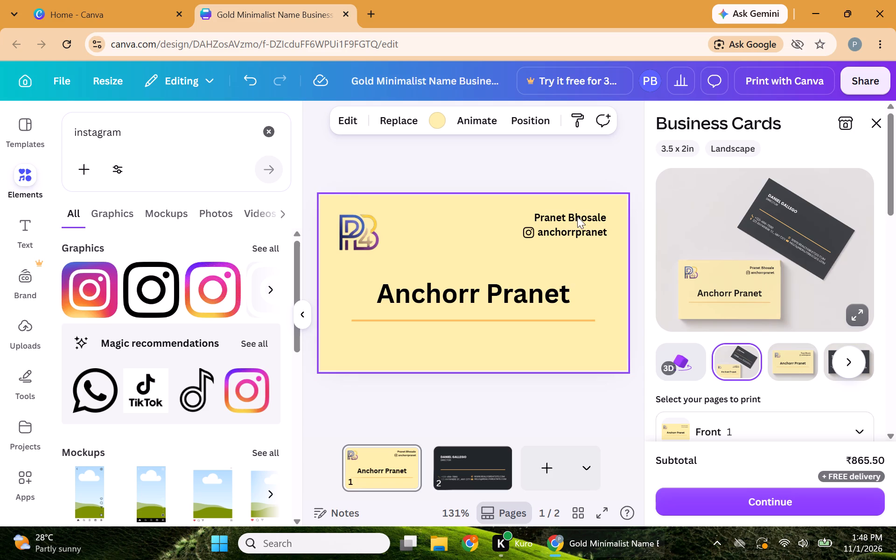
Duplicate the lowercase handle line to create another text line directly beneath it.
{"action": "left_click", "coordinate": [575, 216]}
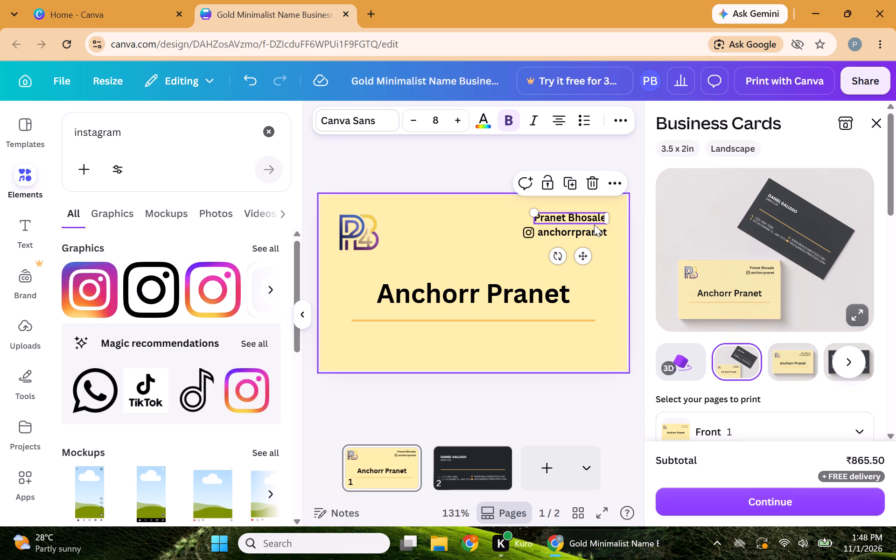
{"action": "left_click", "coordinate": [594, 231]}
{"action": "left_click", "coordinate": [576, 198]}
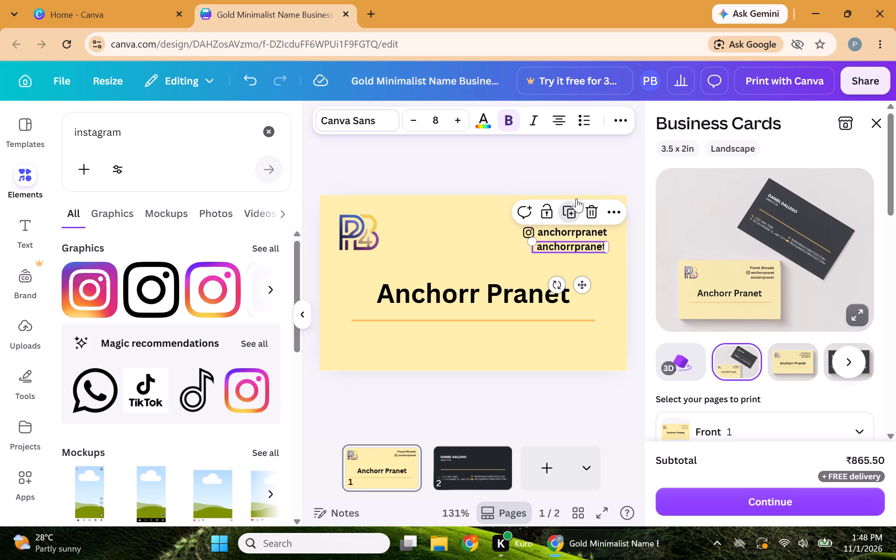
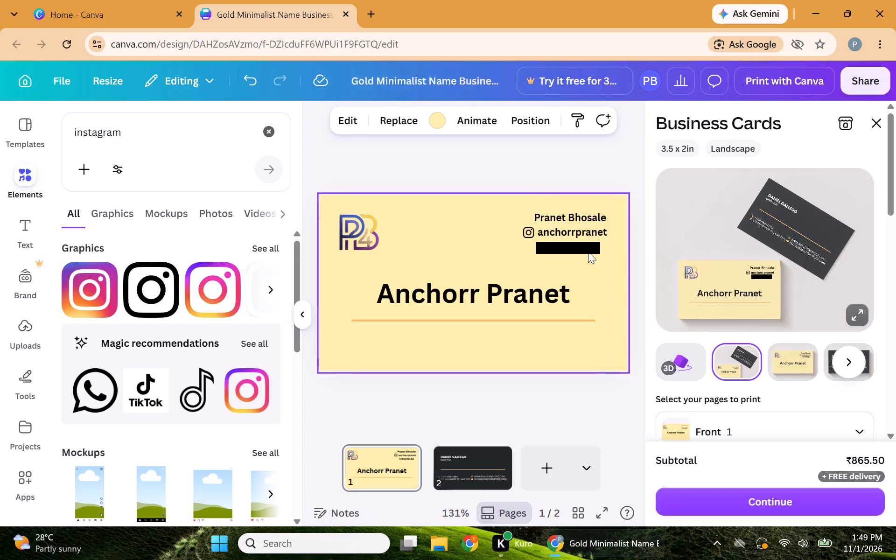
Nudge the third contact line slightly left so it sits directly beneath the Instagram handle.
{"action": "left_click", "coordinate": [581, 242]}
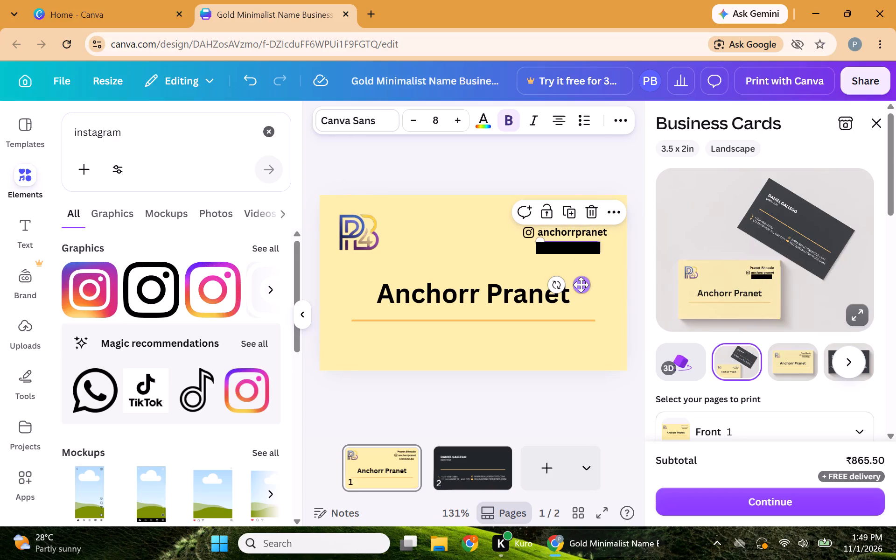
{"action": "left_click_drag", "start_coordinate": [581, 285], "coordinate": [588, 285]}
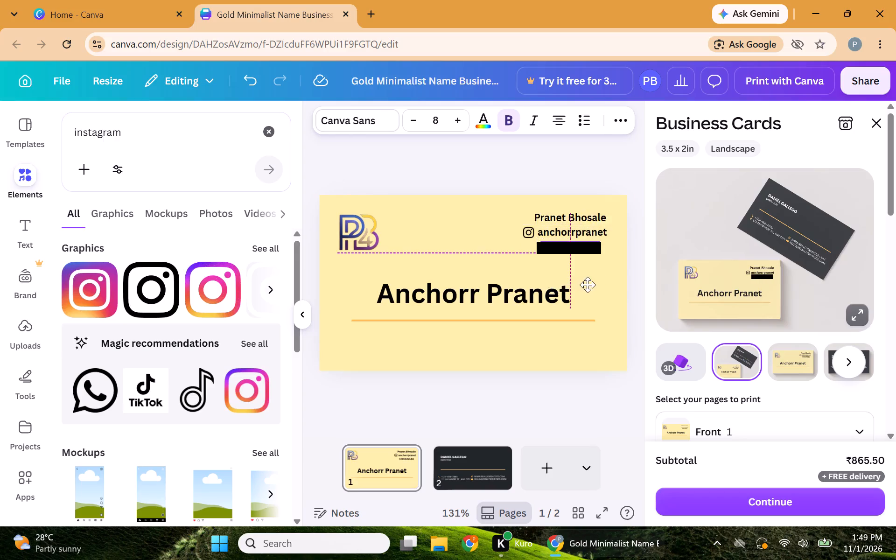
{"action": "left_click_drag", "start_coordinate": [588, 285], "coordinate": [583, 285]}
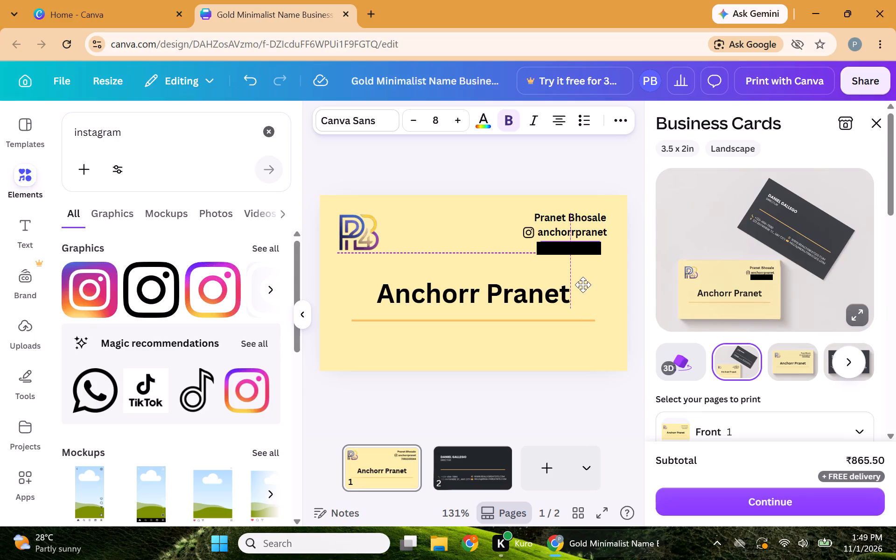
{"action": "left_click_drag", "start_coordinate": [583, 285], "coordinate": [580, 285]}
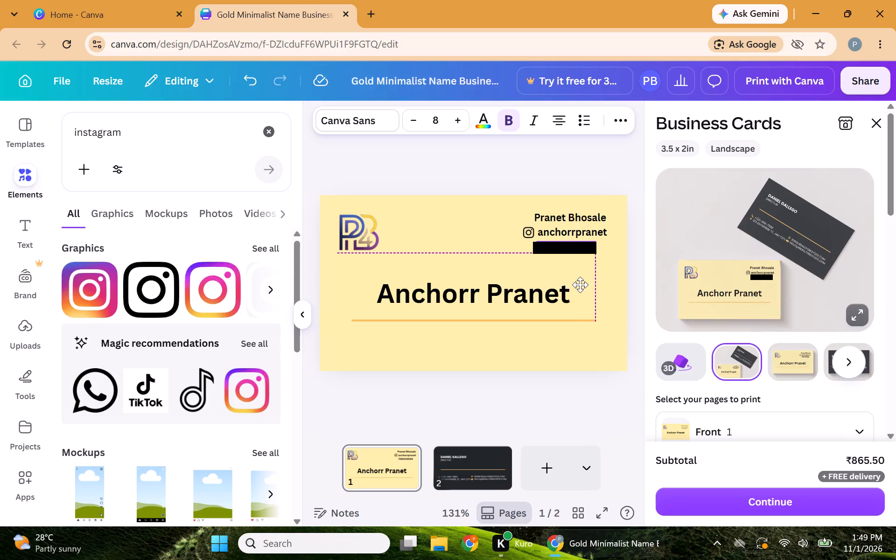
{"action": "left_click_drag", "start_coordinate": [580, 285], "coordinate": [580, 285]}
{"action": "left_click_drag", "start_coordinate": [580, 285], "coordinate": [574, 285]}
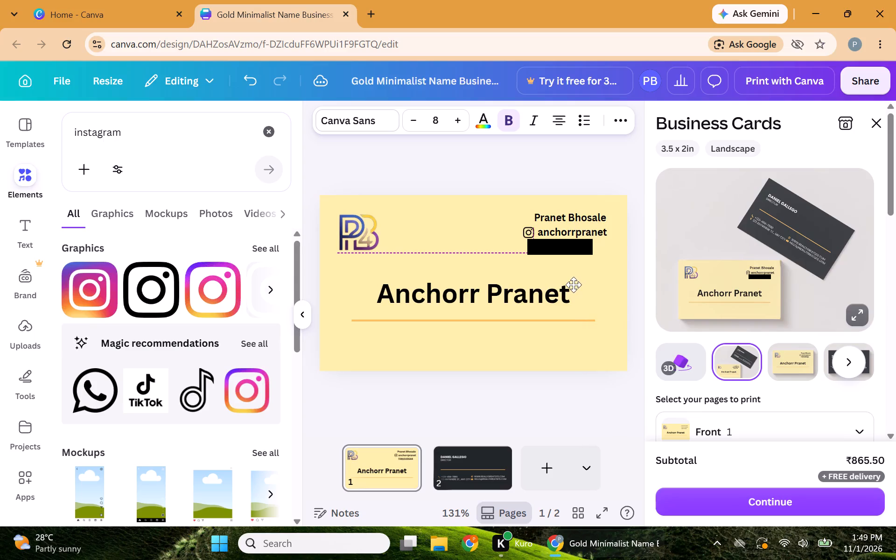
{"action": "left_click_drag", "start_coordinate": [574, 285], "coordinate": [575, 285]}
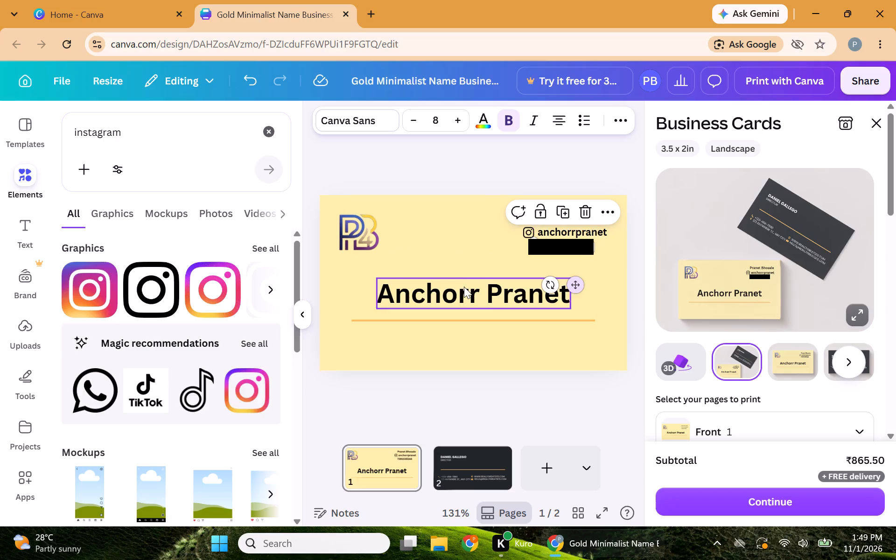
{"action": "left_click", "coordinate": [491, 256]}
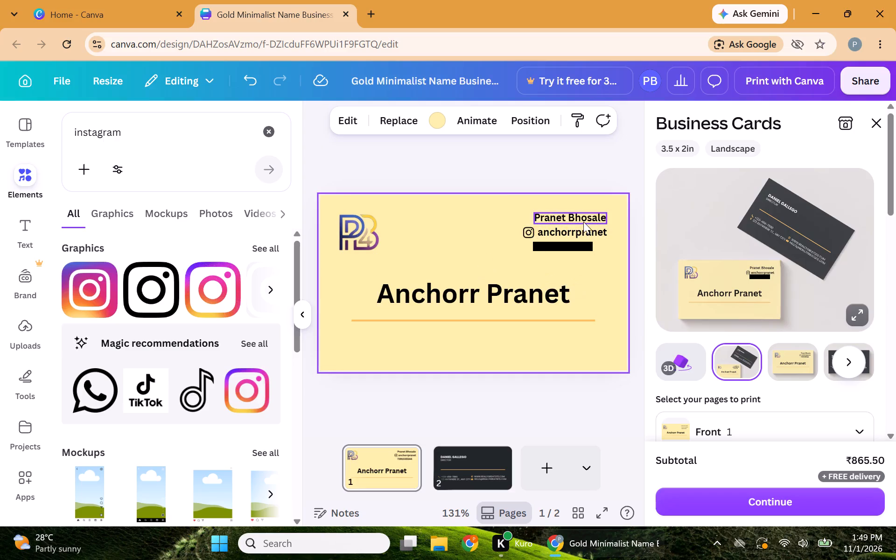
Move the Instagram icon slightly left, keeping it level with the handle text.
{"action": "left_click", "coordinate": [526, 227]}
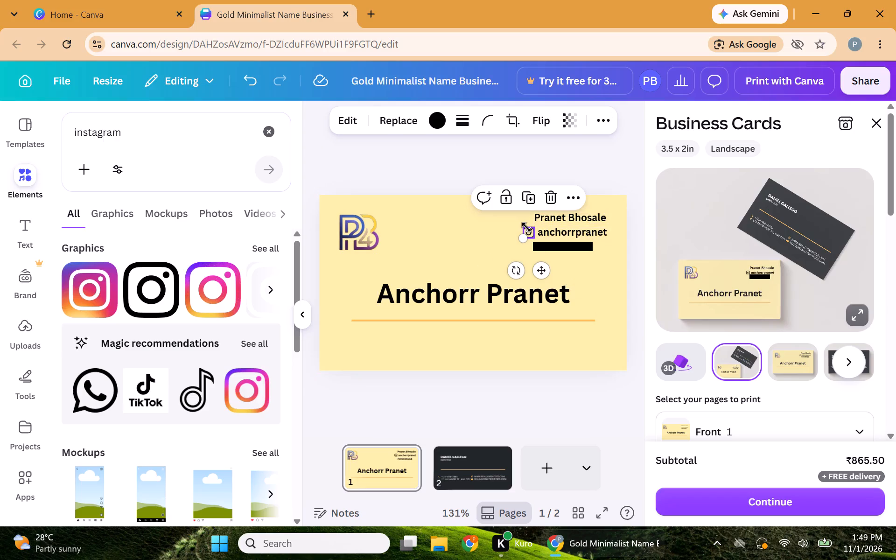
{"action": "left_click_drag", "start_coordinate": [541, 270], "coordinate": [535, 270]}
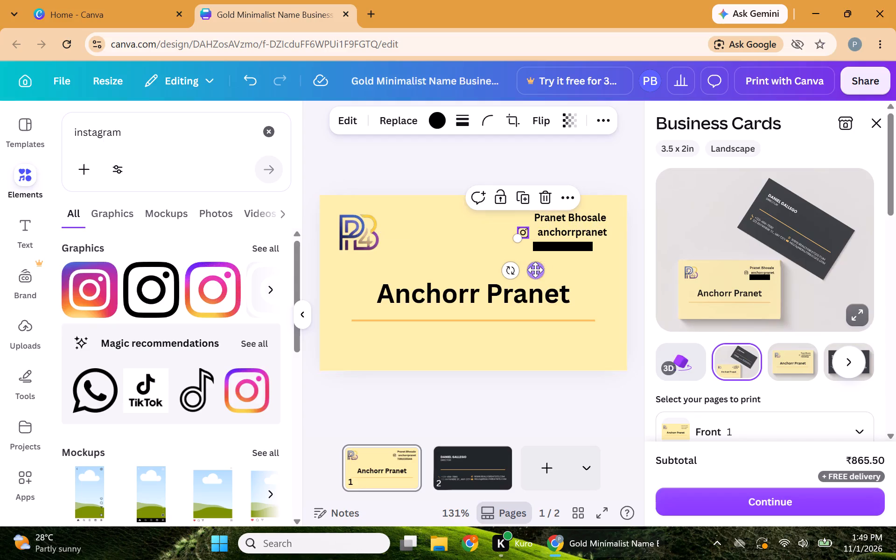
Remove the blank spaces in front of the Instagram handle's text.
{"action": "left_click", "coordinate": [577, 233]}
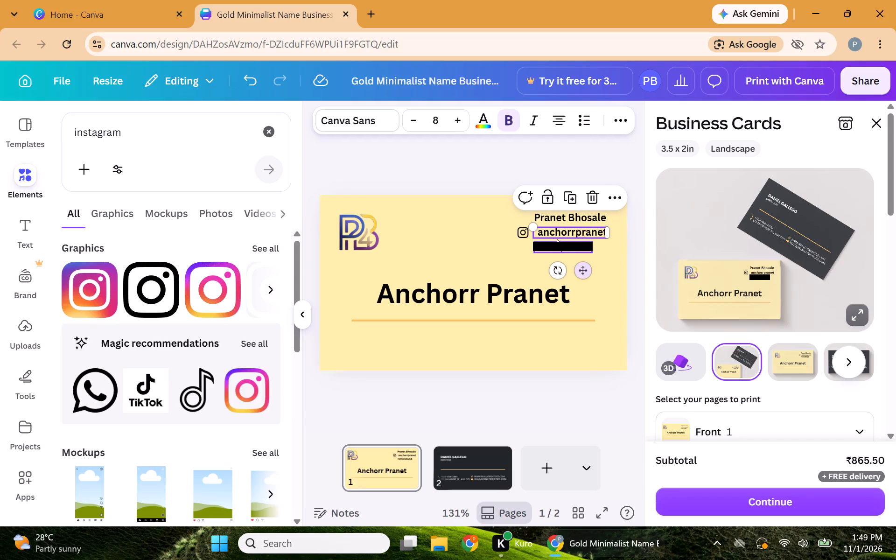
{"action": "left_click", "coordinate": [546, 232]}
{"action": "key", "text": "Left"}
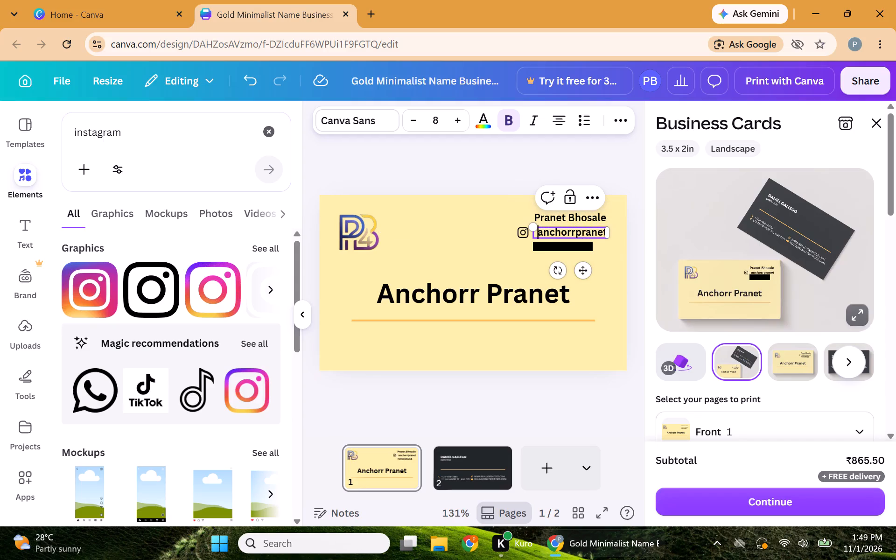
{"action": "key", "text": "BackSpace"}
{"action": "key", "text": "BackSpace"}
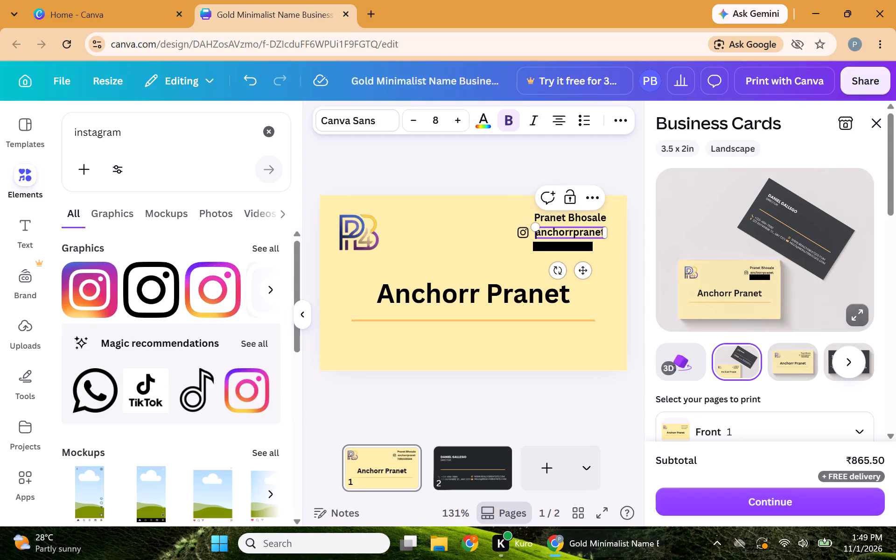
{"action": "key", "text": "BackSpace"}
{"action": "left_click", "coordinate": [560, 248]}
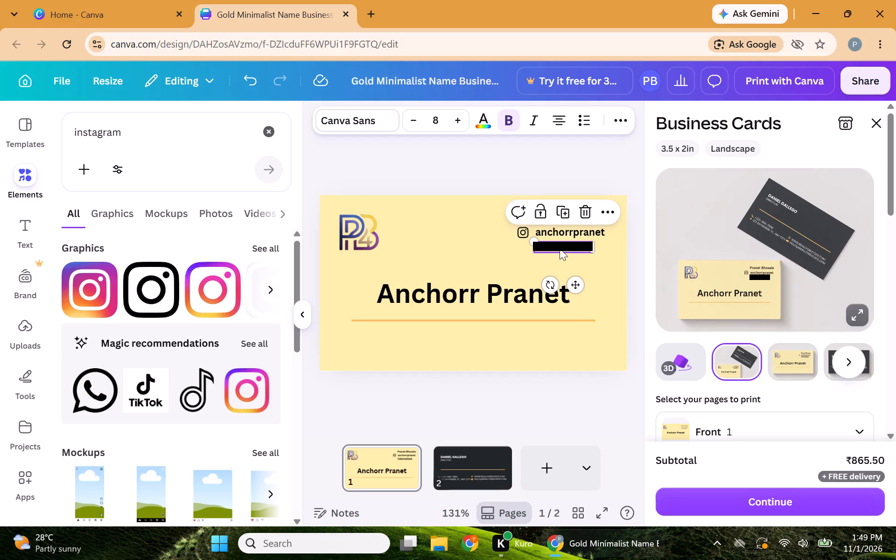
Replace the Instagram search in the elements library with a search for "call".
{"action": "left_click", "coordinate": [24, 128]}
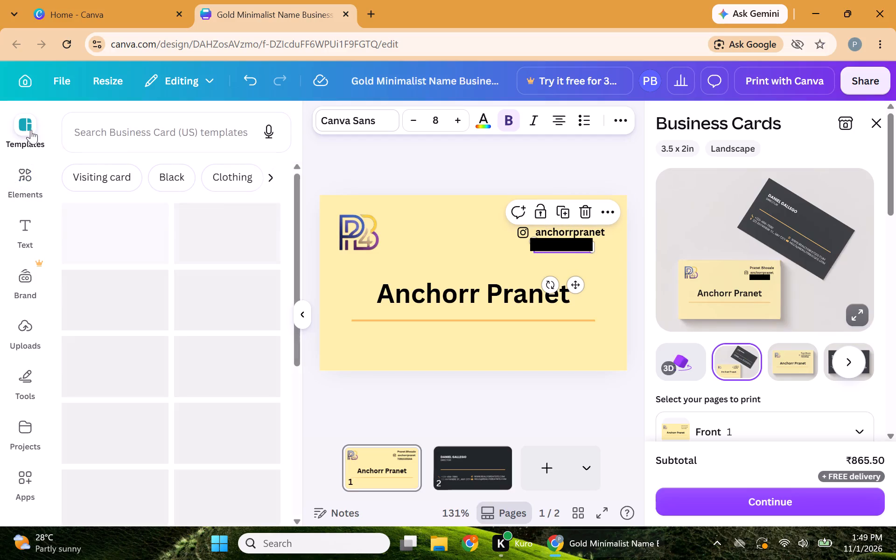
{"action": "left_click", "coordinate": [28, 187]}
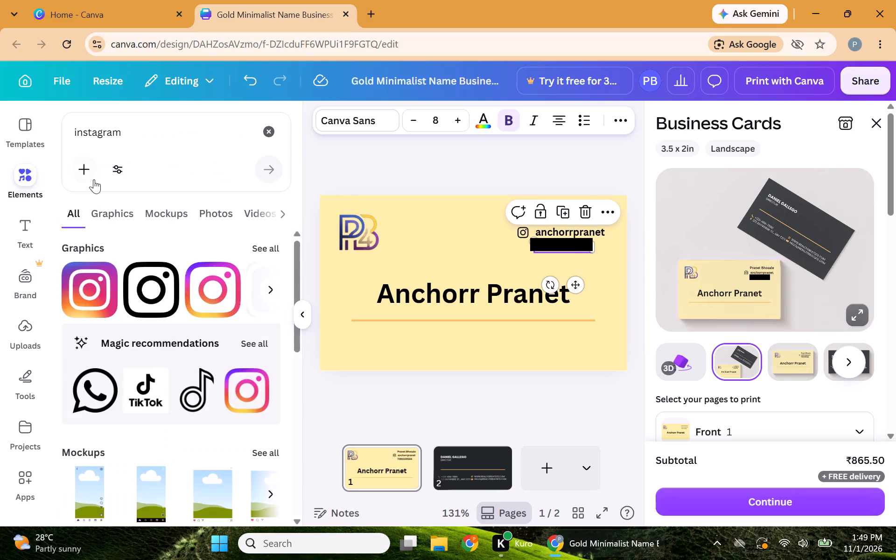
{"action": "left_click", "coordinate": [121, 133]}
{"action": "key", "text": "BackSpace"}
{"action": "key", "text": "BackSpace"}
{"action": "key", "text": "BackSpace"}
{"action": "key", "text": "BackSpace"}
{"action": "key", "text": "BackSpace"}
{"action": "key", "text": "BackSpace"}
{"action": "key", "text": "BackSpace"}
{"action": "key", "text": "BackSpace"}
{"action": "key", "text": "BackSpace"}
{"action": "key", "text": "BackSpace"}
{"action": "key", "text": "BackSpace"}
{"action": "key", "text": "BackSpace"}
{"action": "key", "text": "BackSpace"}
{"action": "key", "text": "BackSpace"}
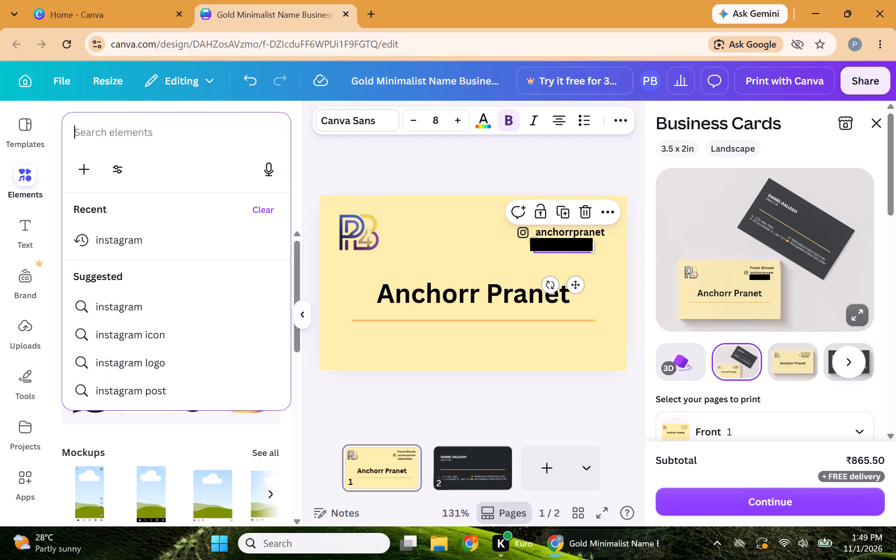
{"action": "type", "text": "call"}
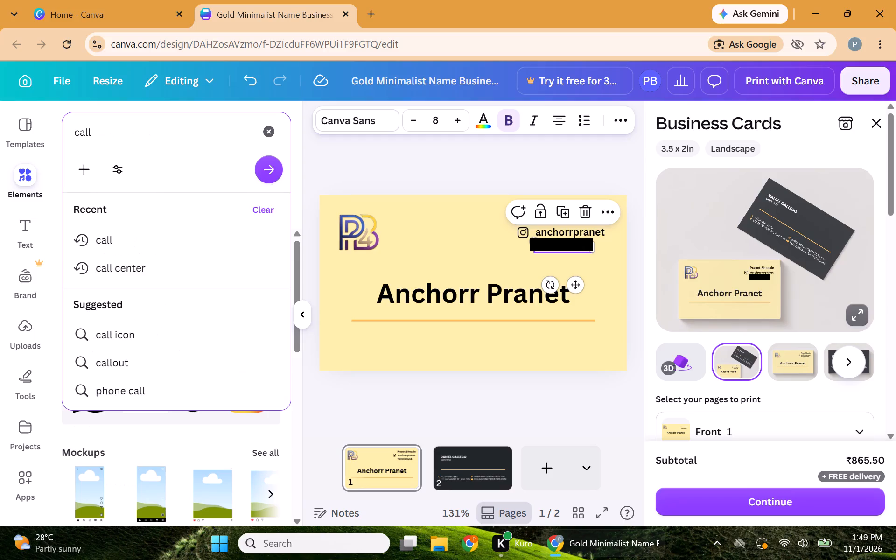
{"action": "left_click", "coordinate": [124, 243]}
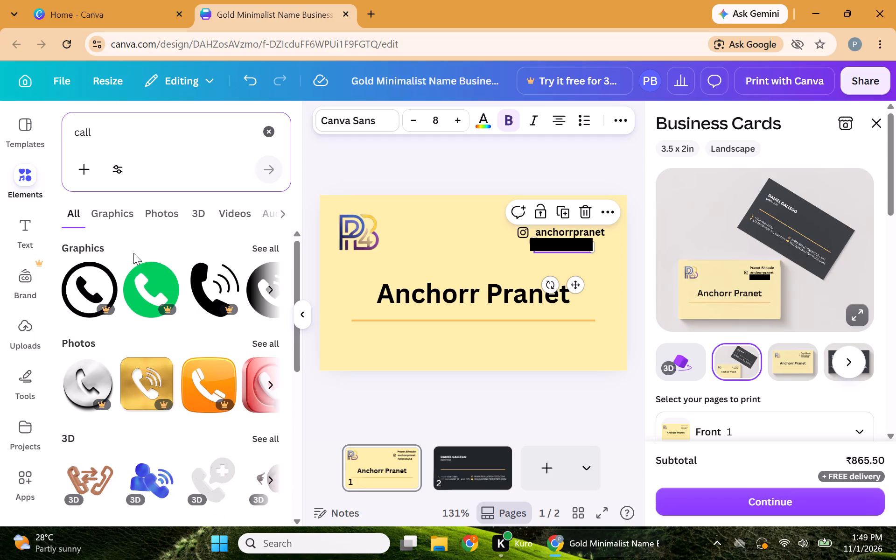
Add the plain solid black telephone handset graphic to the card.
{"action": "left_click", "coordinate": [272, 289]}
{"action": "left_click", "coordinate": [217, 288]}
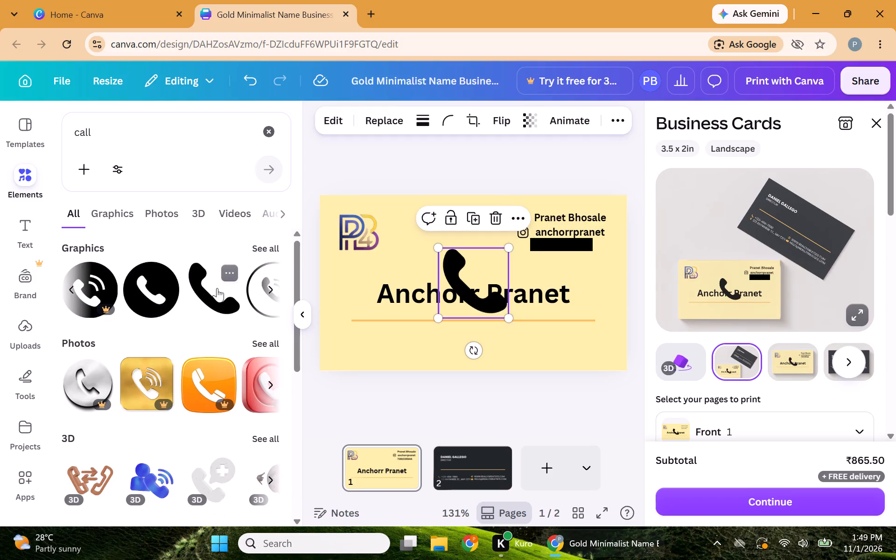
Add the black telephone handset graphic with ringing sound waves to the card.
{"action": "left_click", "coordinate": [272, 282]}
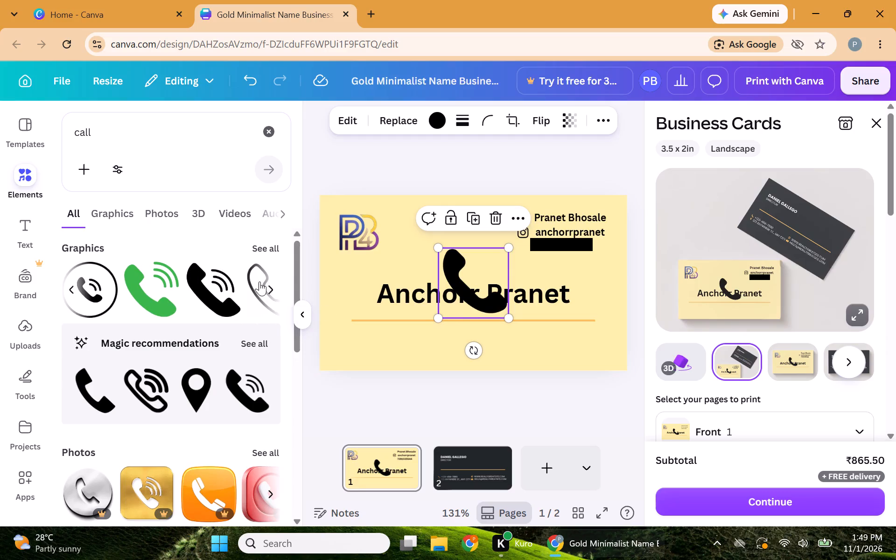
{"action": "left_click", "coordinate": [230, 284]}
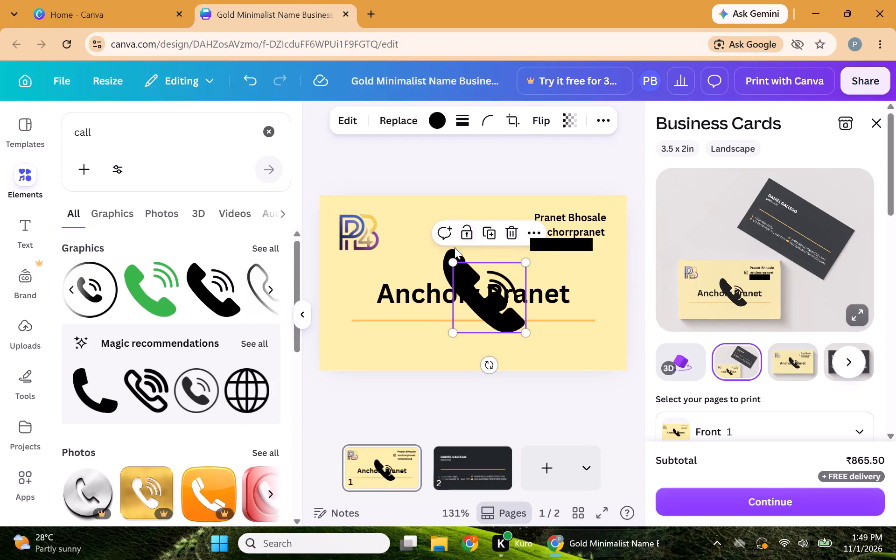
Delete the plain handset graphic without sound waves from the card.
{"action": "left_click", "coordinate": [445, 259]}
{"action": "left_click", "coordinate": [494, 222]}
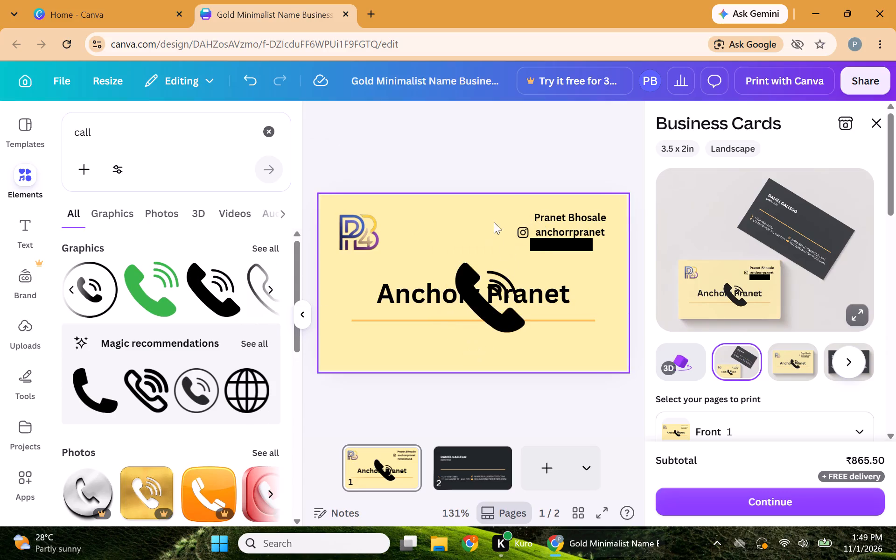
Shrink the ringing handset graphic proportionally to about 0.2 by 0.2 in.
{"action": "left_click", "coordinate": [509, 331]}
{"action": "left_click_drag", "start_coordinate": [522, 333], "coordinate": [517, 328]}
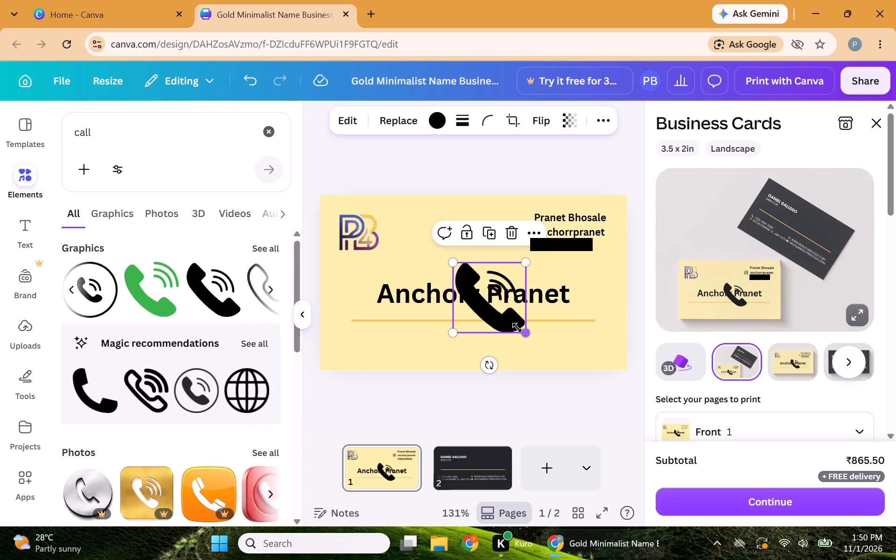
{"action": "left_click_drag", "start_coordinate": [517, 328], "coordinate": [469, 283]}
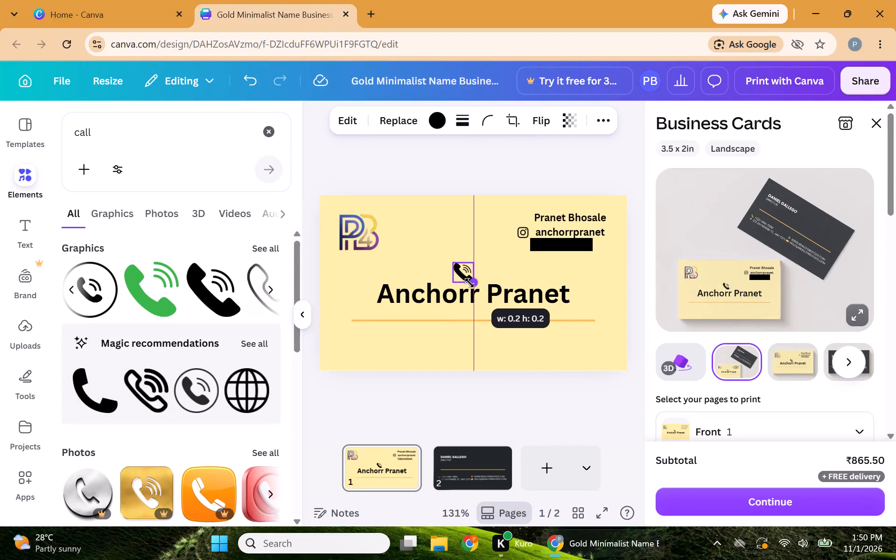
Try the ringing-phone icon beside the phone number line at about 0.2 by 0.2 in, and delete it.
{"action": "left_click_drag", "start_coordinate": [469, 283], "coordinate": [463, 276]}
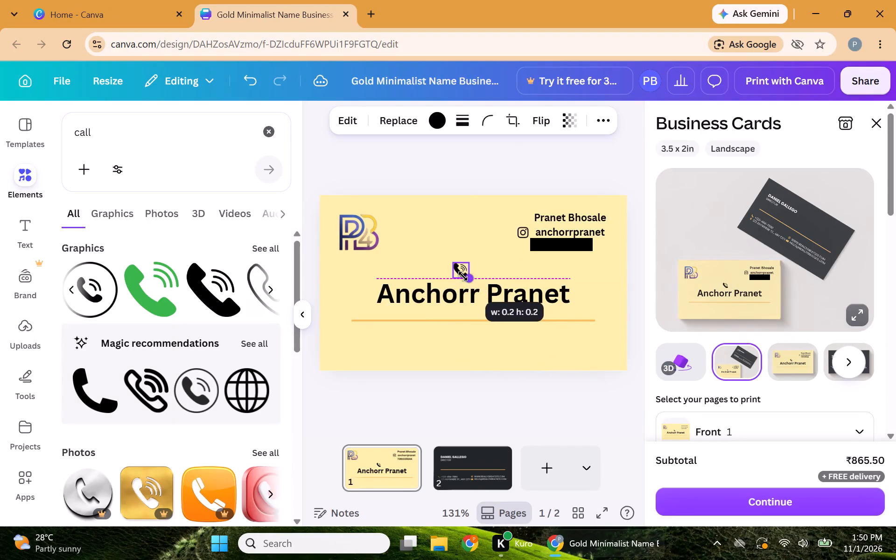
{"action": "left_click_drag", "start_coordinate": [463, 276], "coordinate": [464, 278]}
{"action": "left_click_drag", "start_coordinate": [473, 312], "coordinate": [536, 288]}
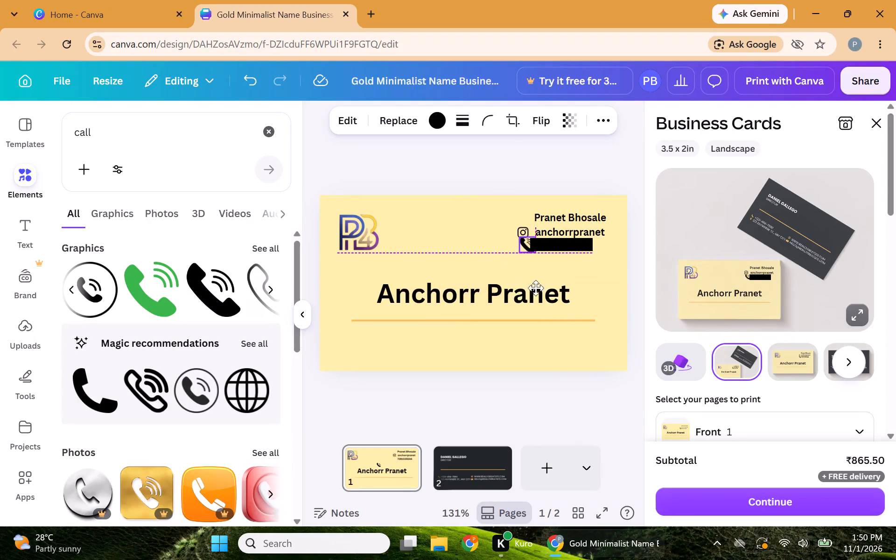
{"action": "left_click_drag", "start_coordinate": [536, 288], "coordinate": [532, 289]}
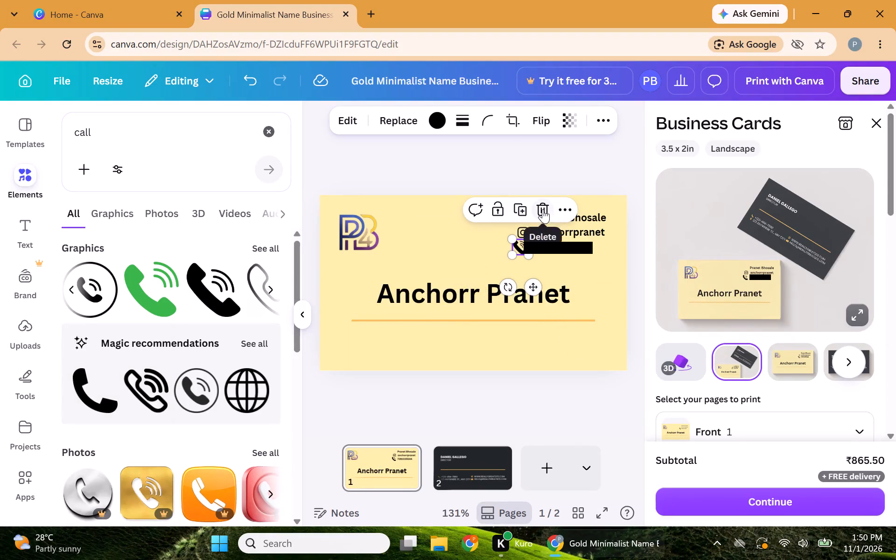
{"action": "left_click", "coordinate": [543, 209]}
Add the plain black handset icon, shrink it to text height and place it just before the phone number line.
{"action": "left_click", "coordinate": [74, 284]}
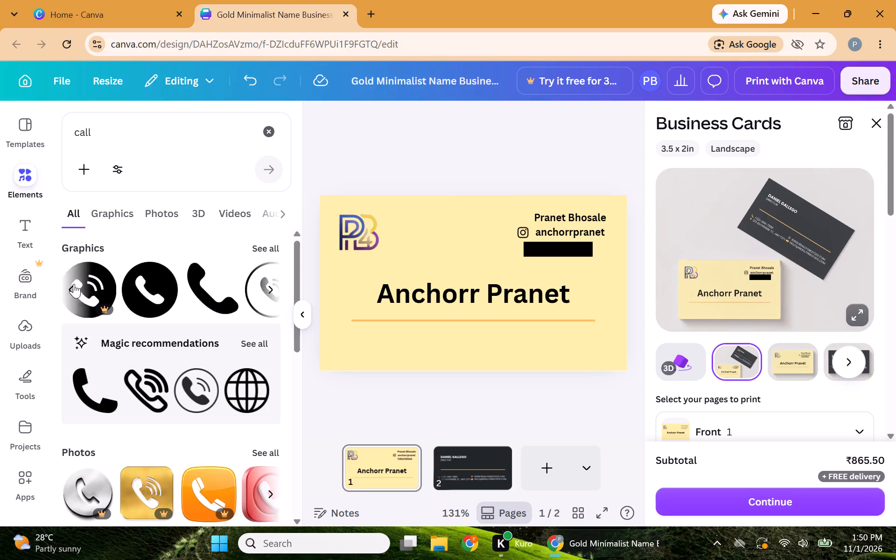
{"action": "left_click", "coordinate": [74, 284]}
{"action": "left_click", "coordinate": [272, 292]}
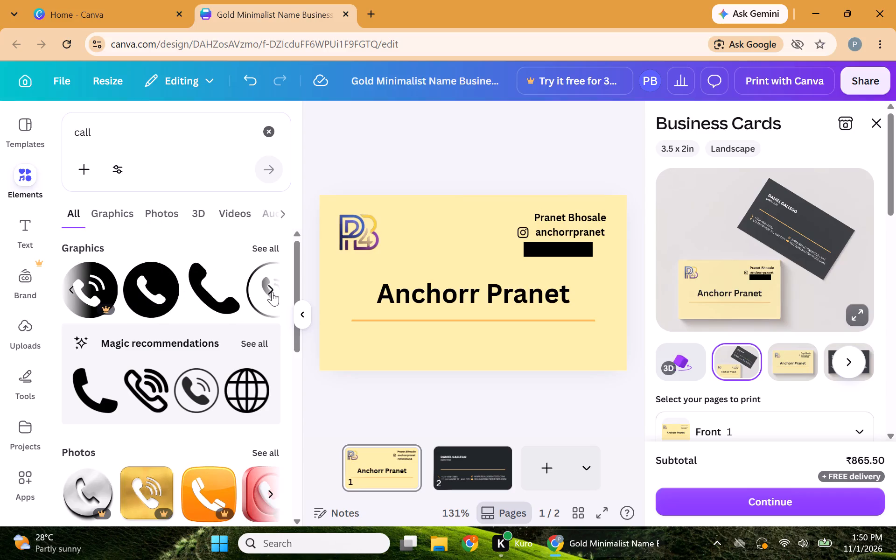
{"action": "left_click", "coordinate": [221, 291]}
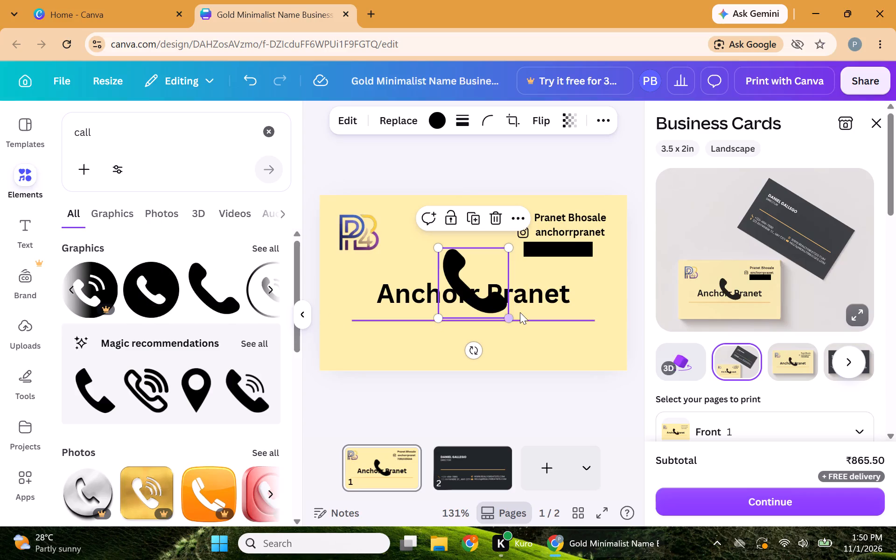
{"action": "left_click_drag", "start_coordinate": [511, 318], "coordinate": [457, 266]}
{"action": "left_click_drag", "start_coordinate": [458, 298], "coordinate": [536, 291]}
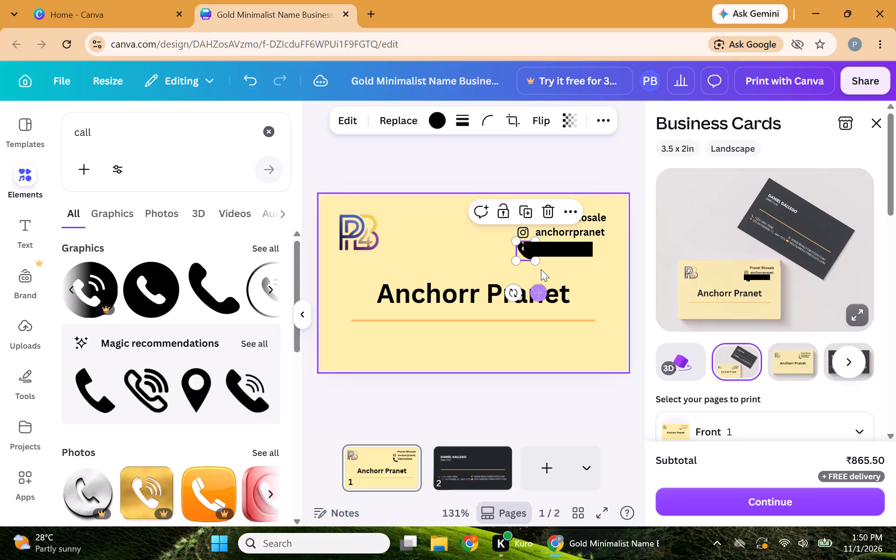
{"action": "left_click_drag", "start_coordinate": [537, 260], "coordinate": [527, 254]}
{"action": "left_click", "coordinate": [529, 284]}
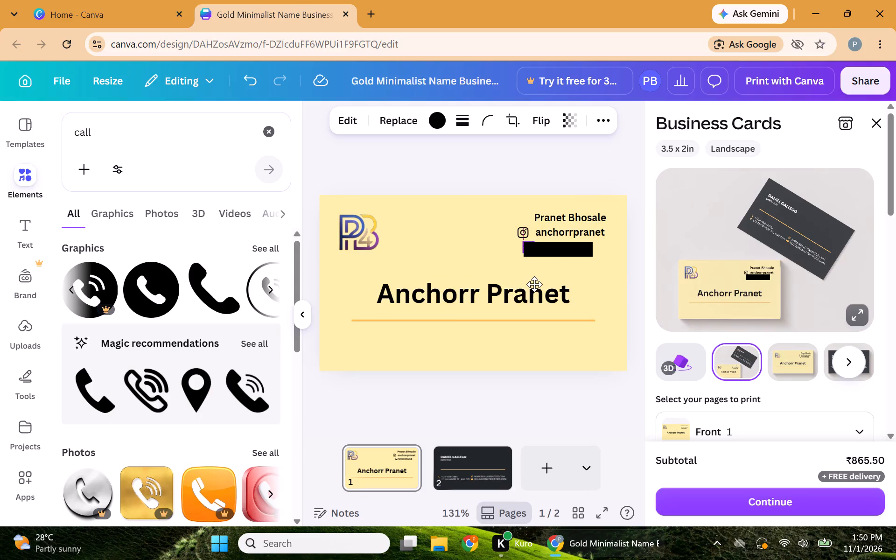
{"action": "left_click", "coordinate": [581, 279]}
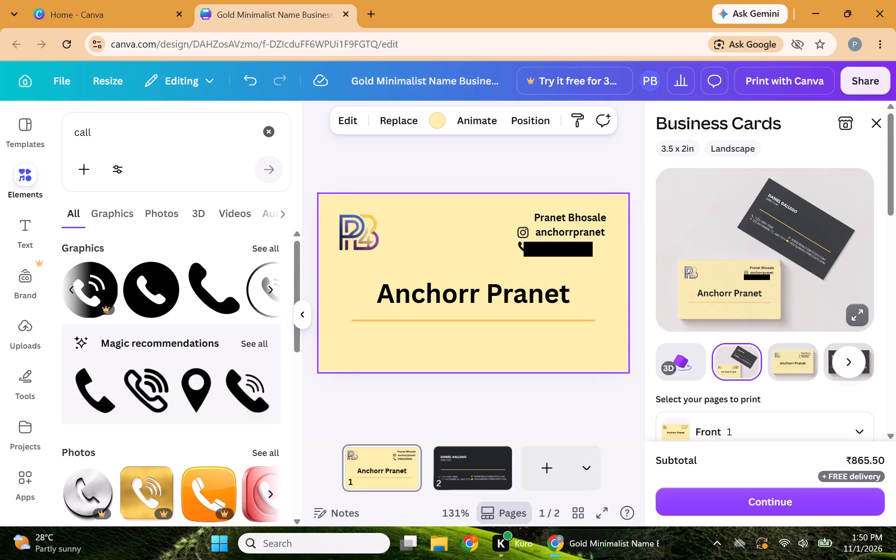
Search the elements for "mic" and browse the graphics for a microphone icon.
{"action": "left_click_drag", "start_coordinate": [122, 135], "coordinate": [40, 135]}
{"action": "key", "text": "BackSpace"}
{"action": "type", "text": "mic"}
{"action": "key", "text": "Return"}
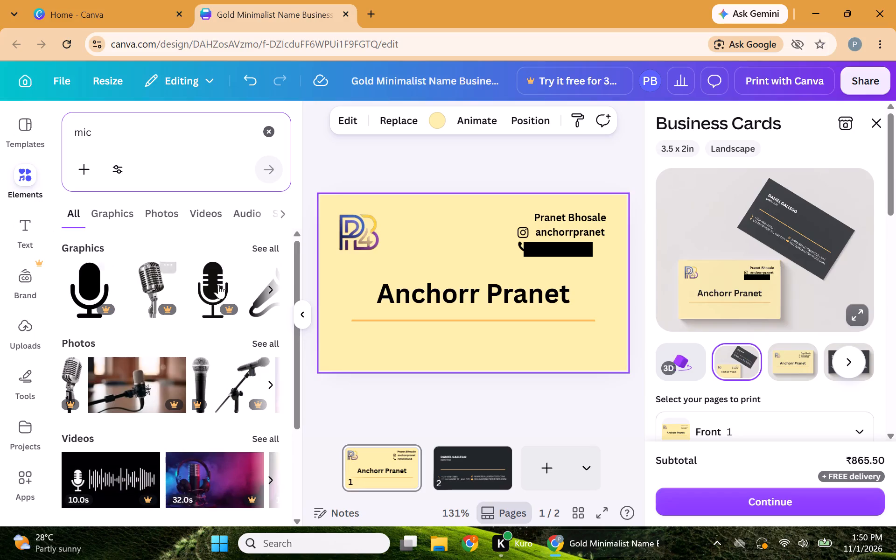
{"action": "left_click", "coordinate": [273, 286]}
{"action": "left_click", "coordinate": [273, 286]}
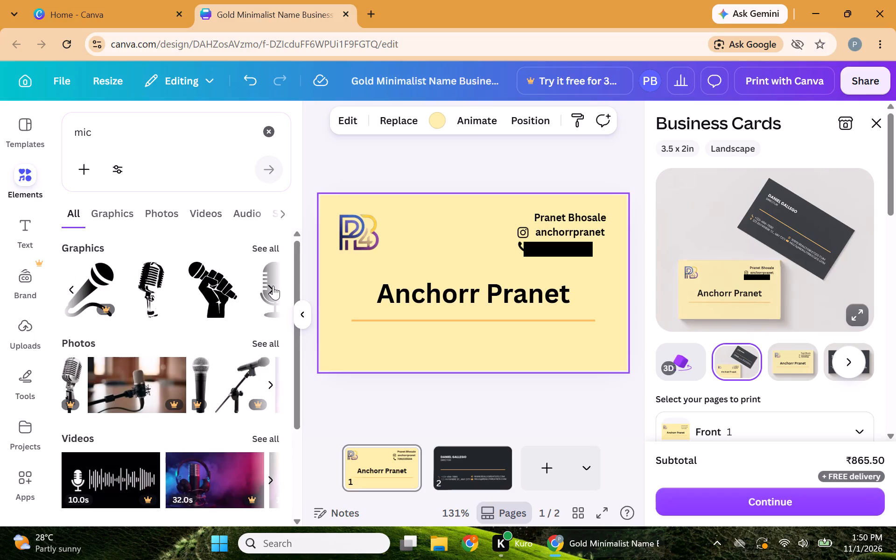
{"action": "left_click", "coordinate": [273, 286]}
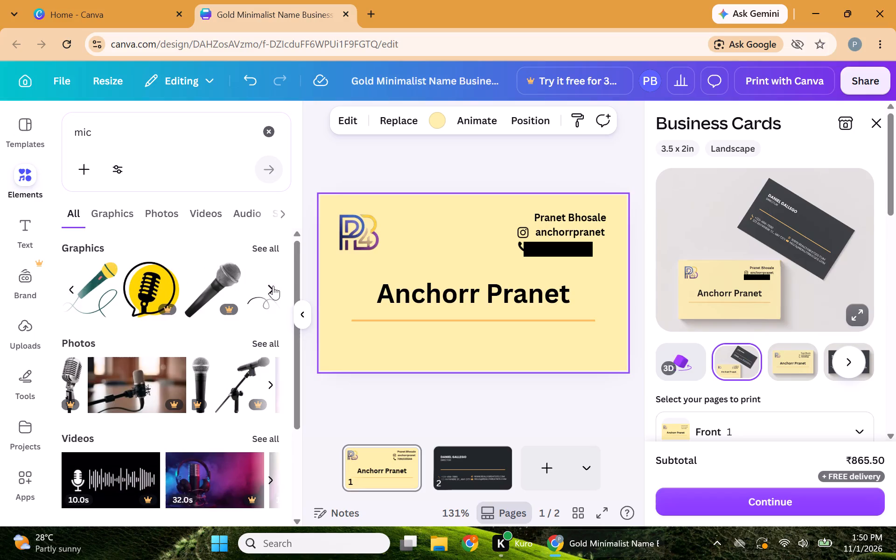
{"action": "left_click", "coordinate": [273, 286]}
{"action": "left_click", "coordinate": [273, 286]}
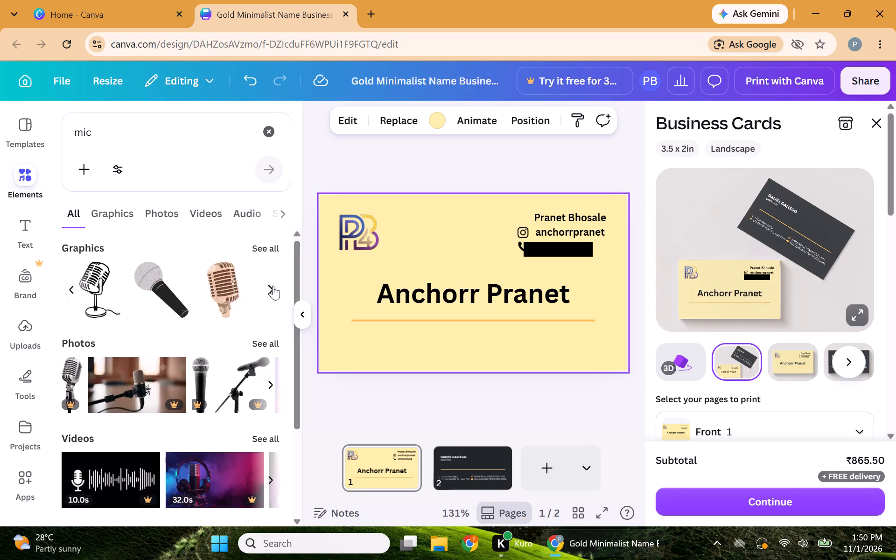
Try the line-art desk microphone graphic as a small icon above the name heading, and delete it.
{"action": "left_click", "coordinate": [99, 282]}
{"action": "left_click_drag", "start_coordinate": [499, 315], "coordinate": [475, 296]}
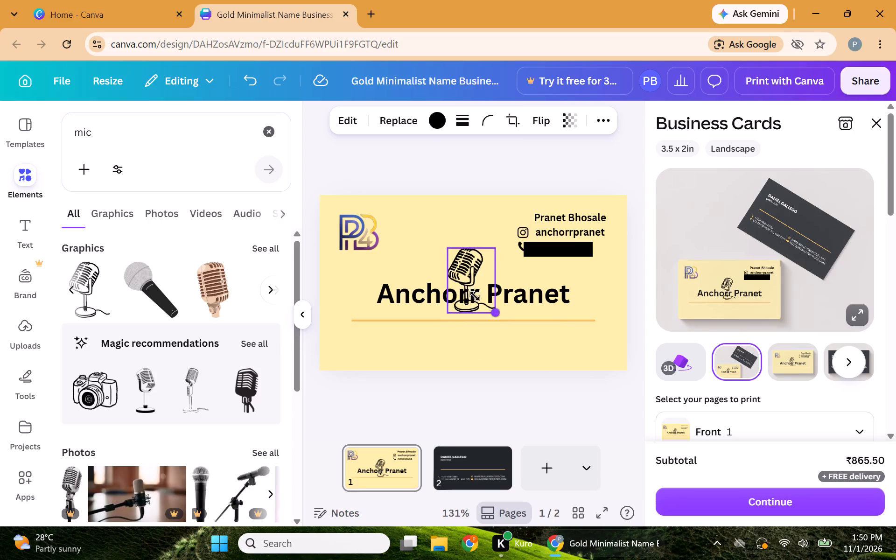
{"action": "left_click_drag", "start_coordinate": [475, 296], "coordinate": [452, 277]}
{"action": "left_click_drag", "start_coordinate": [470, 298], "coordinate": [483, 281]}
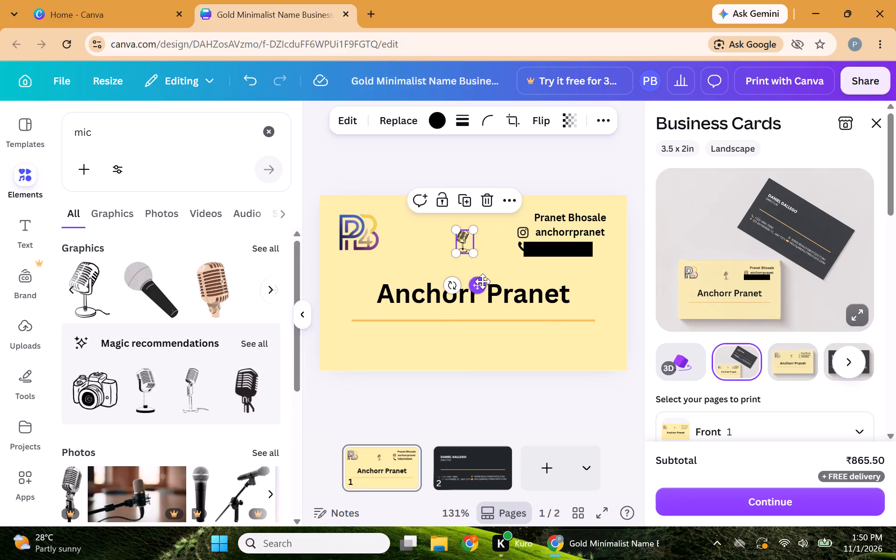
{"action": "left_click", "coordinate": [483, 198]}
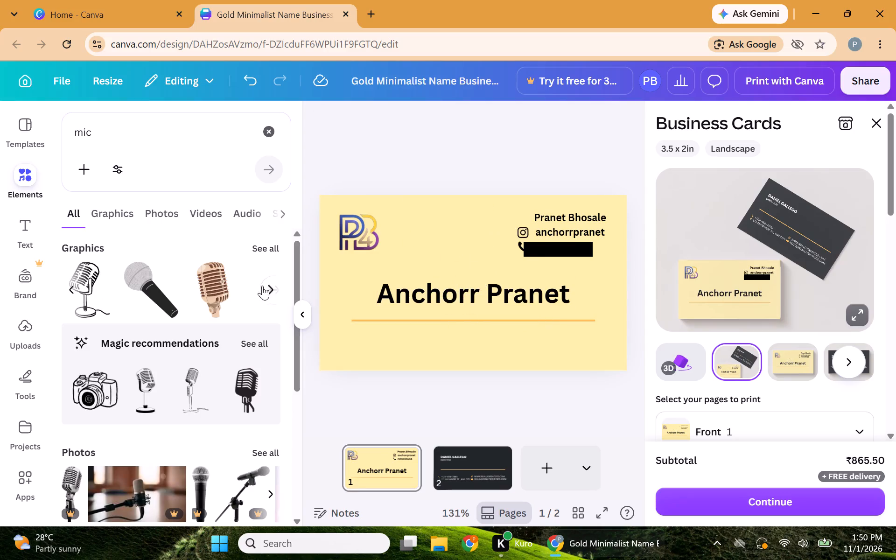
From the full set of mic graphics, add the black fist-holding-microphone, shrink it to icon size and place it just before the full-name line.
{"action": "left_click", "coordinate": [266, 284]}
{"action": "left_click", "coordinate": [266, 284]}
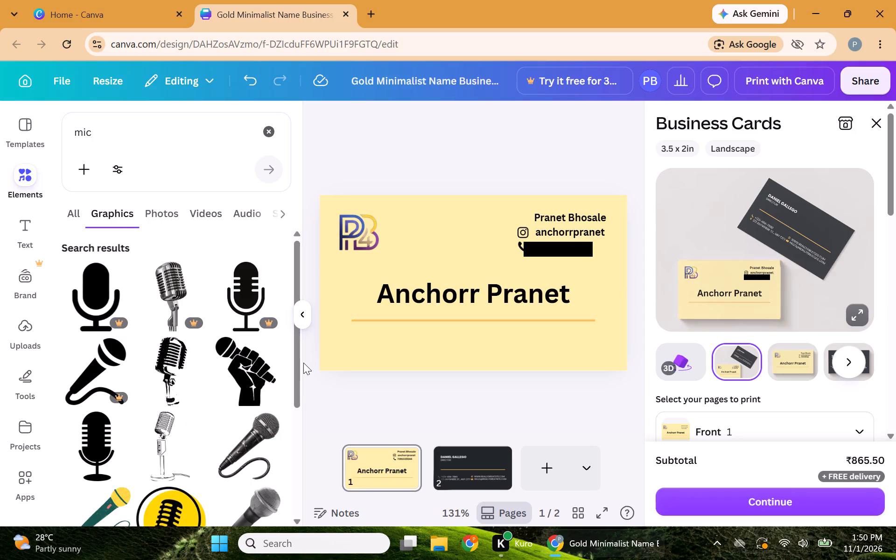
{"action": "left_click", "coordinate": [250, 377]}
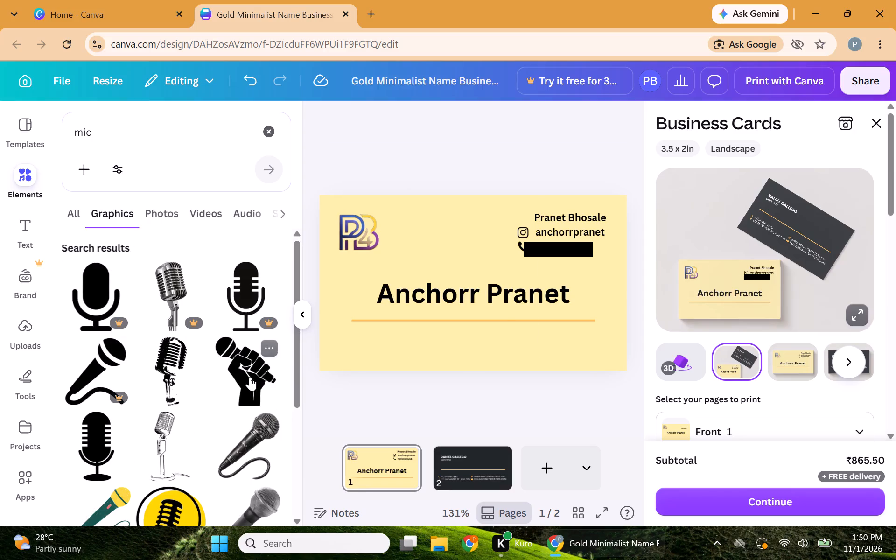
{"action": "left_click_drag", "start_coordinate": [538, 352], "coordinate": [450, 277]}
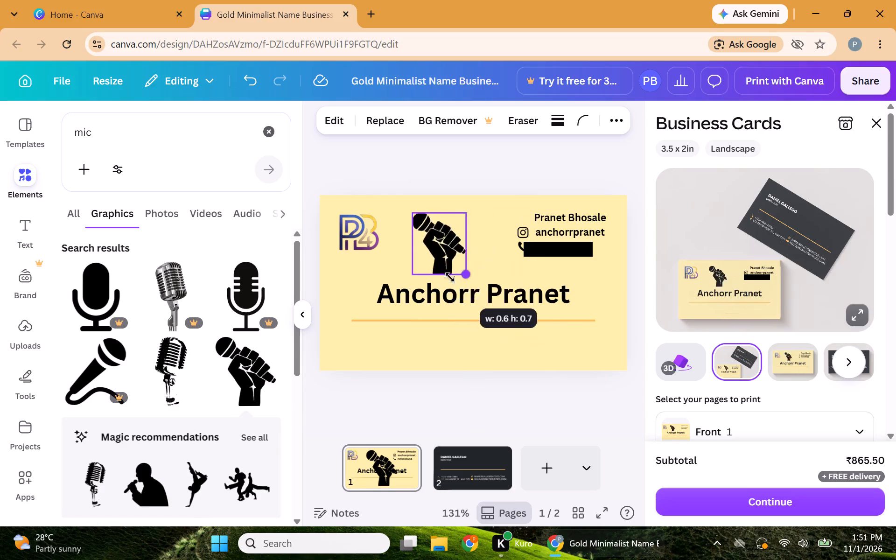
{"action": "left_click_drag", "start_coordinate": [450, 277], "coordinate": [408, 246]}
{"action": "left_click_drag", "start_coordinate": [426, 256], "coordinate": [528, 252]}
{"action": "left_click", "coordinate": [440, 230]}
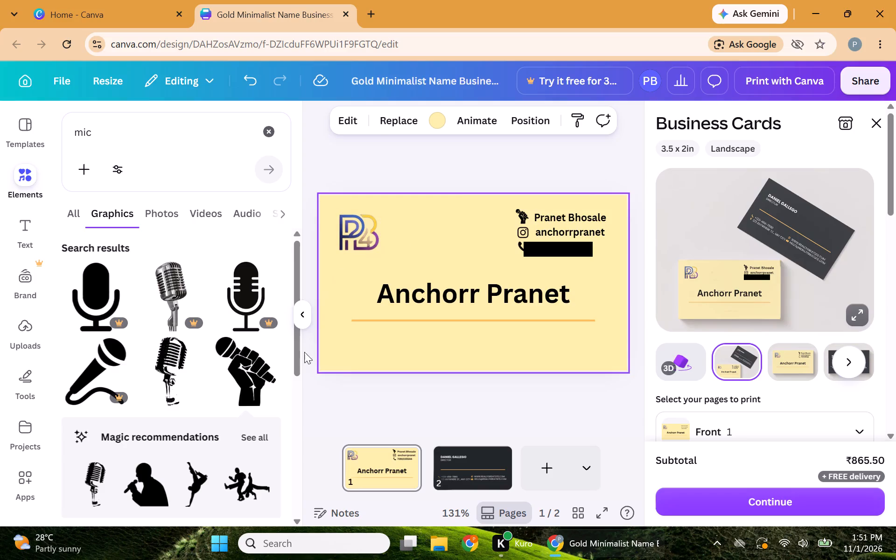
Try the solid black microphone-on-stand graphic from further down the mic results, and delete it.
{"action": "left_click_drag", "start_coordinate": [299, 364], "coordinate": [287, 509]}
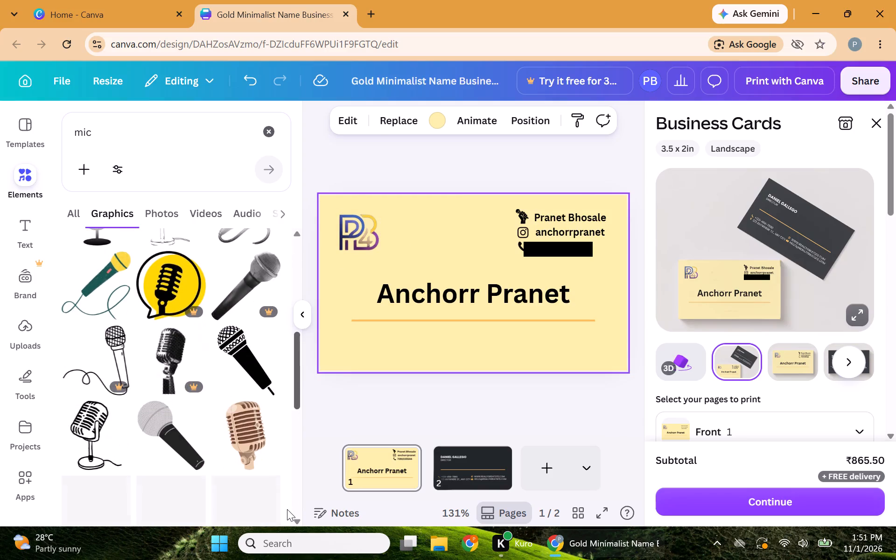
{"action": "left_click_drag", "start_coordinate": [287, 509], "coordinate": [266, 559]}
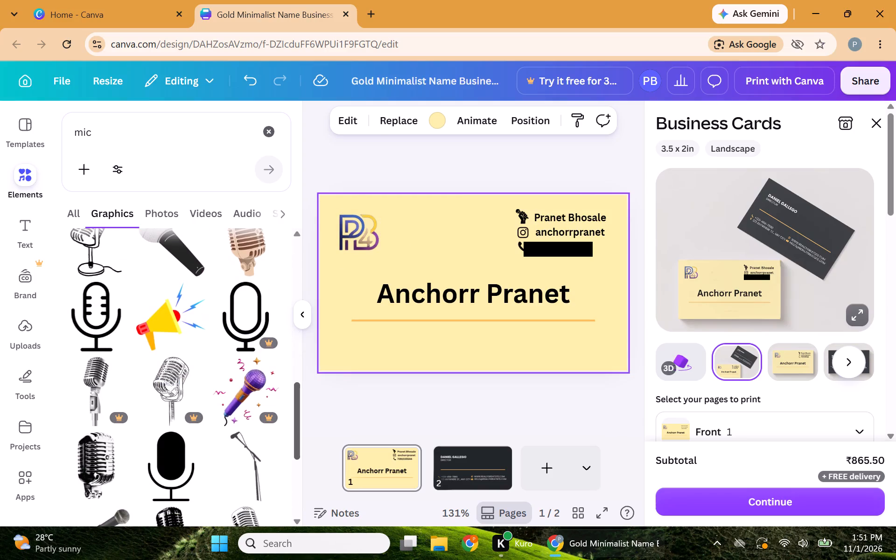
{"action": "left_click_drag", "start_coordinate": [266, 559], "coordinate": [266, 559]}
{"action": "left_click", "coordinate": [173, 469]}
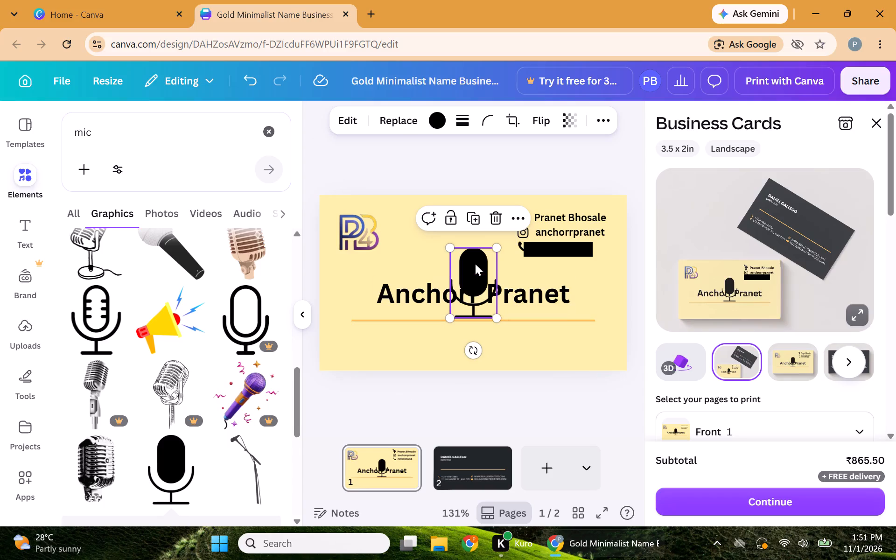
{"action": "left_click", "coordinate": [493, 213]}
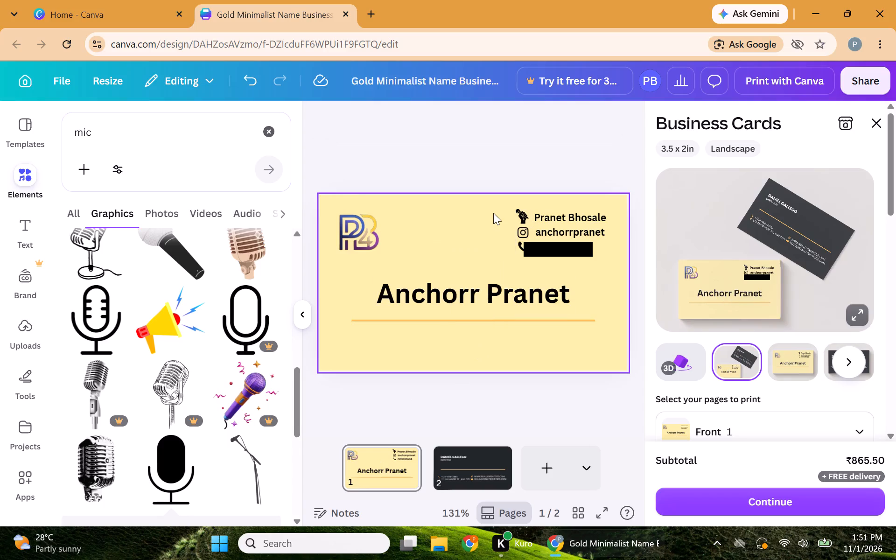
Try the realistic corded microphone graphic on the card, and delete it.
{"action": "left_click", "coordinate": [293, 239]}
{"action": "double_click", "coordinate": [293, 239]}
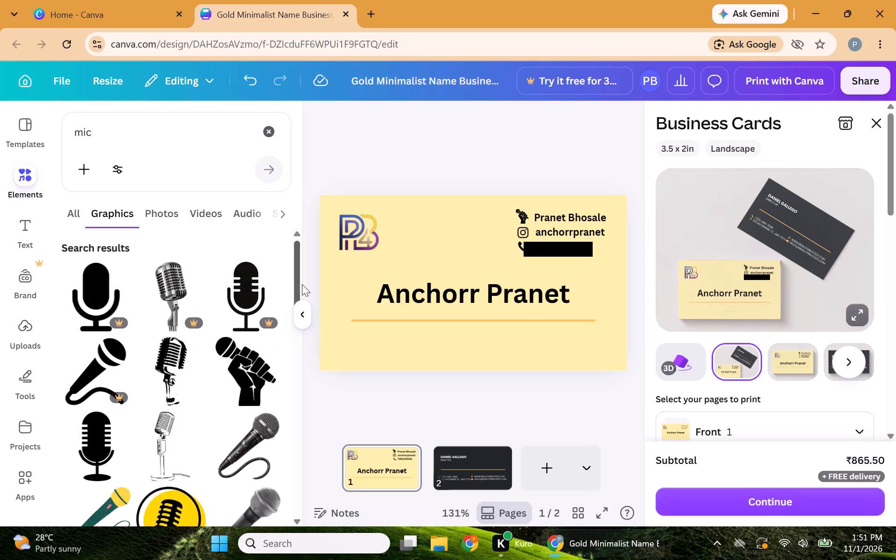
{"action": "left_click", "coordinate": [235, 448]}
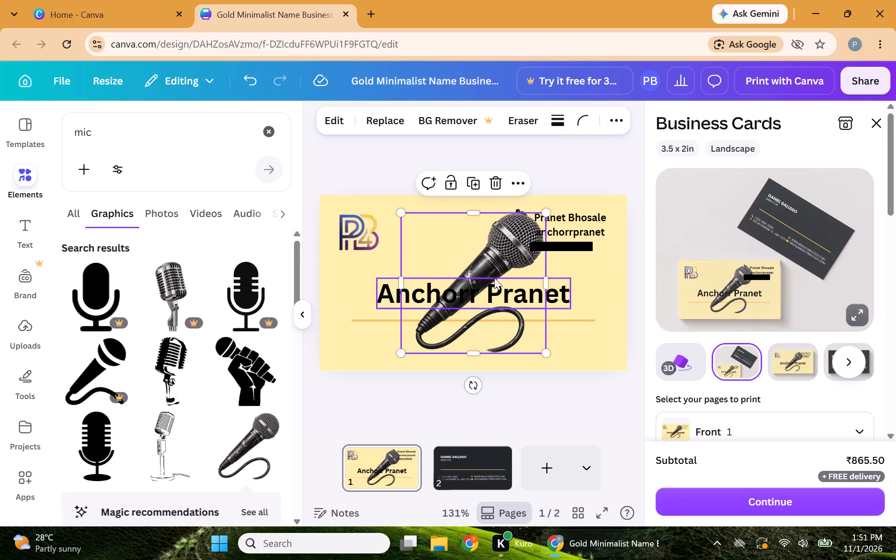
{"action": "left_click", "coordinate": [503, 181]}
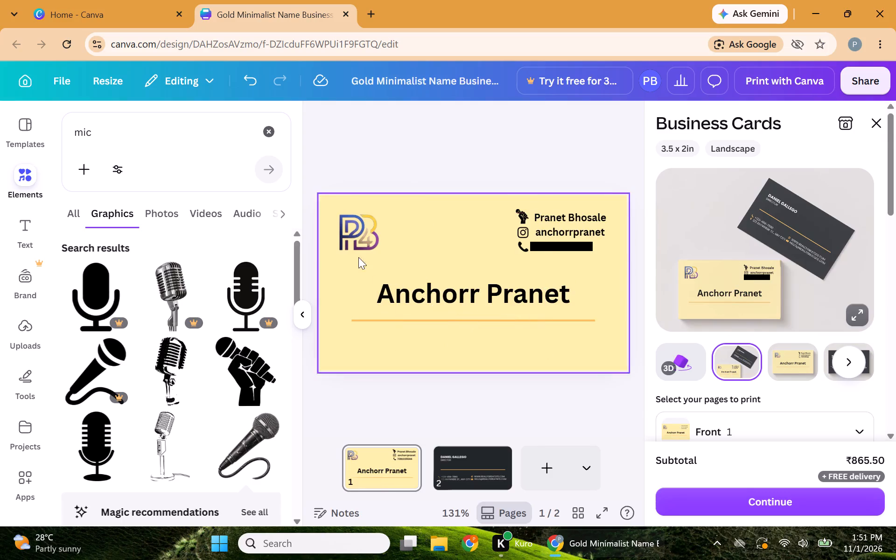
Examine the whole list of mic graphics for an alternative microphone icon, and return to its start.
{"action": "left_click_drag", "start_coordinate": [297, 295], "coordinate": [293, 356]}
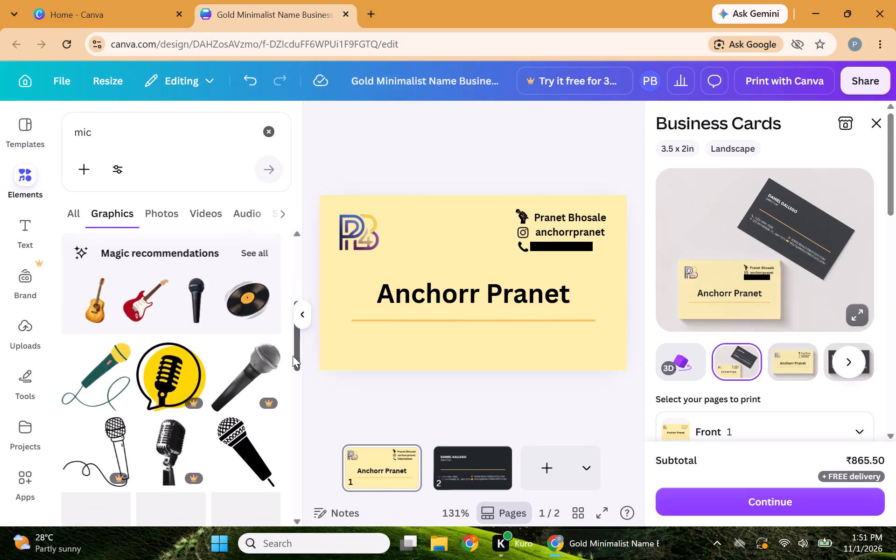
{"action": "left_click_drag", "start_coordinate": [293, 356], "coordinate": [291, 383]}
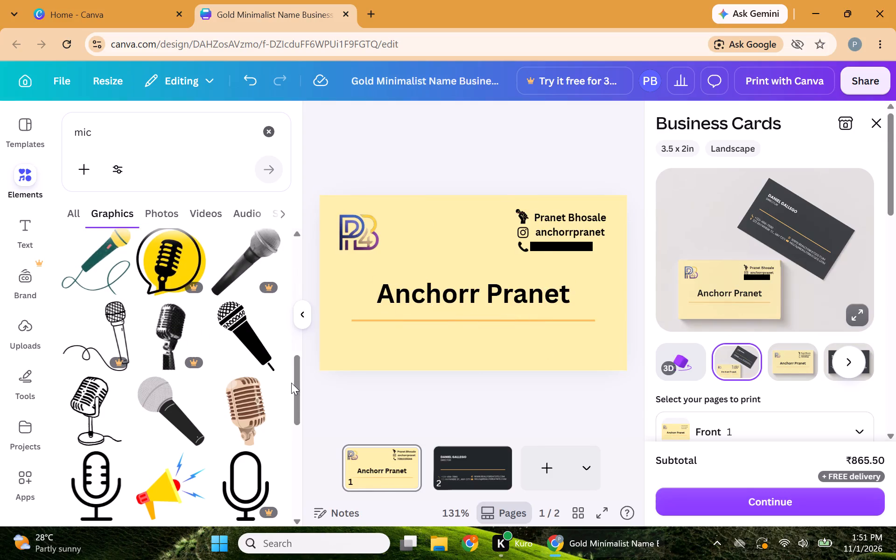
{"action": "left_click_drag", "start_coordinate": [294, 390], "coordinate": [291, 446]}
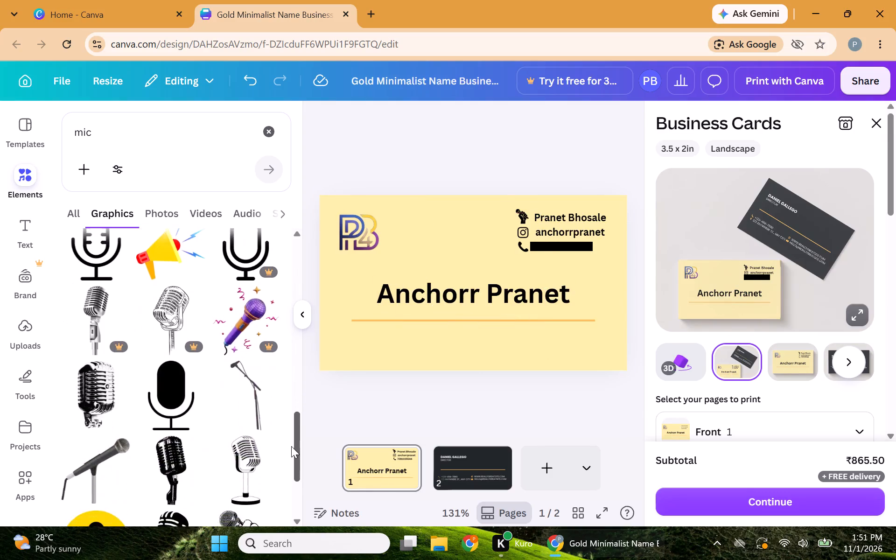
{"action": "left_click_drag", "start_coordinate": [291, 446], "coordinate": [292, 436]}
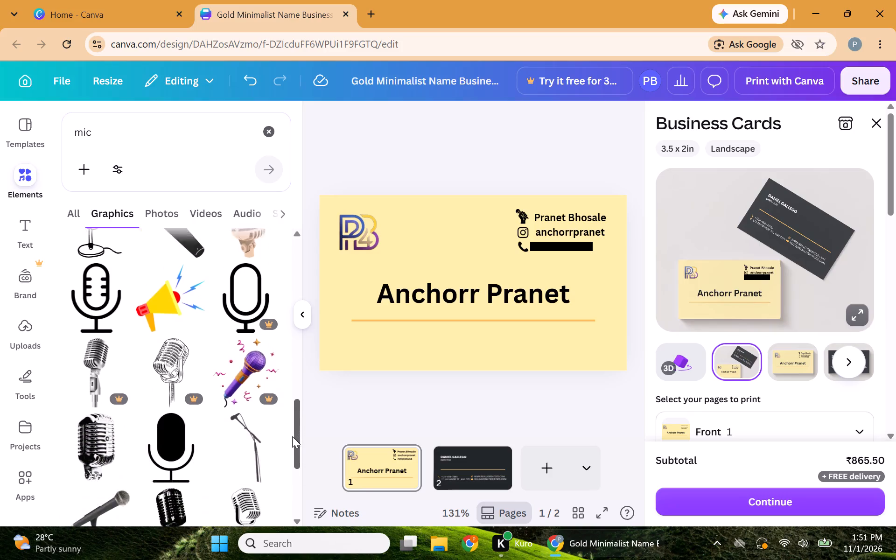
{"action": "left_click_drag", "start_coordinate": [292, 436], "coordinate": [284, 486]}
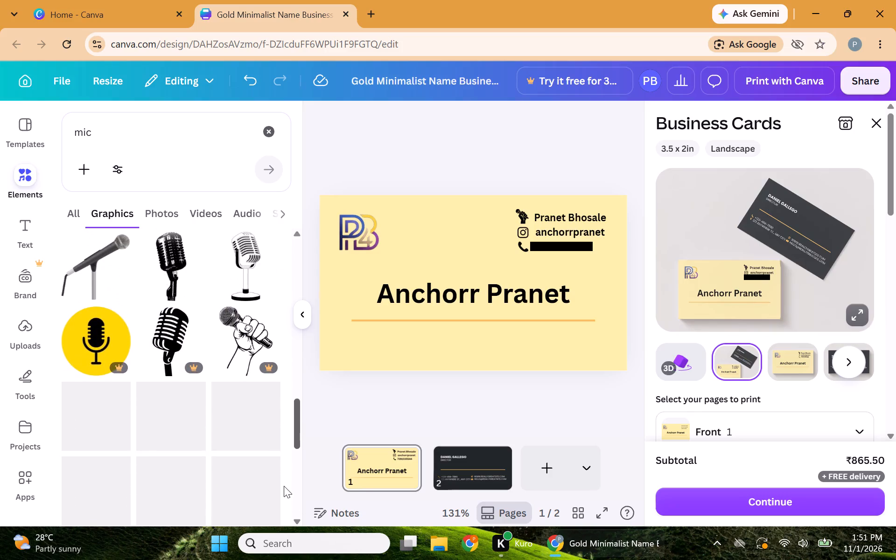
{"action": "left_click_drag", "start_coordinate": [284, 486], "coordinate": [282, 506]}
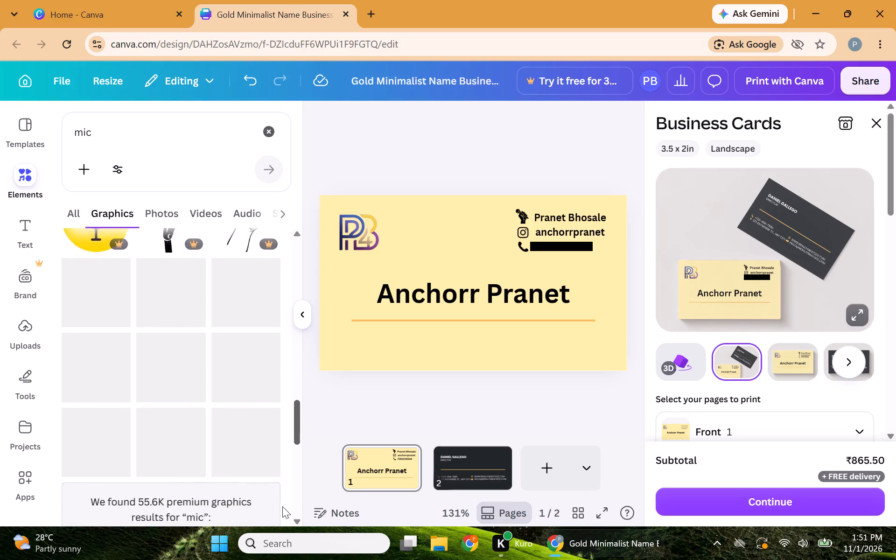
{"action": "left_click_drag", "start_coordinate": [282, 506], "coordinate": [273, 546]}
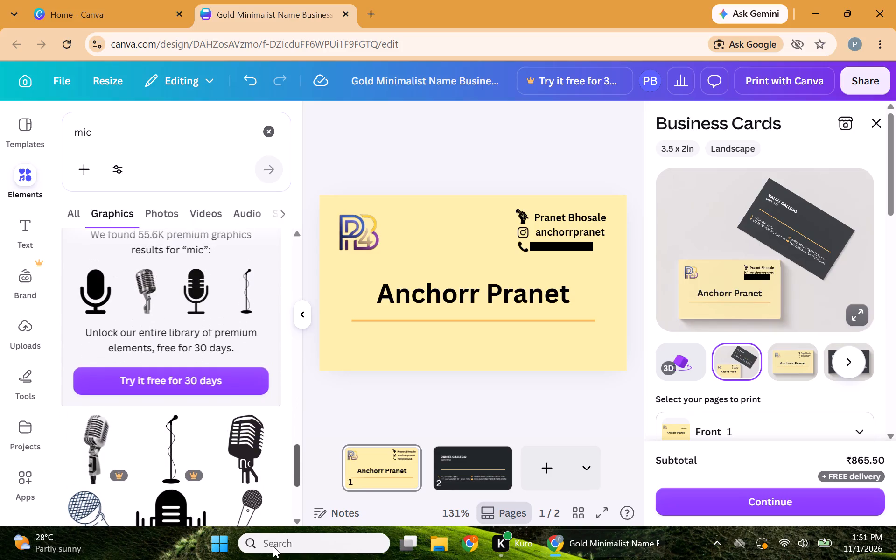
{"action": "left_click_drag", "start_coordinate": [273, 546], "coordinate": [270, 551]}
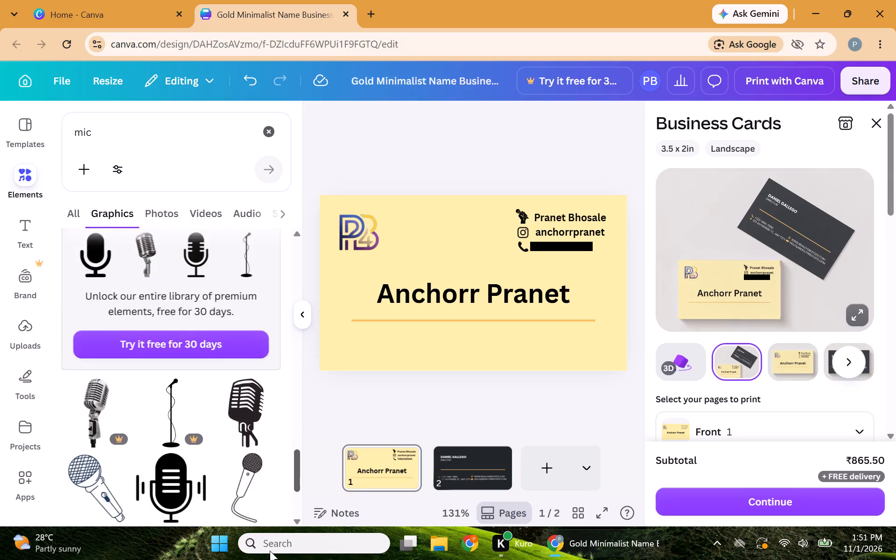
{"action": "left_click_drag", "start_coordinate": [270, 551], "coordinate": [266, 559]}
{"action": "triple_click", "coordinate": [295, 522]}
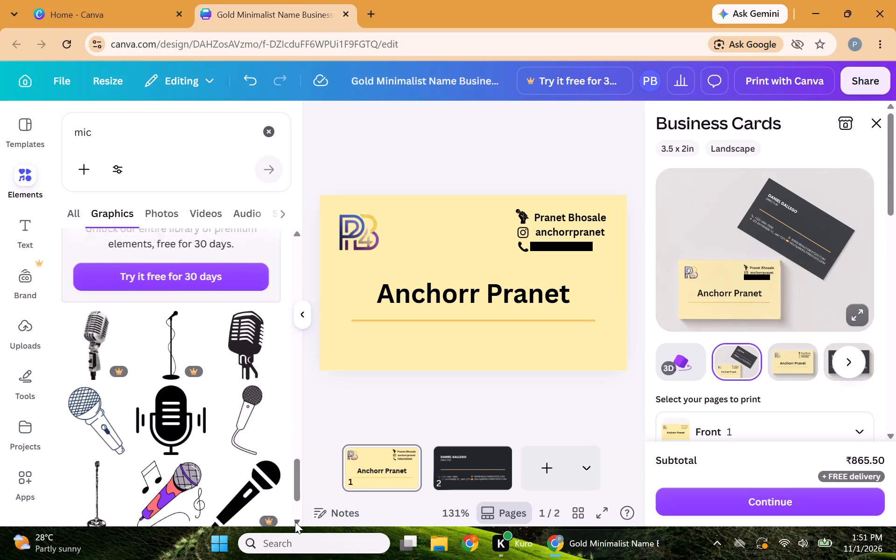
{"action": "double_click", "coordinate": [295, 522]}
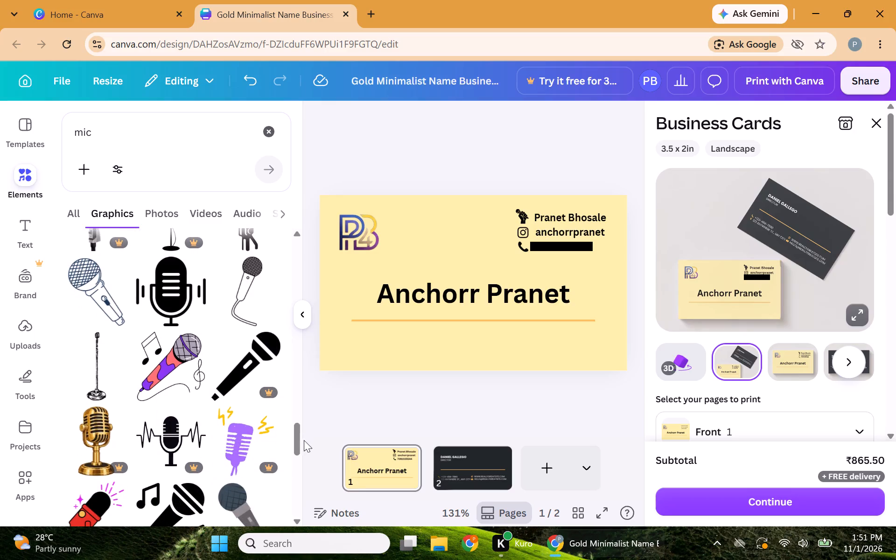
{"action": "left_click_drag", "start_coordinate": [299, 441], "coordinate": [294, 465]}
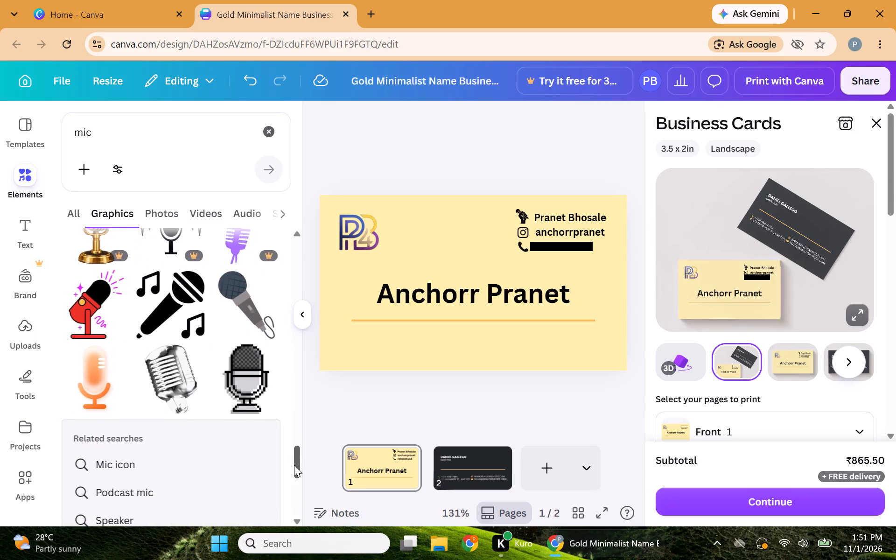
{"action": "left_click_drag", "start_coordinate": [294, 465], "coordinate": [315, 245]}
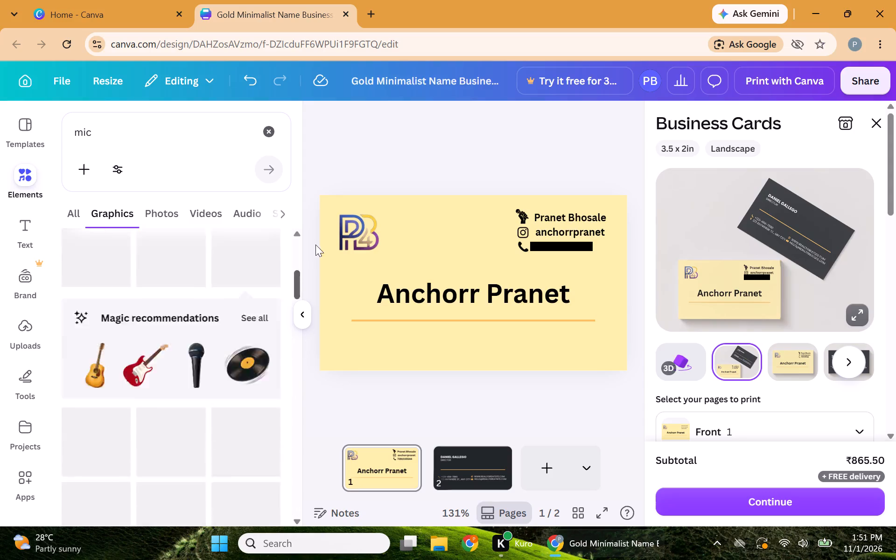
{"action": "left_click_drag", "start_coordinate": [315, 245], "coordinate": [317, 235]}
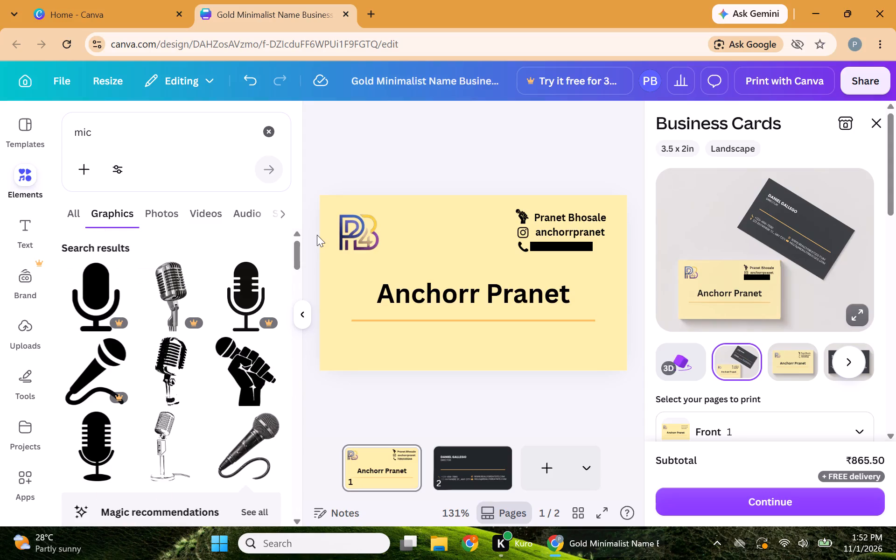
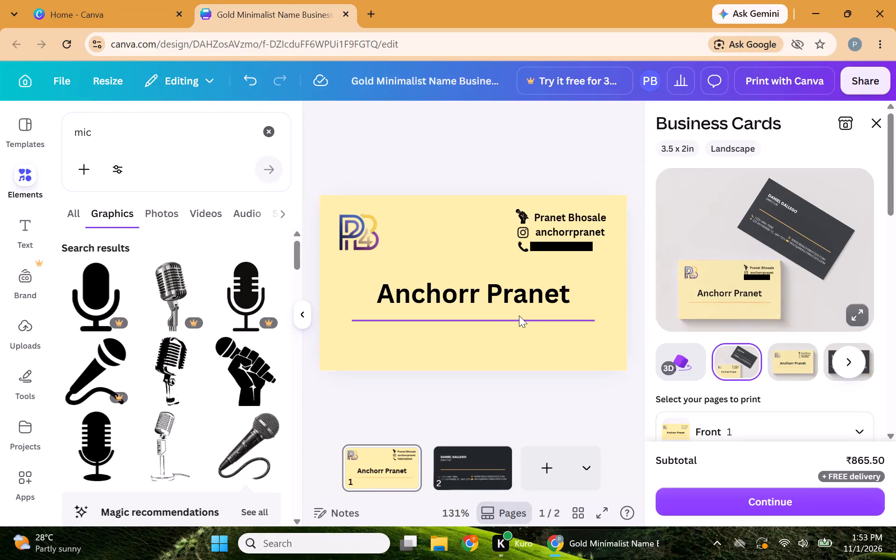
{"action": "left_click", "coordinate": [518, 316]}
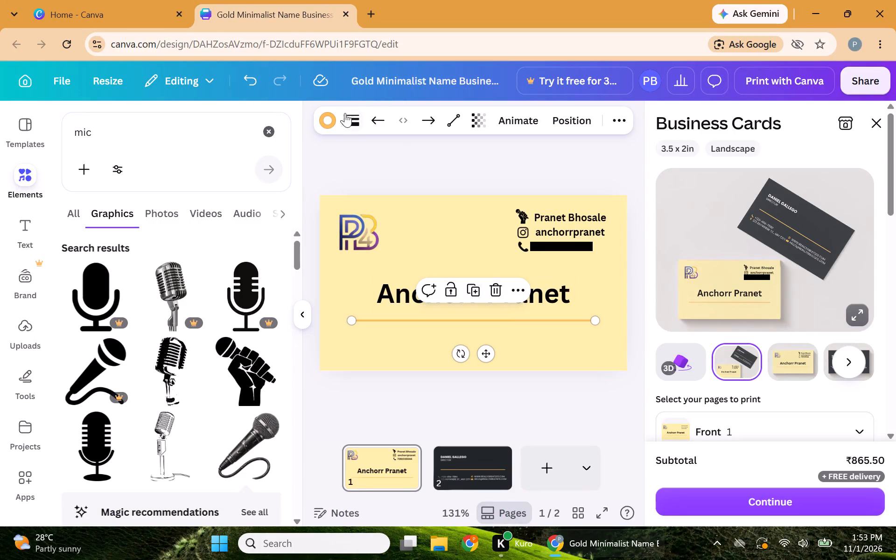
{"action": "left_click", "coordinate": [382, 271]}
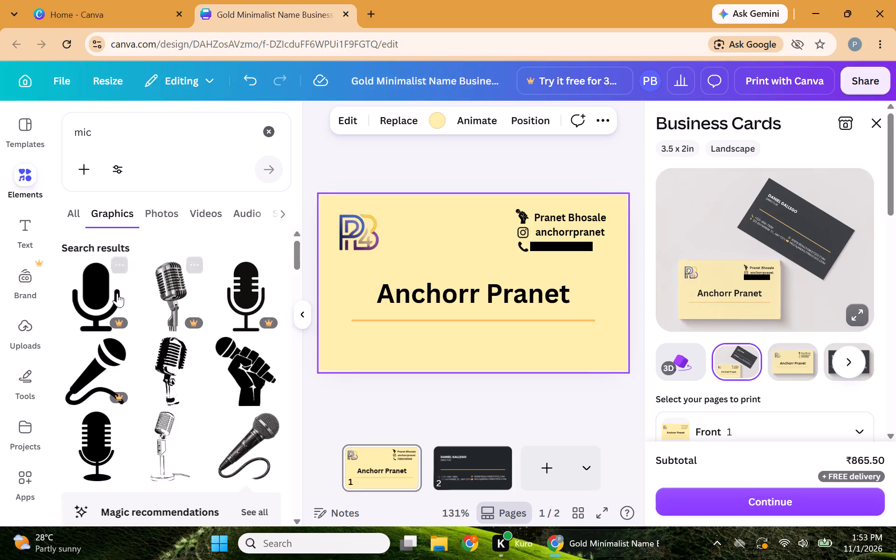
Add the solid black ribbed microphone-on-stand graphic from the mic results and shrink it to fit above the name heading.
{"action": "left_click_drag", "start_coordinate": [294, 252], "coordinate": [300, 251]}
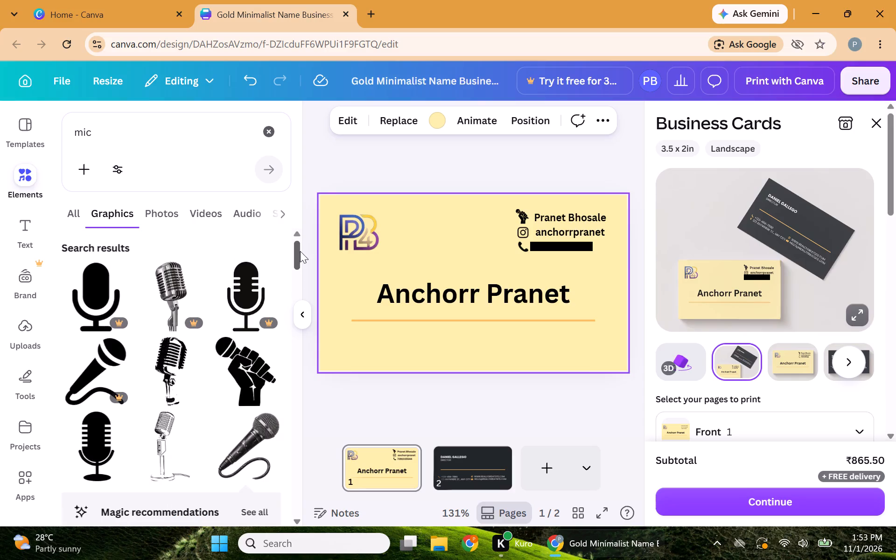
{"action": "left_click_drag", "start_coordinate": [300, 251], "coordinate": [299, 250]}
{"action": "left_click", "coordinate": [91, 427]}
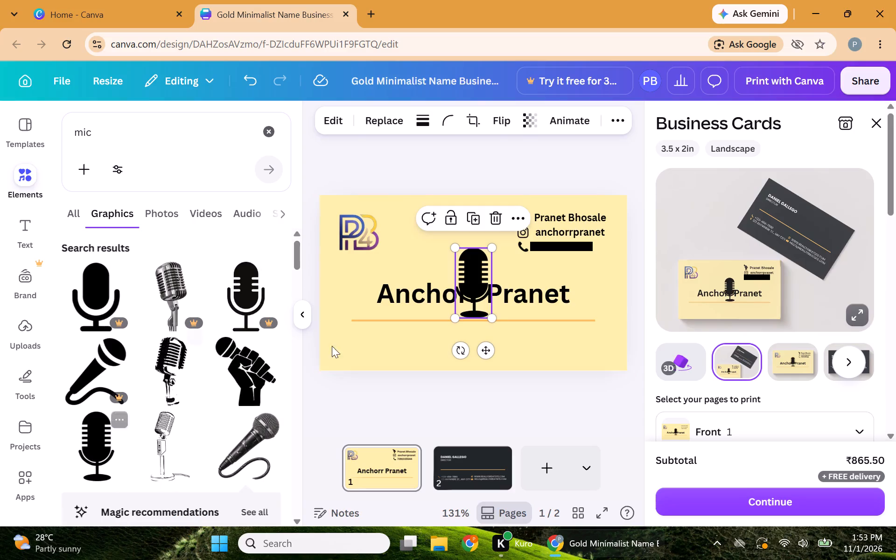
{"action": "left_click_drag", "start_coordinate": [489, 317], "coordinate": [464, 283]}
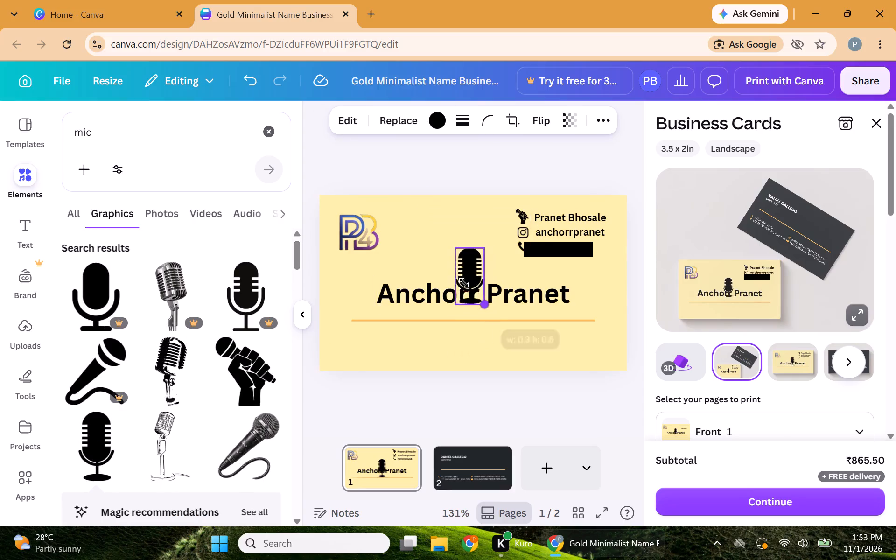
{"action": "left_click_drag", "start_coordinate": [464, 283], "coordinate": [462, 280]}
Delete the fist-holding-microphone icon beside the full-name line.
{"action": "left_click", "coordinate": [527, 217]}
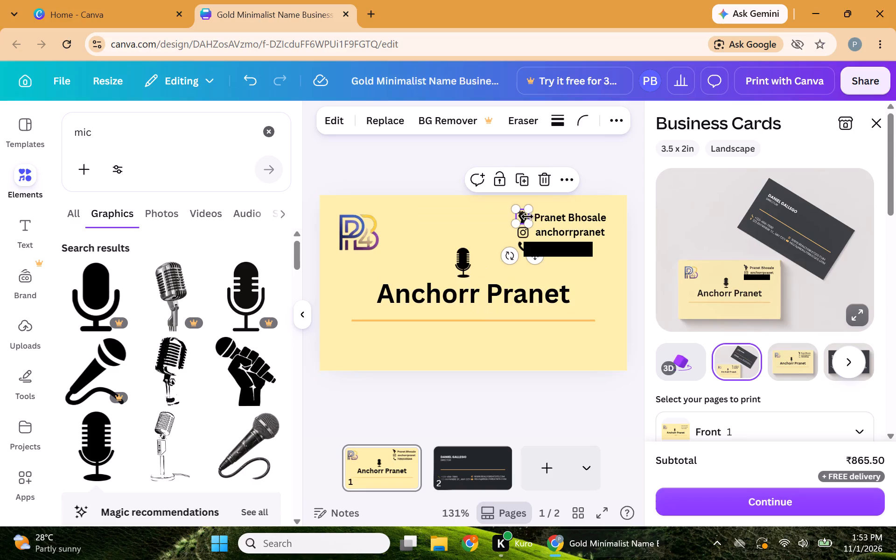
{"action": "left_click", "coordinate": [545, 178]}
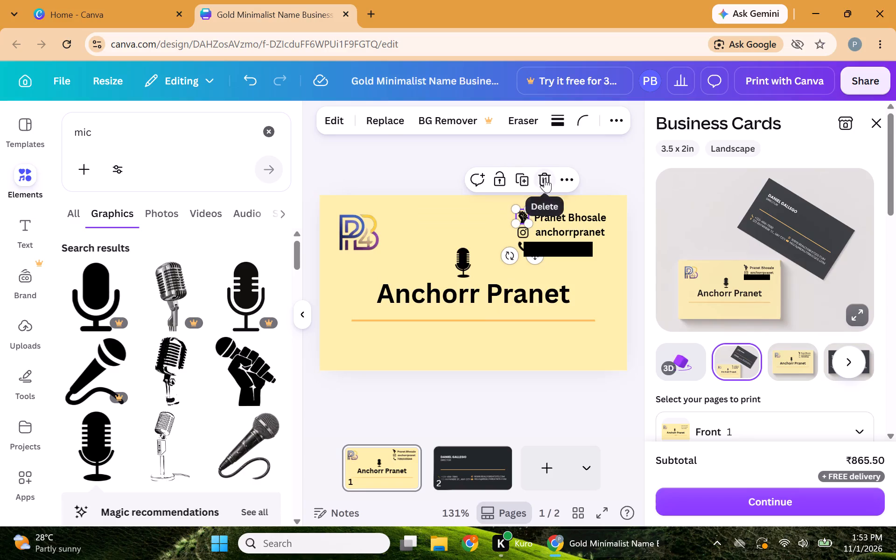
Shift the Instagram handle text so its left edge lines up with the full-name line above it.
{"action": "left_click", "coordinate": [525, 234]}
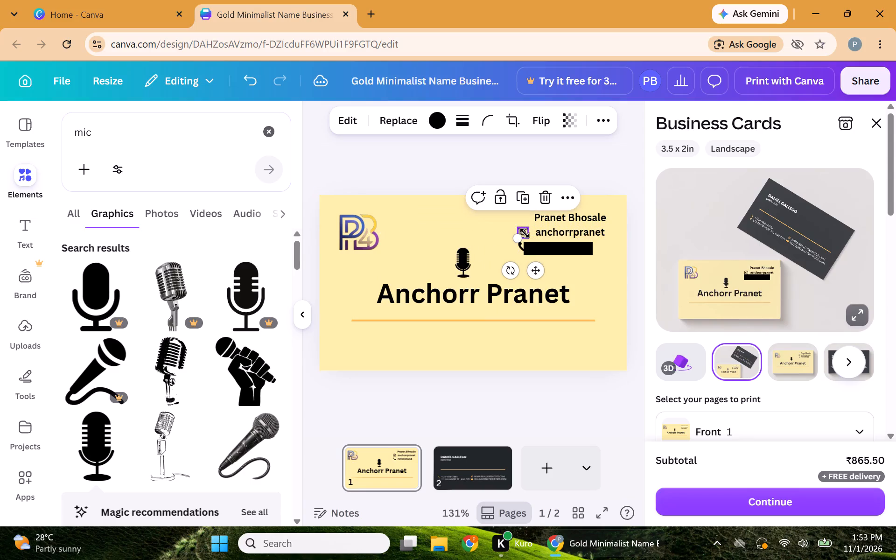
{"action": "left_click", "coordinate": [577, 256]}
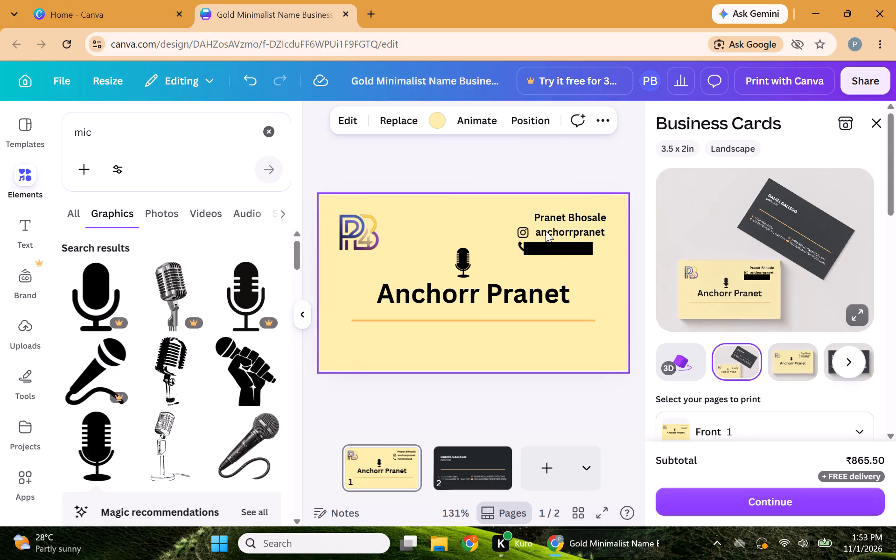
{"action": "left_click", "coordinate": [546, 231]}
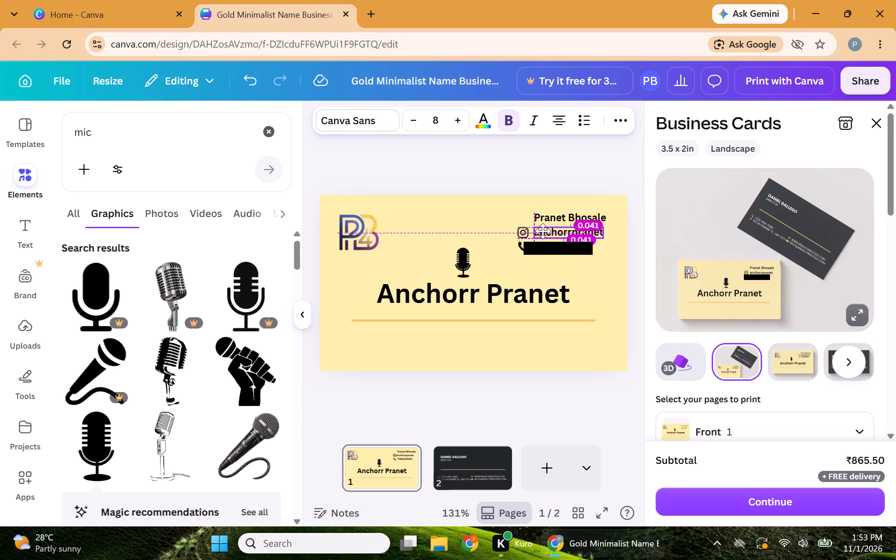
{"action": "left_click", "coordinate": [471, 265]}
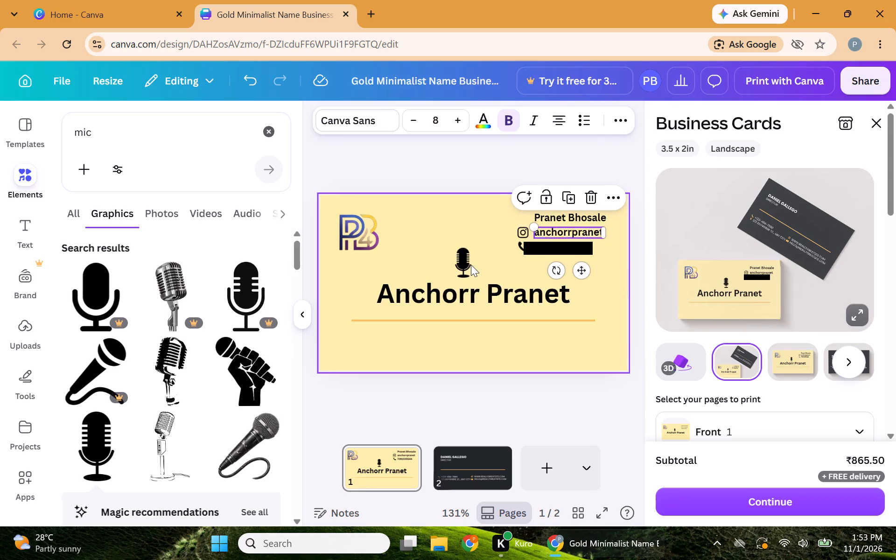
Shrink the new stand microphone to icon size and place it before the full-name line, above the Instagram icon.
{"action": "left_click", "coordinate": [466, 265]}
{"action": "left_click_drag", "start_coordinate": [471, 277], "coordinate": [470, 275]}
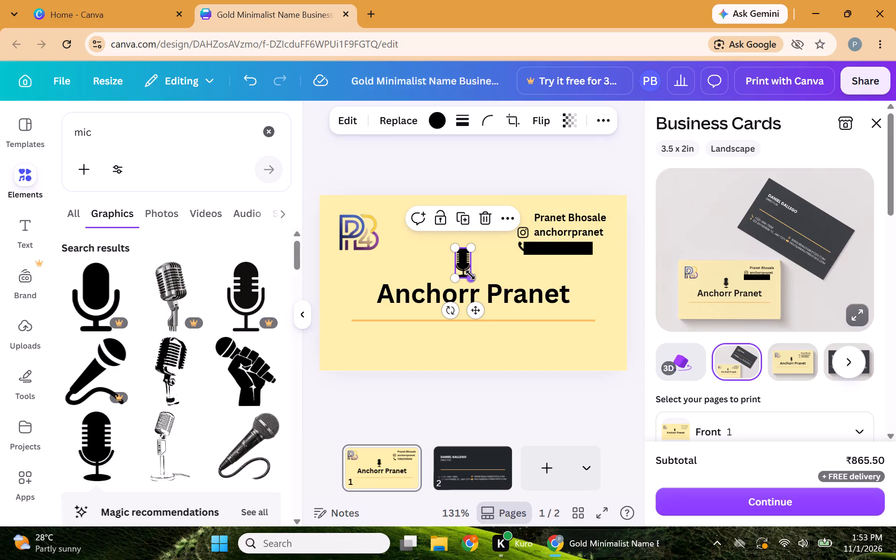
{"action": "left_click_drag", "start_coordinate": [470, 275], "coordinate": [467, 271]}
{"action": "left_click_drag", "start_coordinate": [478, 303], "coordinate": [542, 245]}
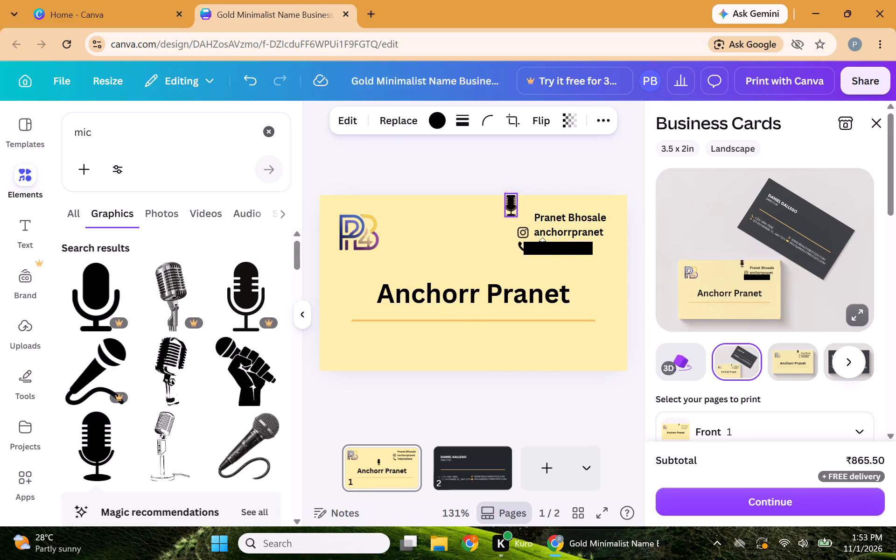
{"action": "left_click_drag", "start_coordinate": [542, 245], "coordinate": [538, 257]}
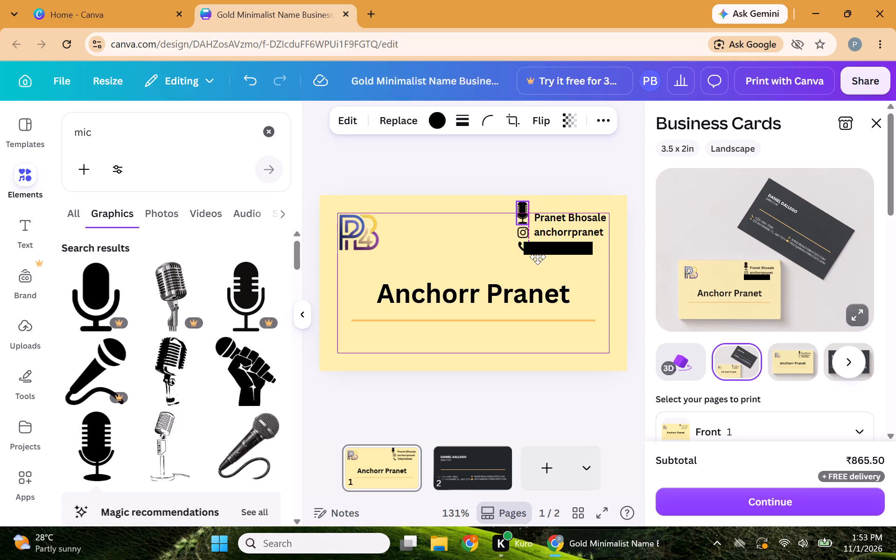
{"action": "left_click_drag", "start_coordinate": [538, 257], "coordinate": [538, 257]}
{"action": "left_click_drag", "start_coordinate": [531, 228], "coordinate": [529, 222]}
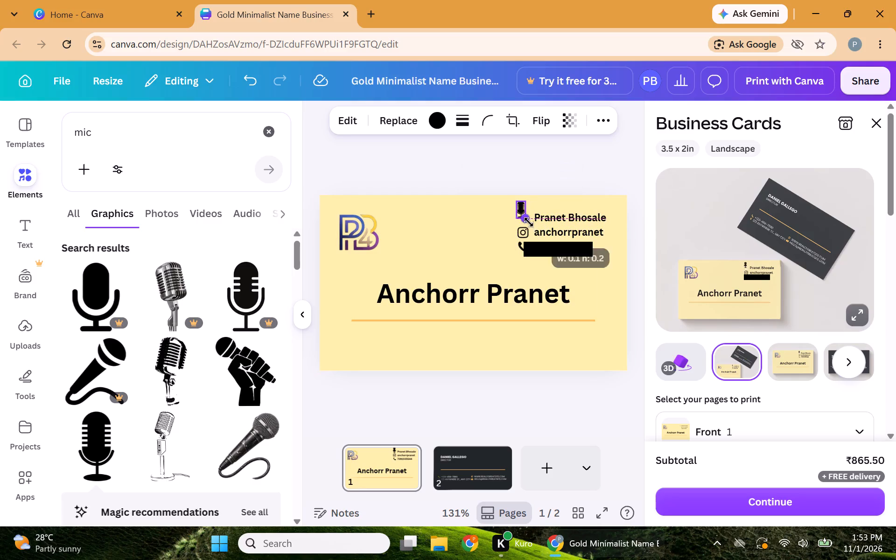
{"action": "left_click_drag", "start_coordinate": [529, 222], "coordinate": [525, 219]}
{"action": "left_click_drag", "start_coordinate": [535, 246], "coordinate": [537, 253]}
Nudge the full-name line level with the microphone icon and space the handle line evenly between the name and phone lines.
{"action": "left_click", "coordinate": [569, 218]}
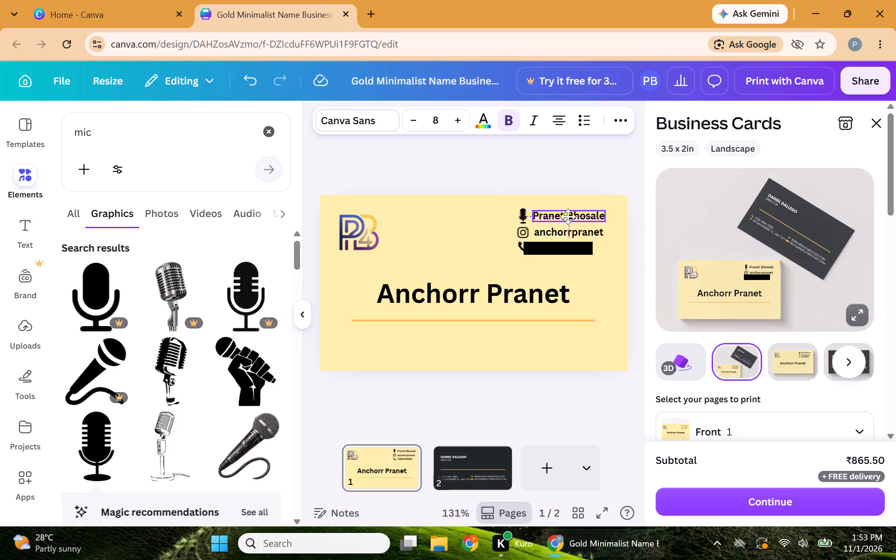
{"action": "left_click", "coordinate": [563, 266]}
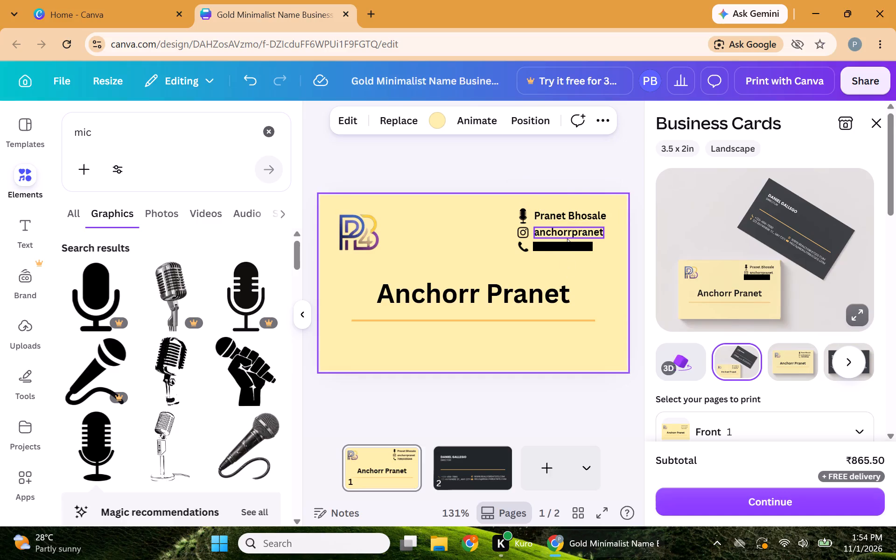
{"action": "left_click", "coordinate": [567, 238]}
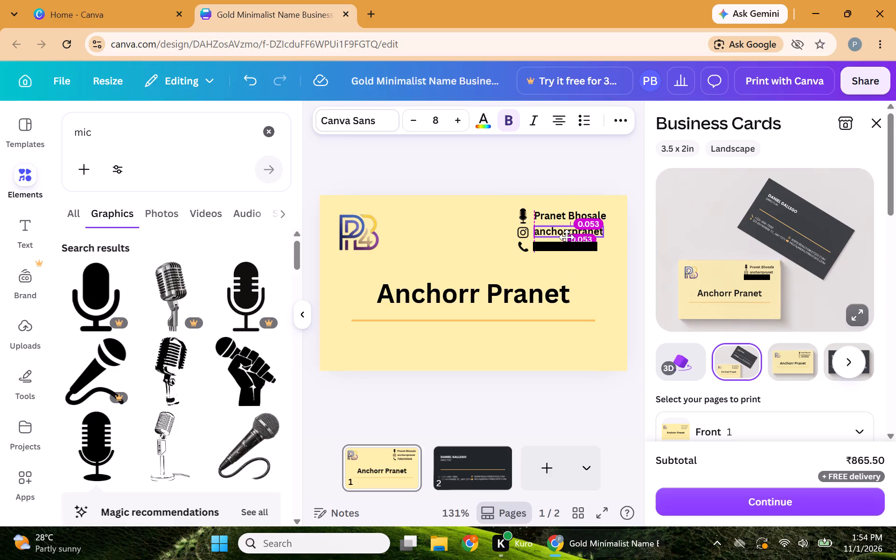
{"action": "left_click", "coordinate": [507, 266]}
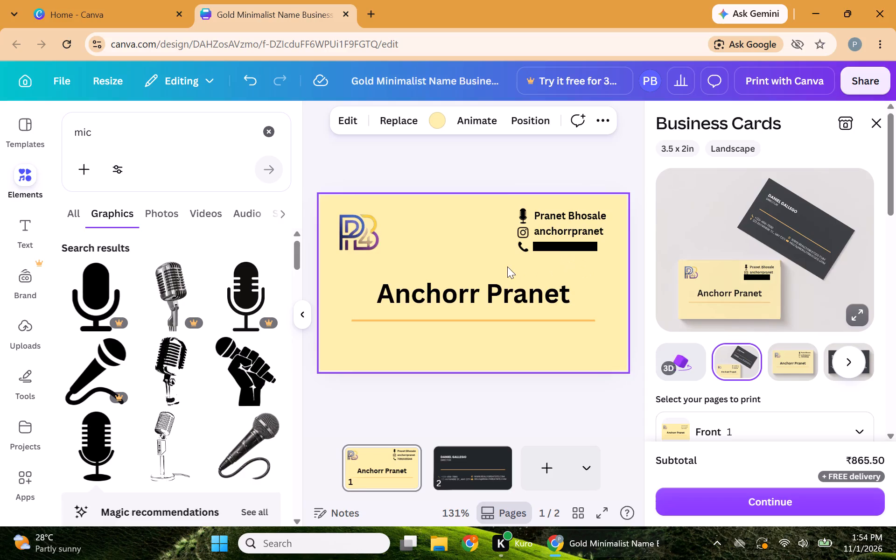
Move the large name heading slightly up from the divider line, keeping it horizontally centred on the card.
{"action": "left_click", "coordinate": [499, 302]}
{"action": "left_click_drag", "start_coordinate": [484, 349], "coordinate": [483, 327]}
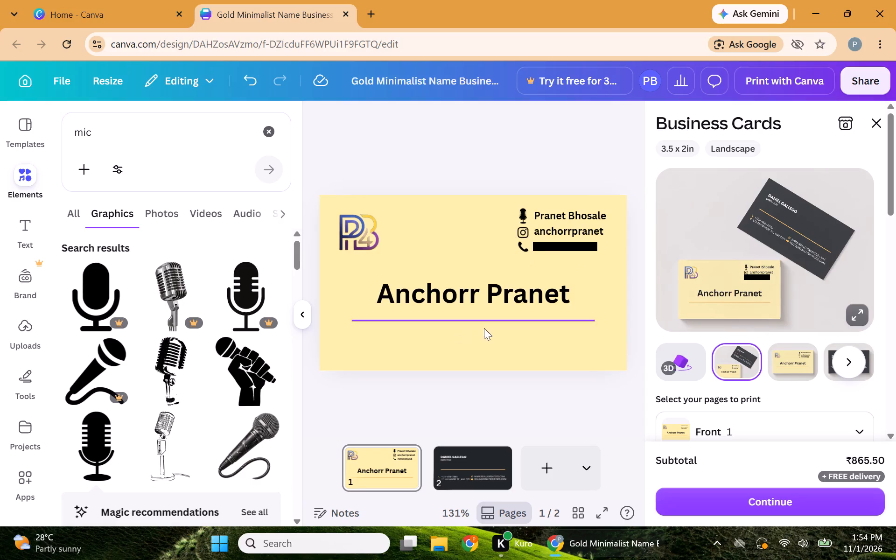
{"action": "left_click", "coordinate": [514, 349]}
{"action": "left_click", "coordinate": [497, 295]}
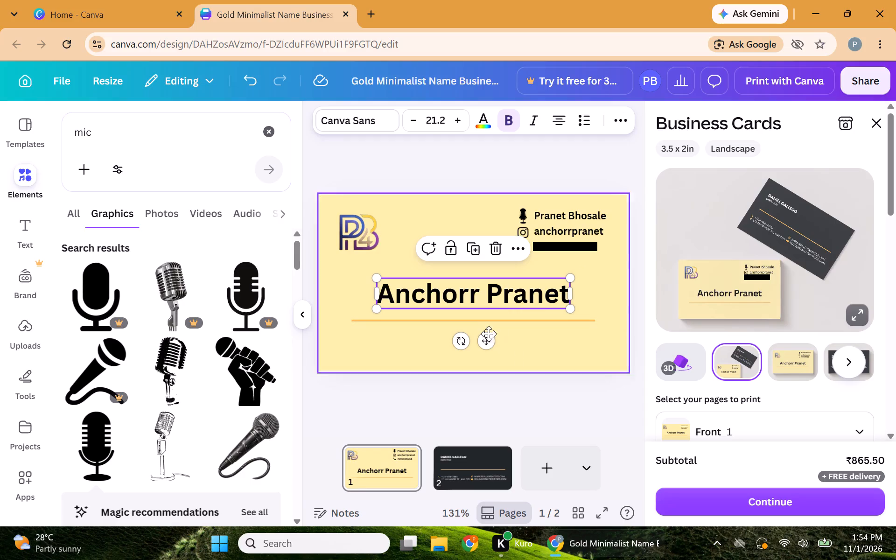
{"action": "left_click_drag", "start_coordinate": [485, 340], "coordinate": [485, 332]}
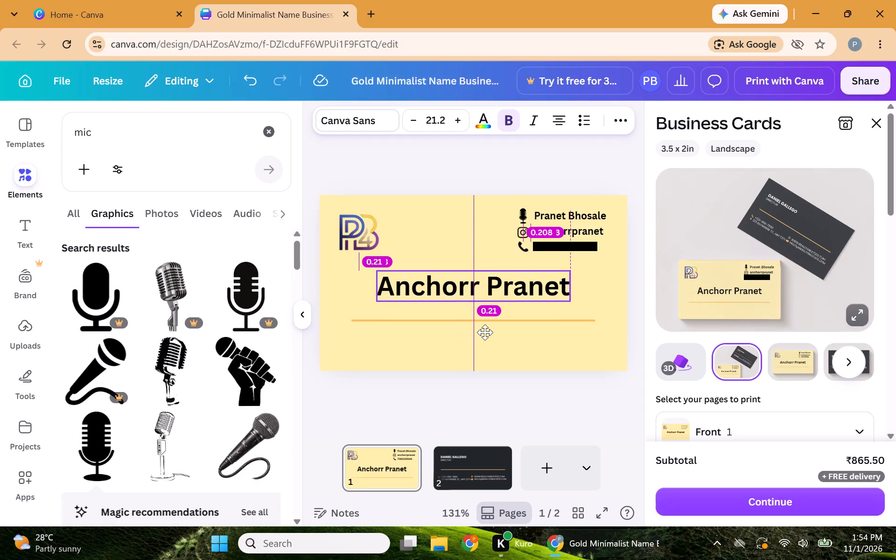
{"action": "left_click_drag", "start_coordinate": [485, 332], "coordinate": [484, 330]}
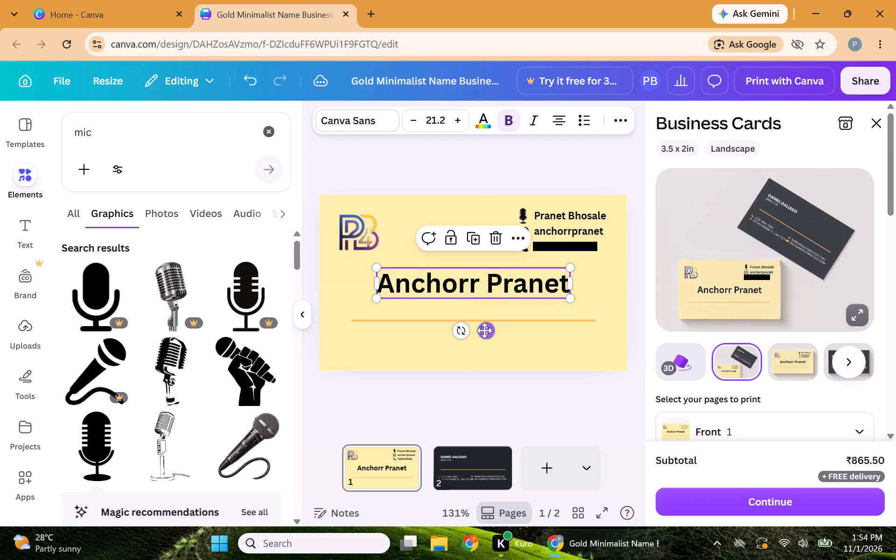
{"action": "left_click", "coordinate": [560, 332]}
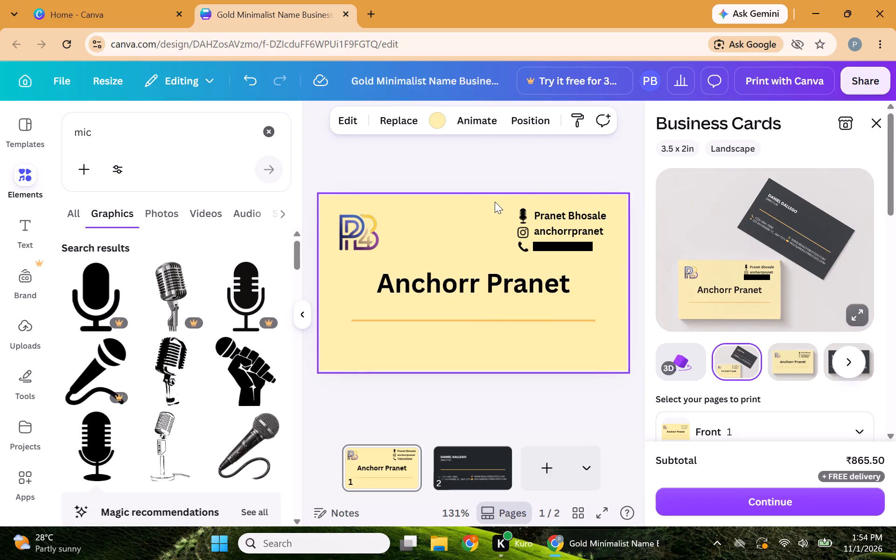
Move the three contact lines and their icons together slightly closer to the card's right edge.
{"action": "left_click_drag", "start_coordinate": [497, 204], "coordinate": [584, 256]}
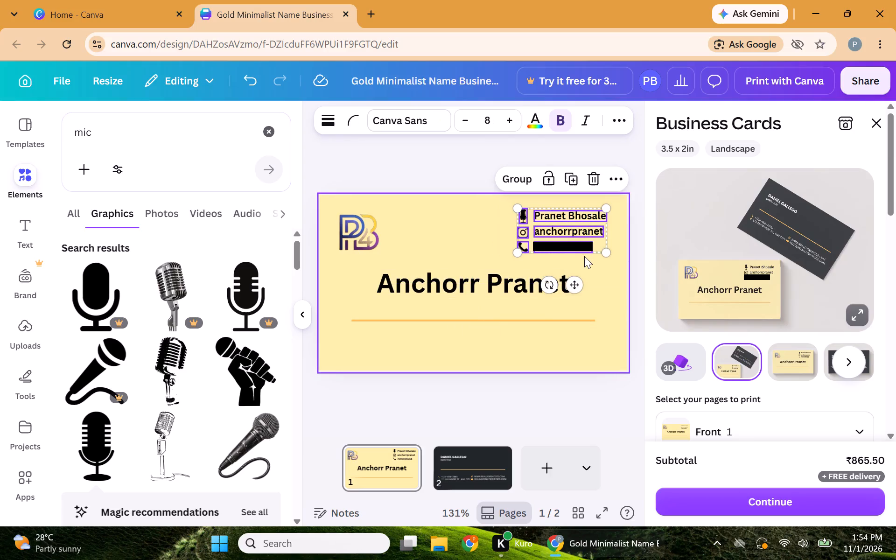
{"action": "left_click_drag", "start_coordinate": [572, 289], "coordinate": [578, 289]}
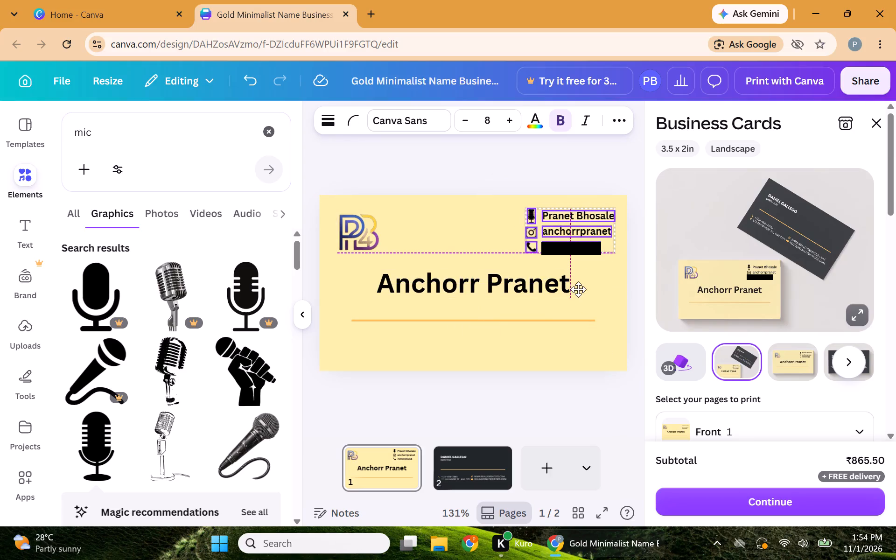
{"action": "left_click_drag", "start_coordinate": [578, 289], "coordinate": [580, 289]}
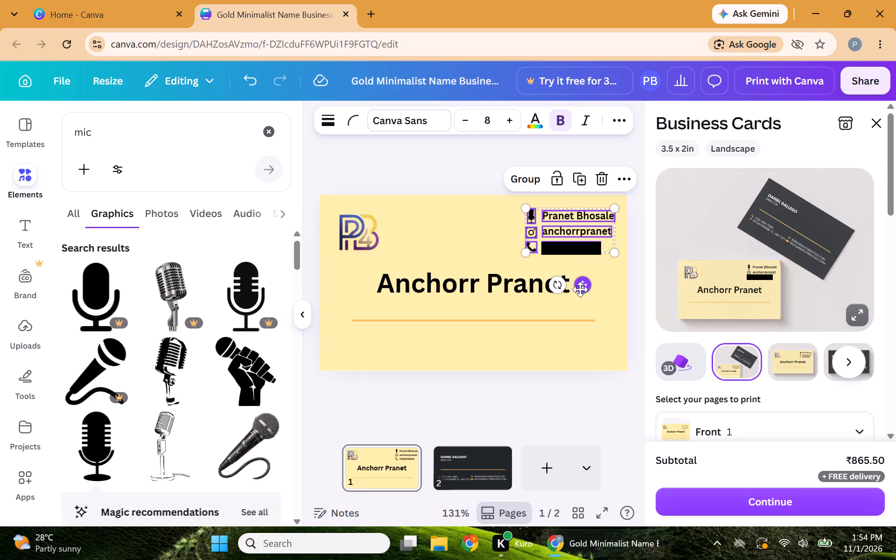
{"action": "left_click", "coordinate": [559, 333]}
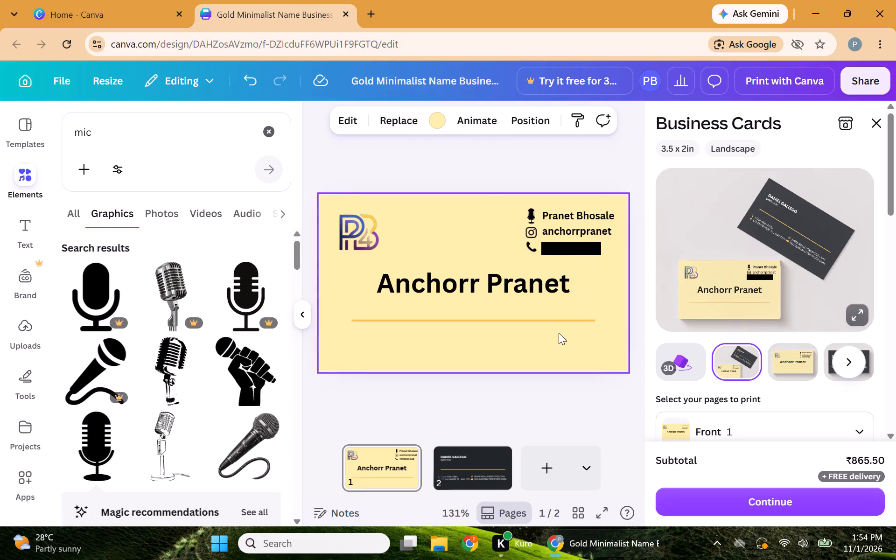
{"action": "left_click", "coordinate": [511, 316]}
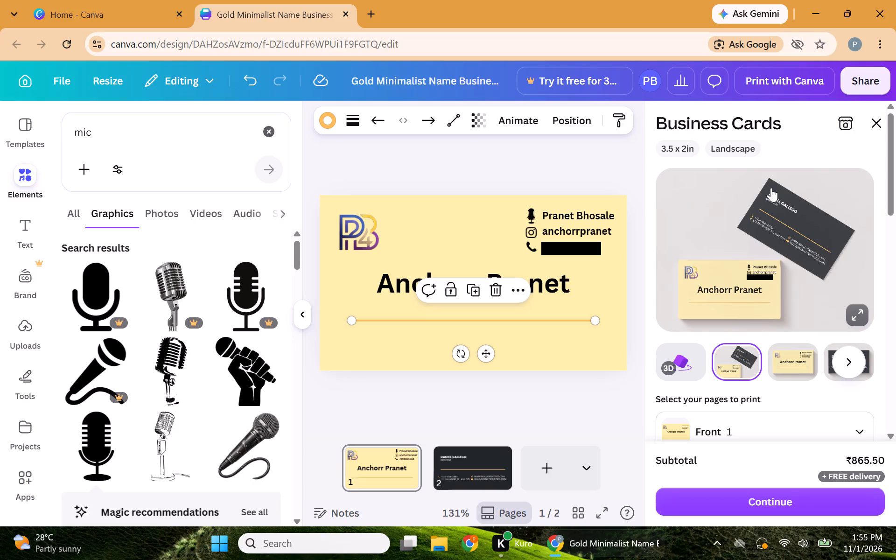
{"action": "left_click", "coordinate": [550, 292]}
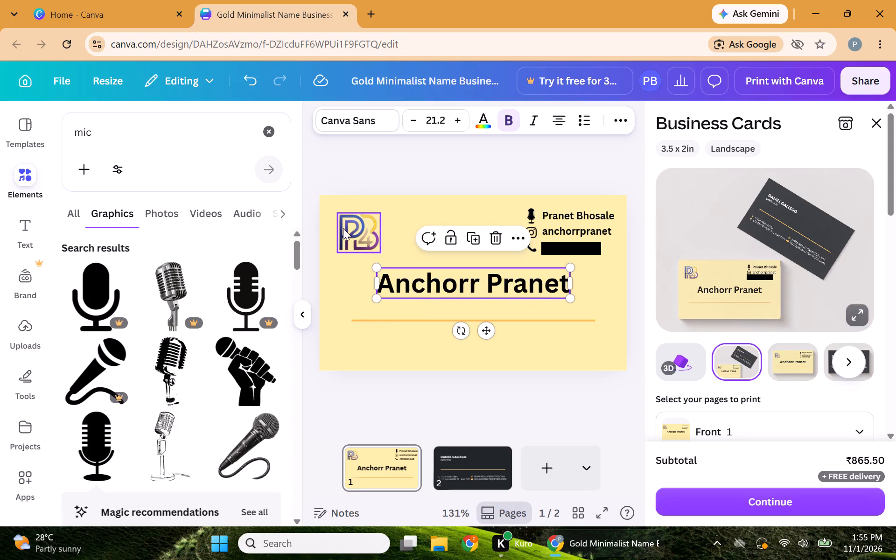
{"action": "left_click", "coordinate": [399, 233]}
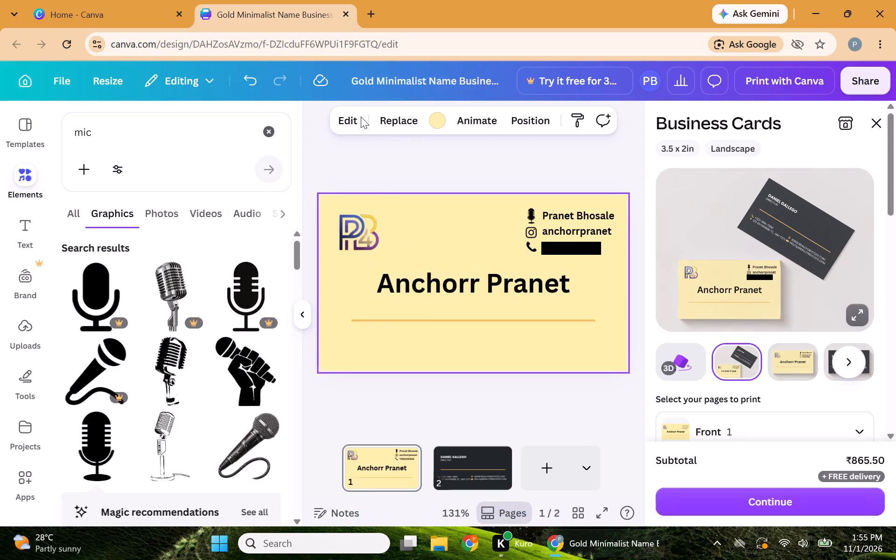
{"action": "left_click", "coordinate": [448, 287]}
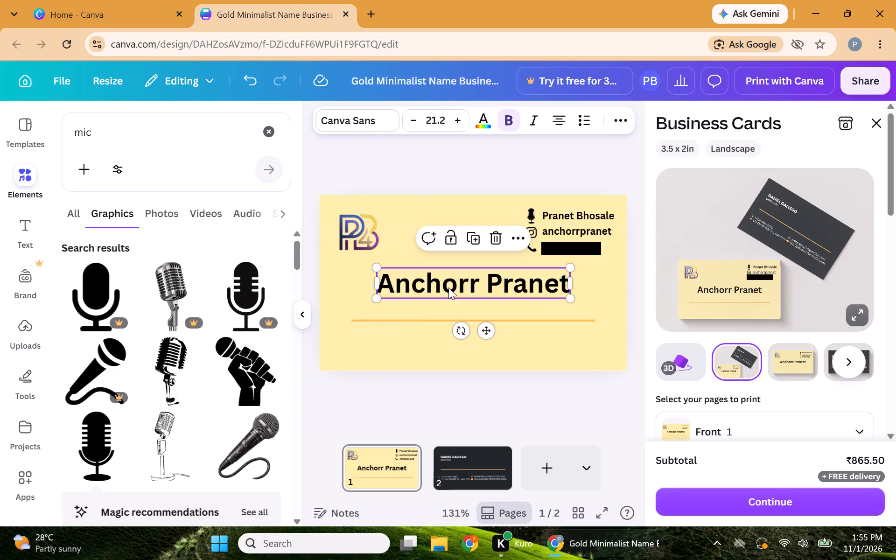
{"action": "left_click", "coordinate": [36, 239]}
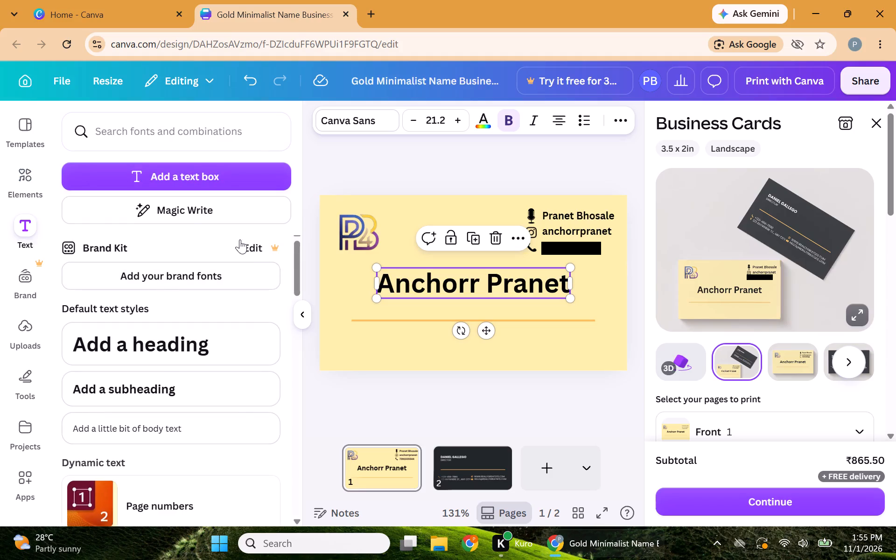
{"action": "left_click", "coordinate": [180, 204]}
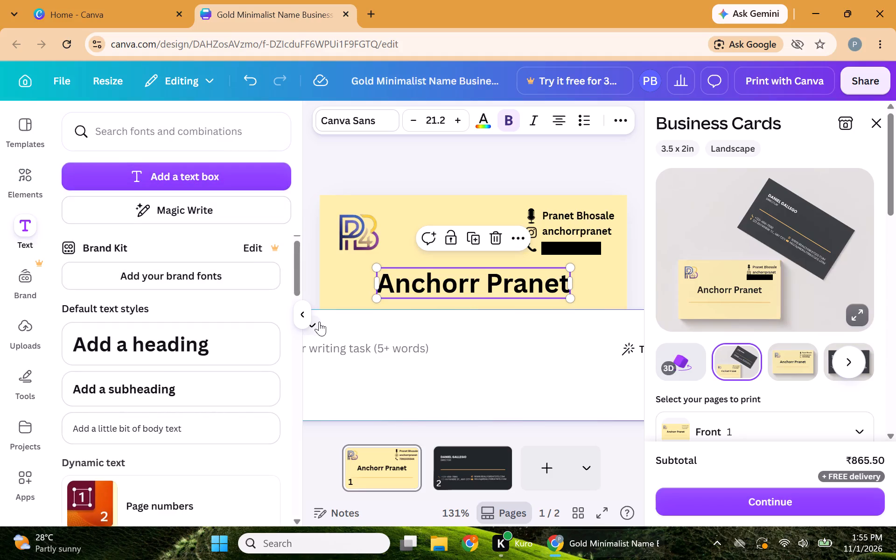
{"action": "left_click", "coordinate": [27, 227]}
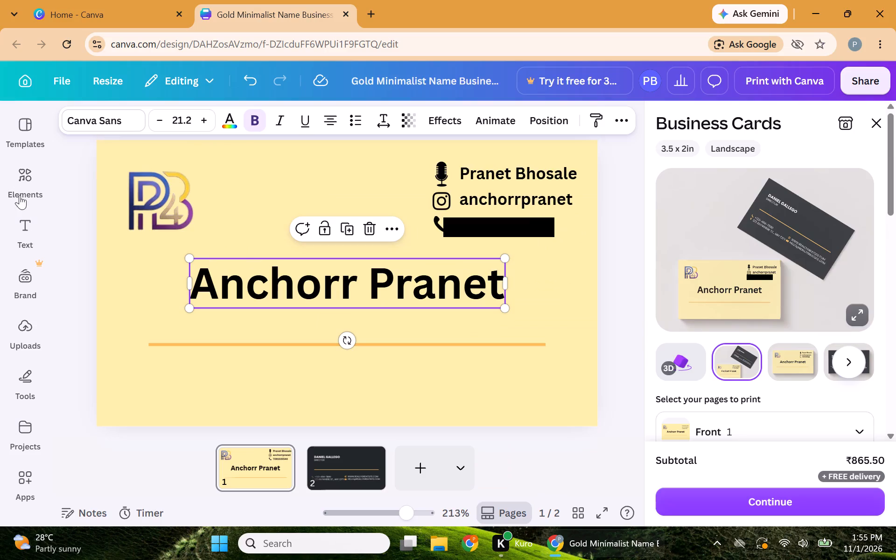
Try Abril Fatface and Bodoni FLF on the large name heading, and set its font to Playfair Display.
{"action": "left_click", "coordinate": [139, 119]}
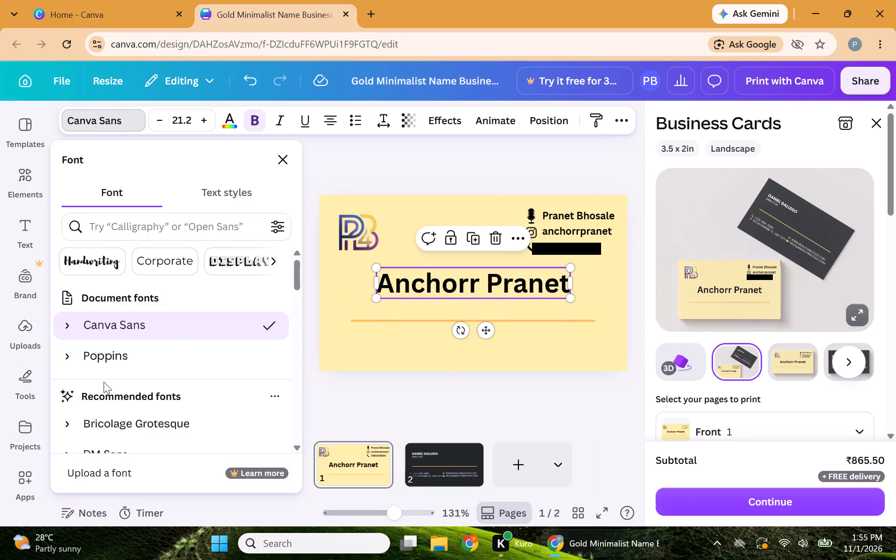
{"action": "left_click_drag", "start_coordinate": [294, 281], "coordinate": [295, 321]}
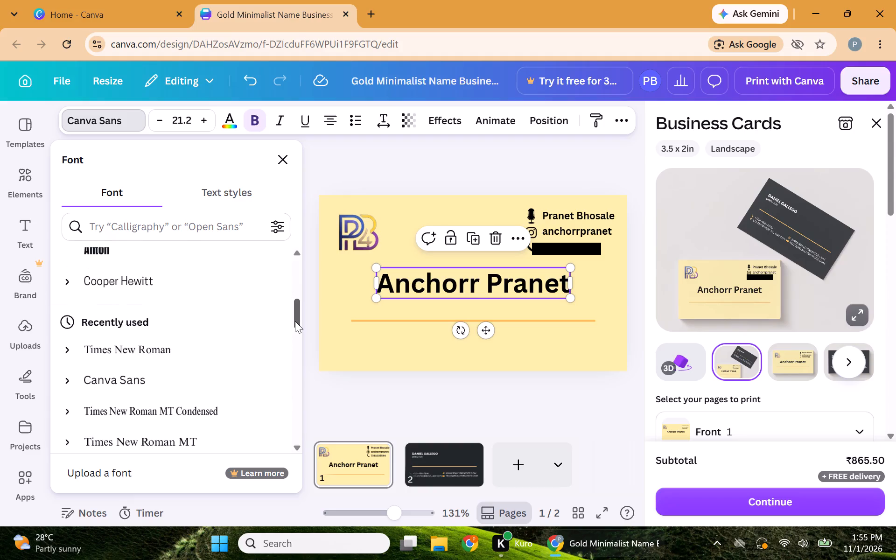
{"action": "left_click_drag", "start_coordinate": [295, 321], "coordinate": [296, 384]}
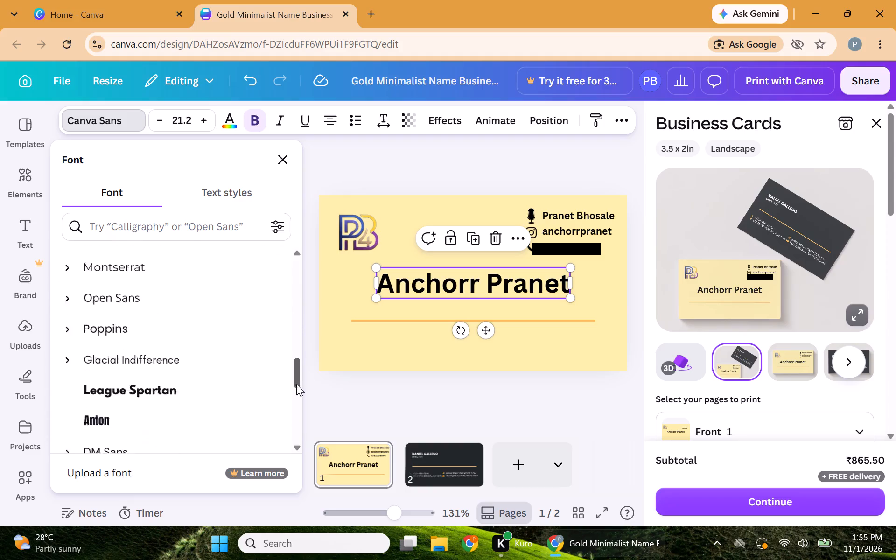
{"action": "left_click_drag", "start_coordinate": [296, 384], "coordinate": [295, 432]}
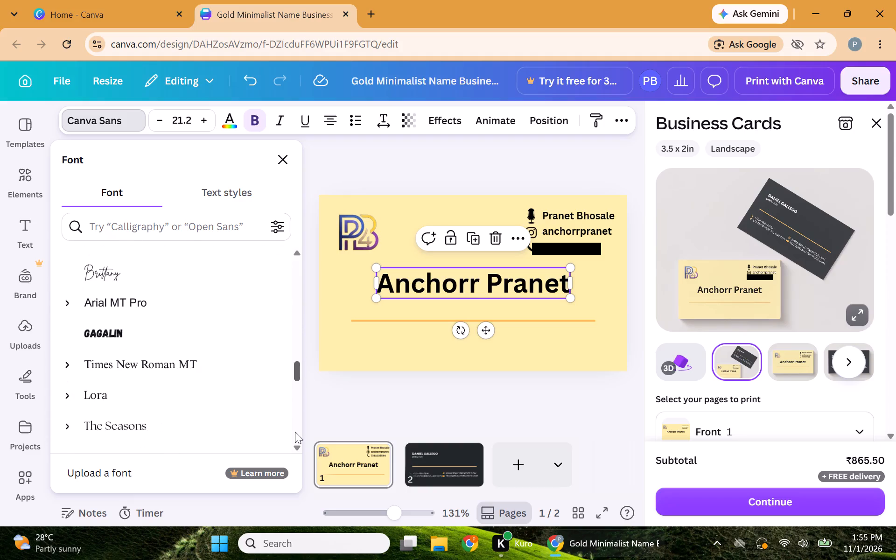
{"action": "left_click_drag", "start_coordinate": [295, 432], "coordinate": [295, 476]}
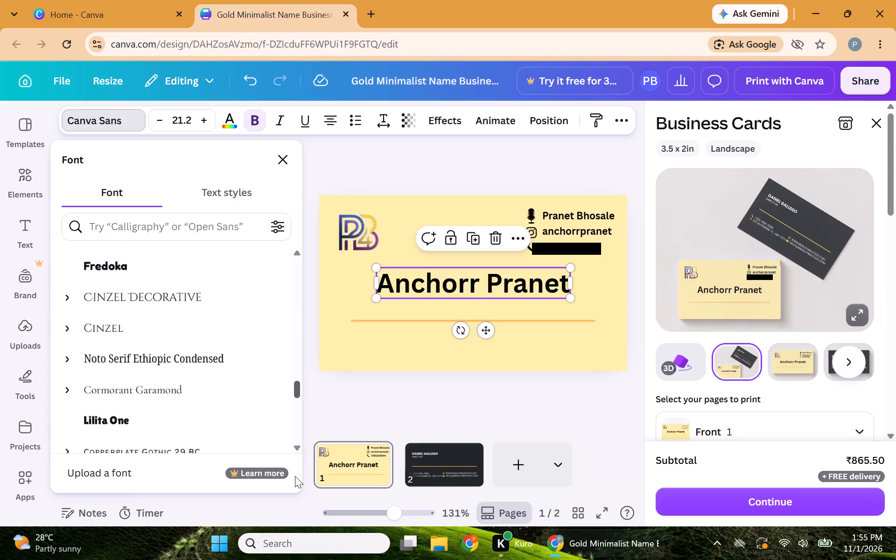
{"action": "left_click_drag", "start_coordinate": [295, 476], "coordinate": [294, 489]}
{"action": "left_click", "coordinate": [125, 355]}
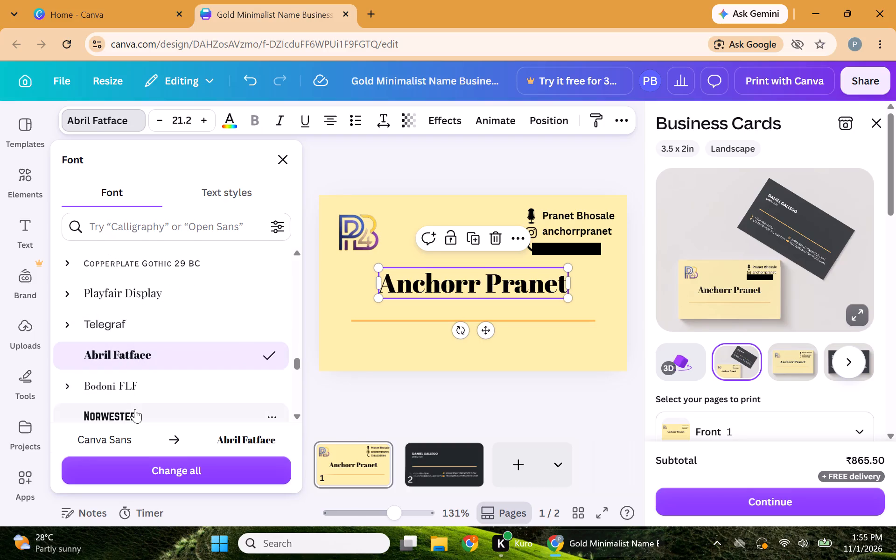
{"action": "left_click", "coordinate": [143, 392]}
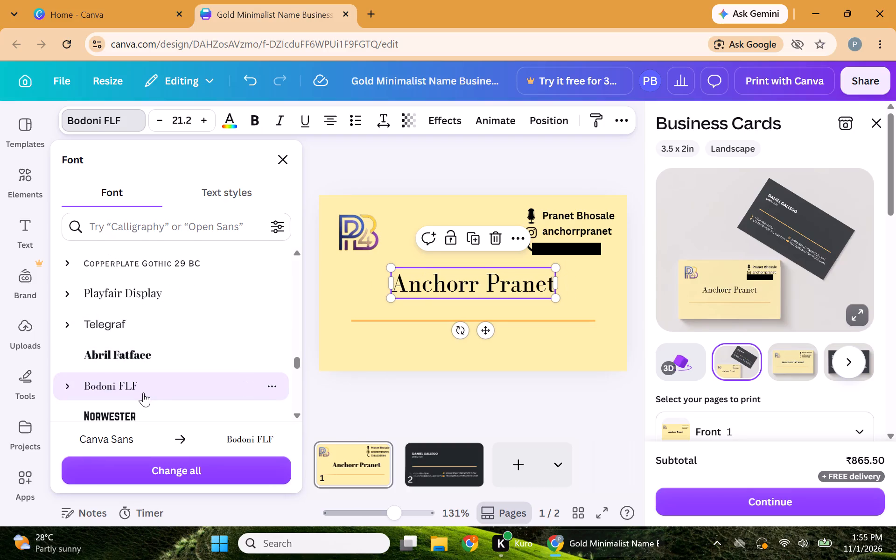
{"action": "left_click", "coordinate": [131, 303]}
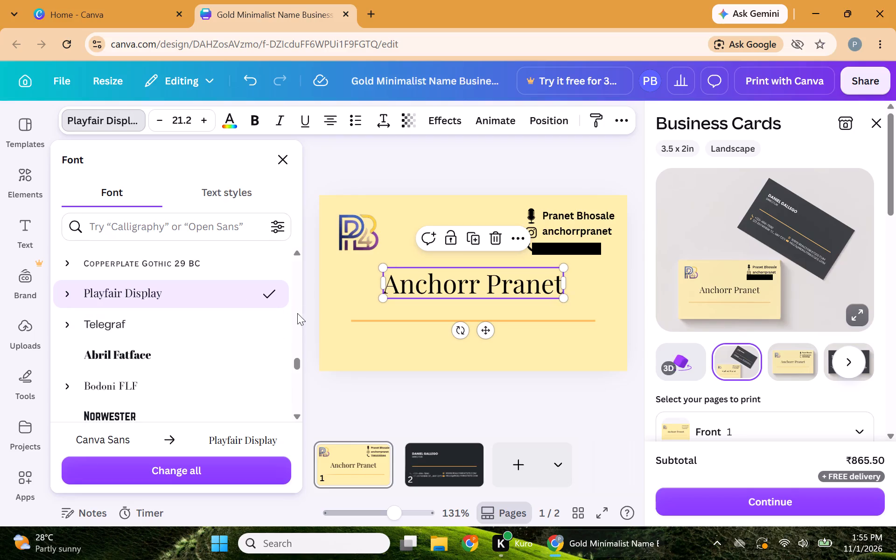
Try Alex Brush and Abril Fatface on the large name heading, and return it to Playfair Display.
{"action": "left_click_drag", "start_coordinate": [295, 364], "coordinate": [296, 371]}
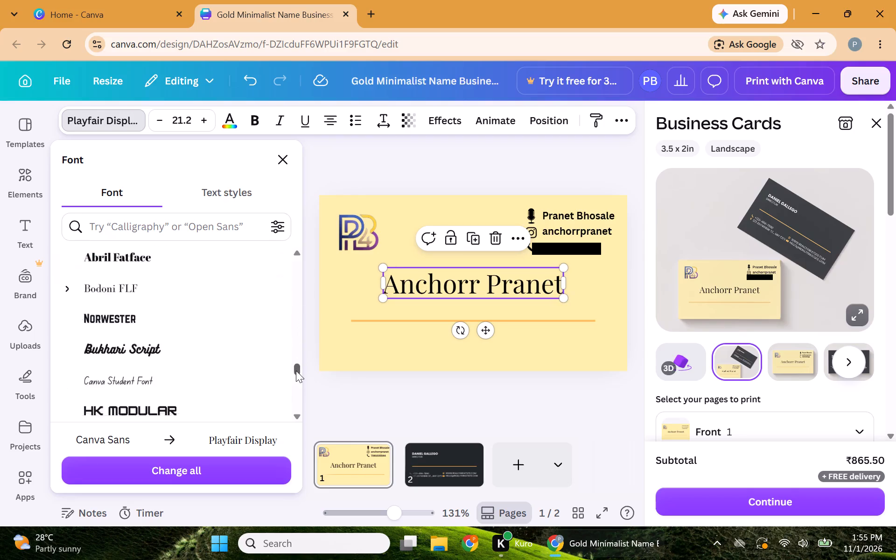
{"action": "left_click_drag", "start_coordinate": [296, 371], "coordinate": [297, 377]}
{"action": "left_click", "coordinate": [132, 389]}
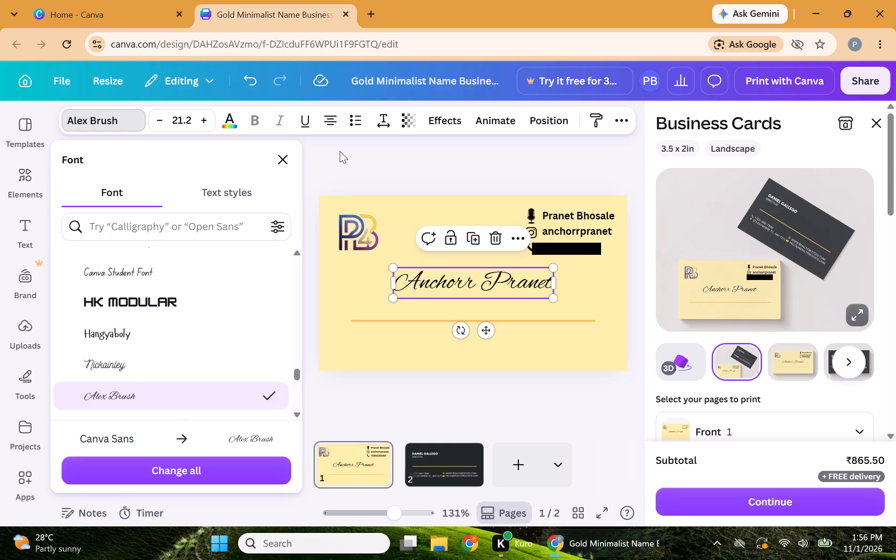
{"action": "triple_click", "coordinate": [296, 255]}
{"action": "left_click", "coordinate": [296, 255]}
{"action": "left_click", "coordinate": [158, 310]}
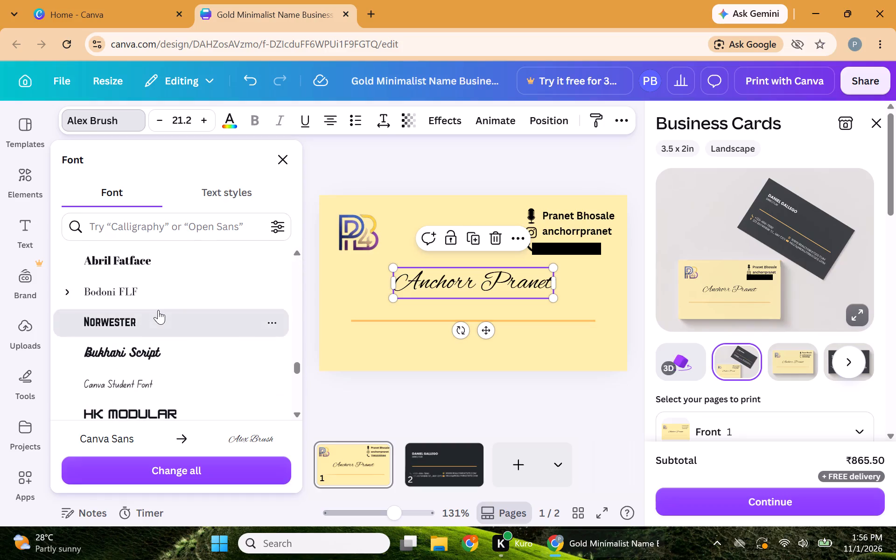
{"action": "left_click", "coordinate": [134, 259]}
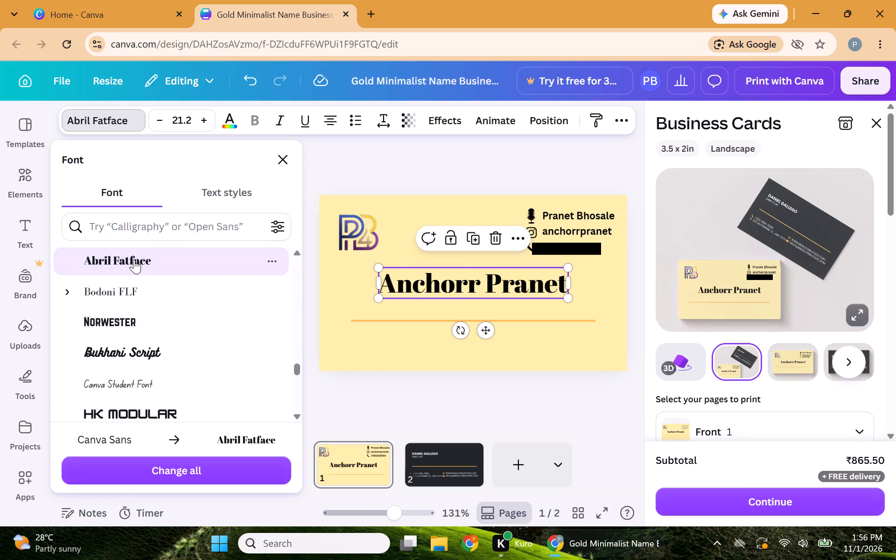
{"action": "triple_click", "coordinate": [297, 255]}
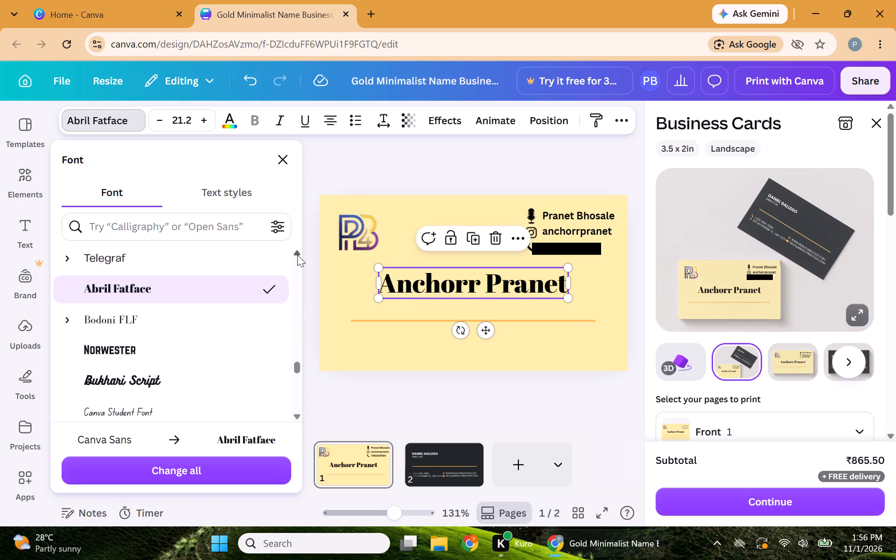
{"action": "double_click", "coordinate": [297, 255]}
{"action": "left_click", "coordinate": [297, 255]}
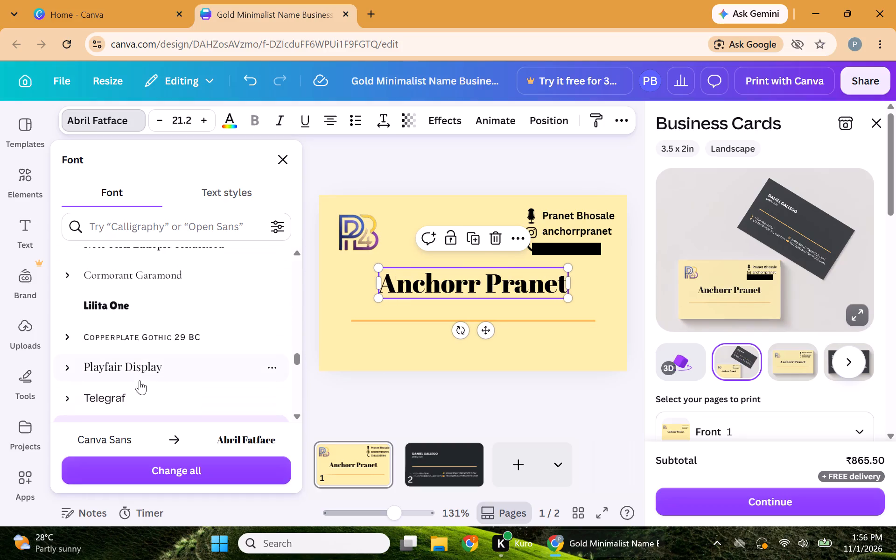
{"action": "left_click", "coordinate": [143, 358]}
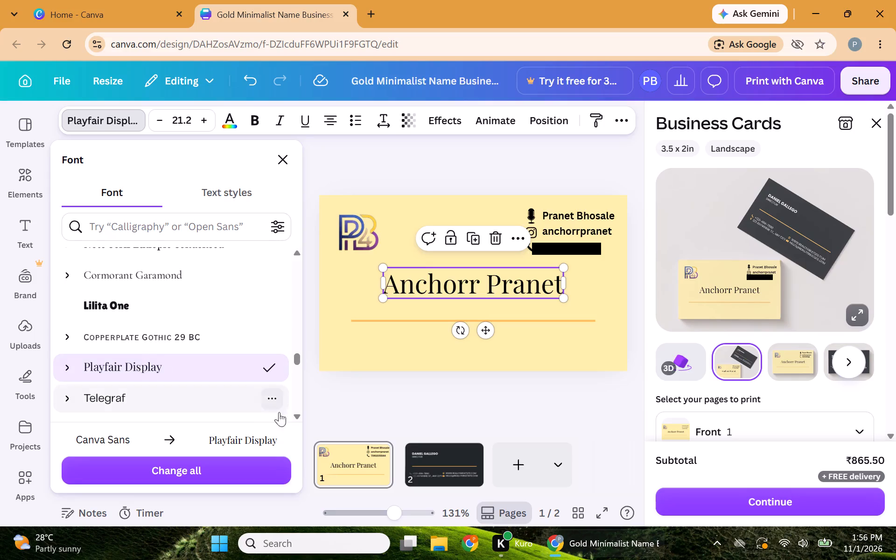
Browse further fonts and the document text styles for alternatives for the name heading.
{"action": "double_click", "coordinate": [295, 415]}
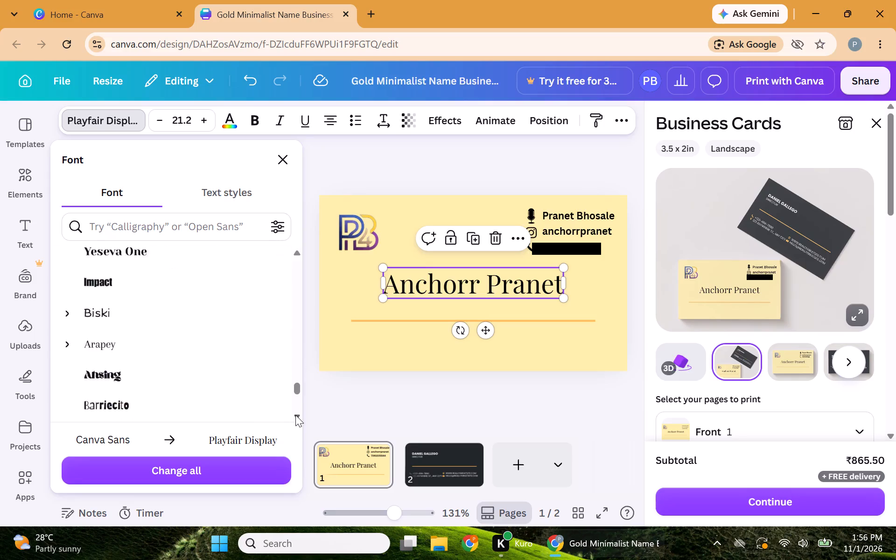
{"action": "triple_click", "coordinate": [295, 415]}
{"action": "triple_click", "coordinate": [295, 415]}
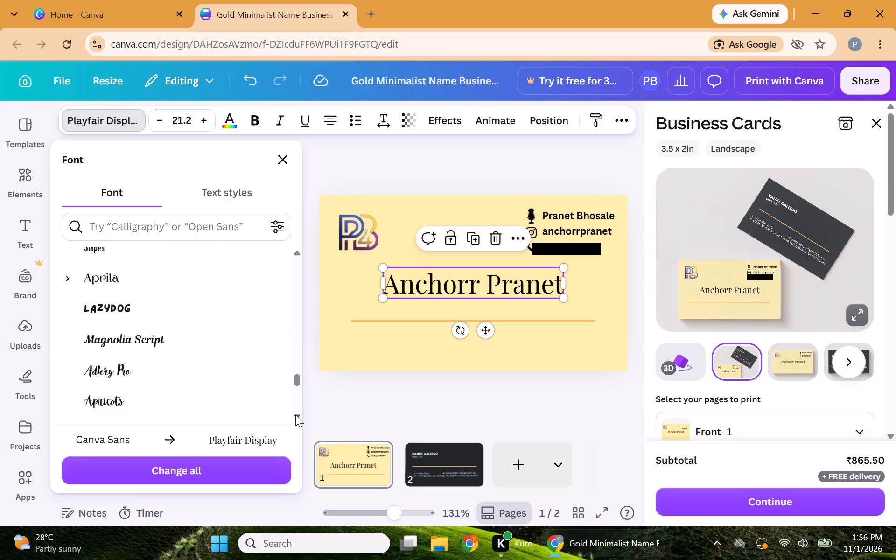
{"action": "triple_click", "coordinate": [295, 415]}
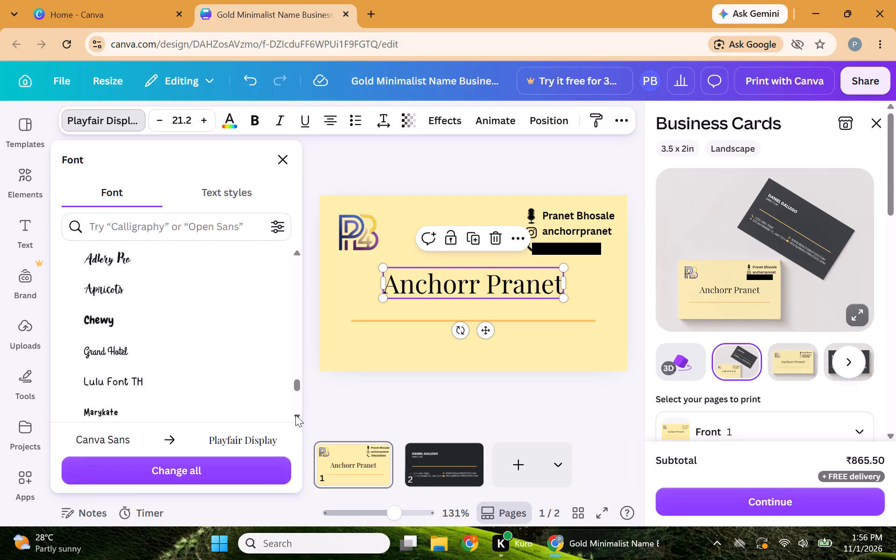
{"action": "triple_click", "coordinate": [295, 415]}
{"action": "left_click", "coordinate": [235, 194]}
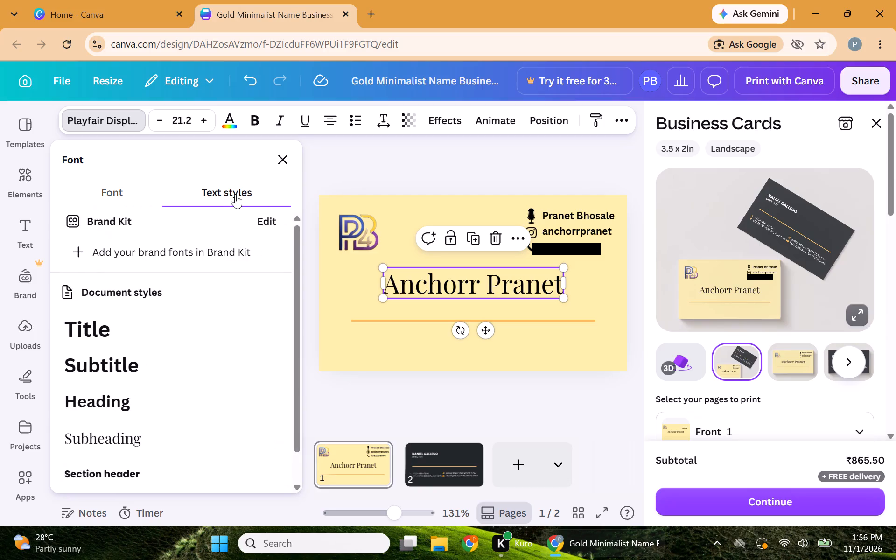
{"action": "left_click", "coordinate": [121, 190]}
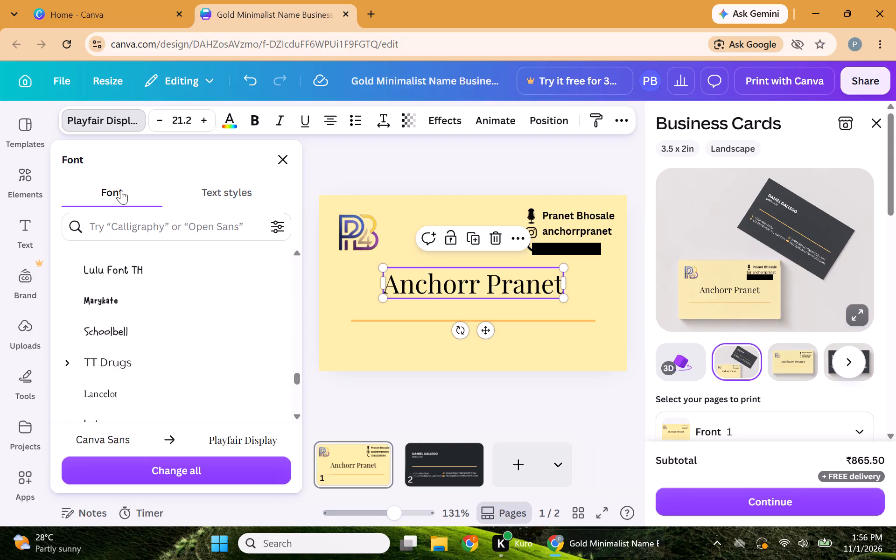
{"action": "double_click", "coordinate": [295, 251]}
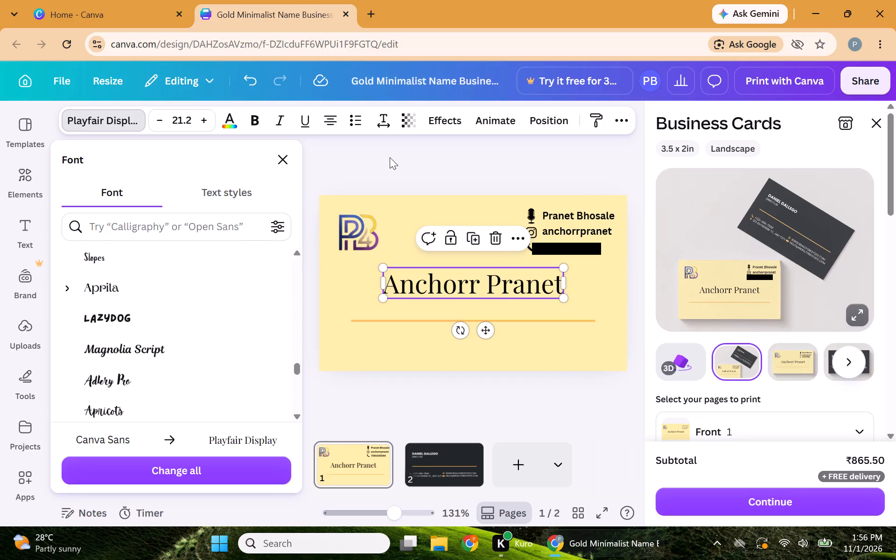
Set the font of the full-name, handle and phone lines to Times New Roman.
{"action": "left_click", "coordinate": [569, 220]}
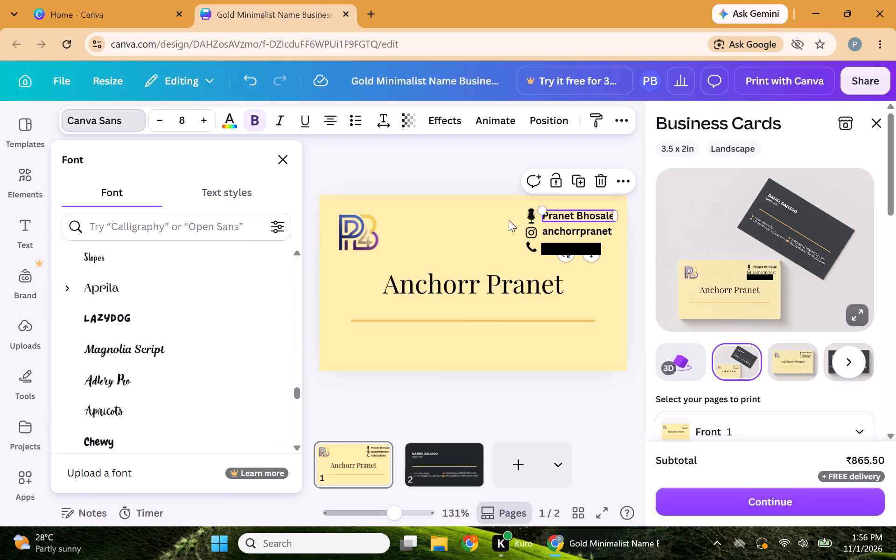
{"action": "left_click", "coordinate": [190, 233]}
{"action": "type", "text": "tim"}
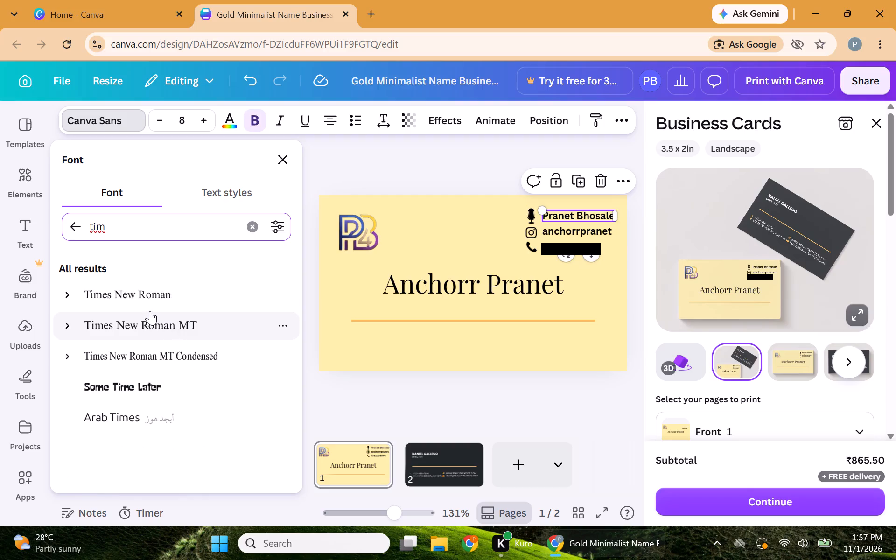
{"action": "left_click", "coordinate": [138, 294]}
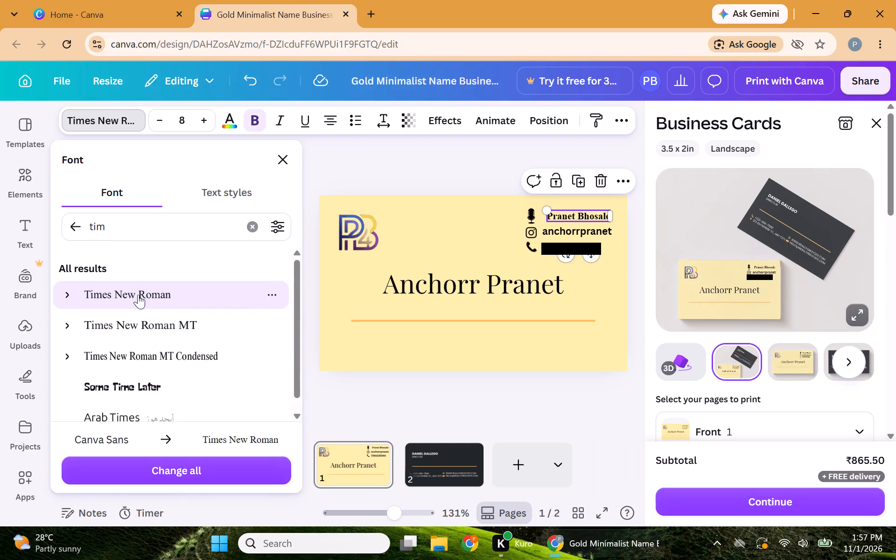
{"action": "left_click", "coordinate": [570, 233]}
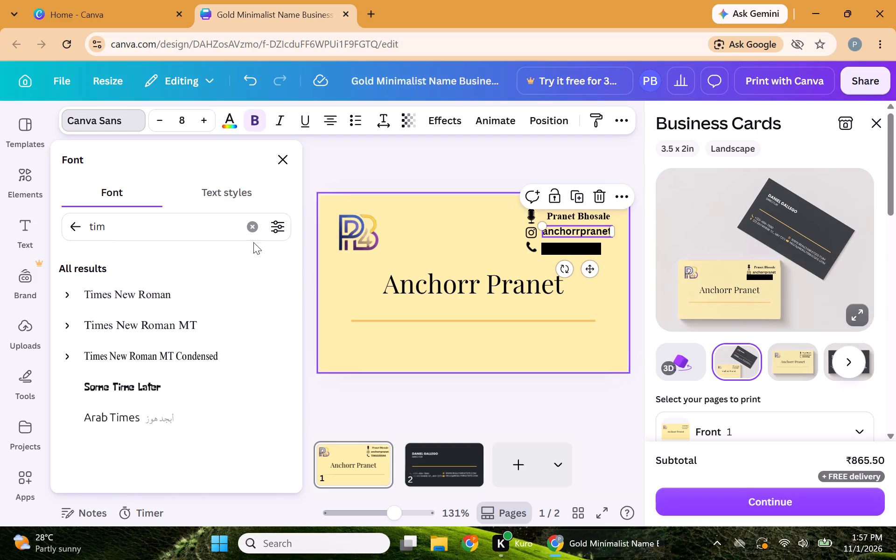
{"action": "left_click", "coordinate": [147, 327]}
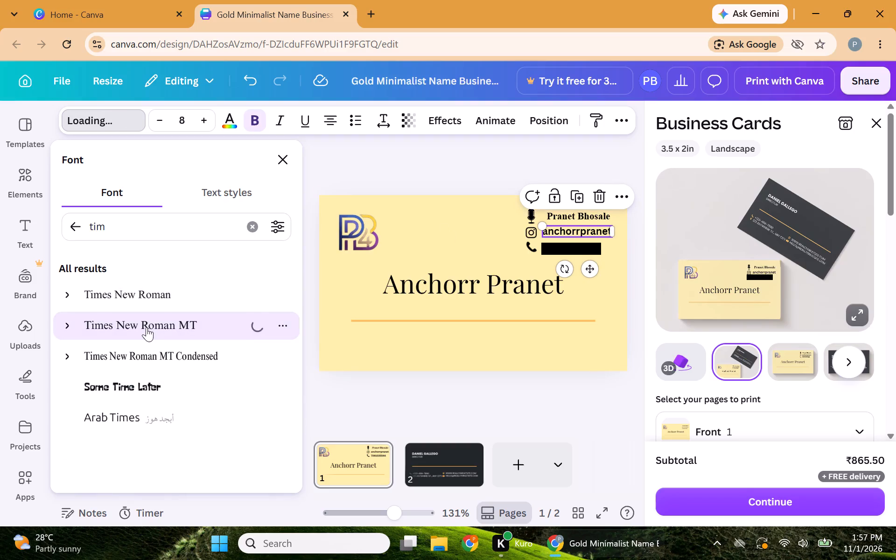
{"action": "left_click", "coordinate": [135, 301]}
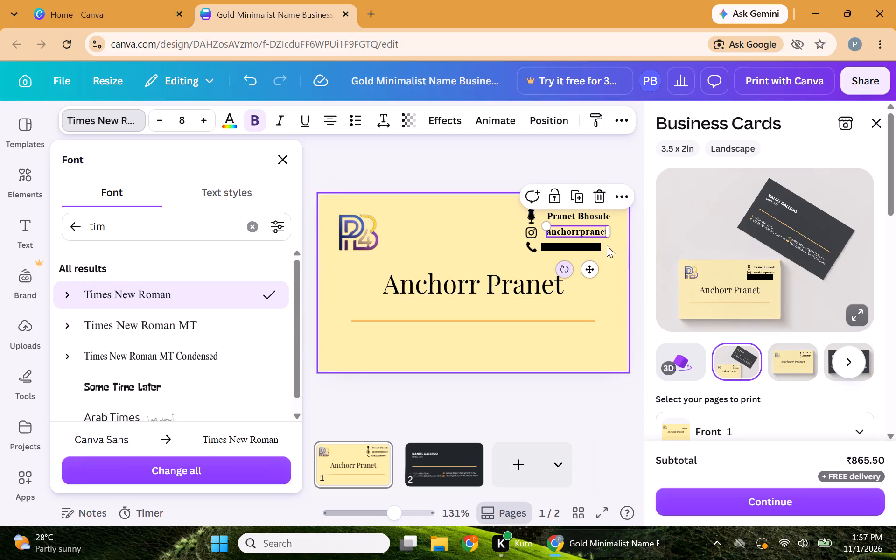
{"action": "left_click", "coordinate": [593, 248]}
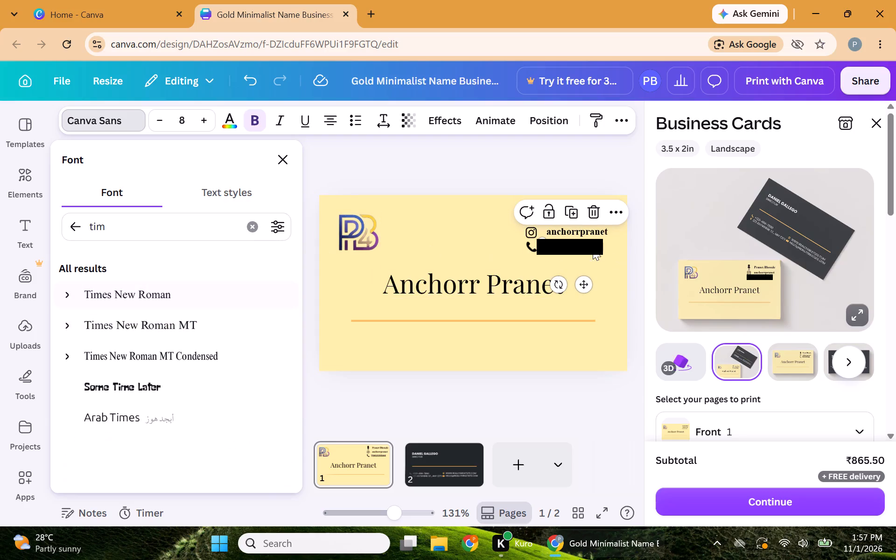
{"action": "left_click", "coordinate": [160, 284]}
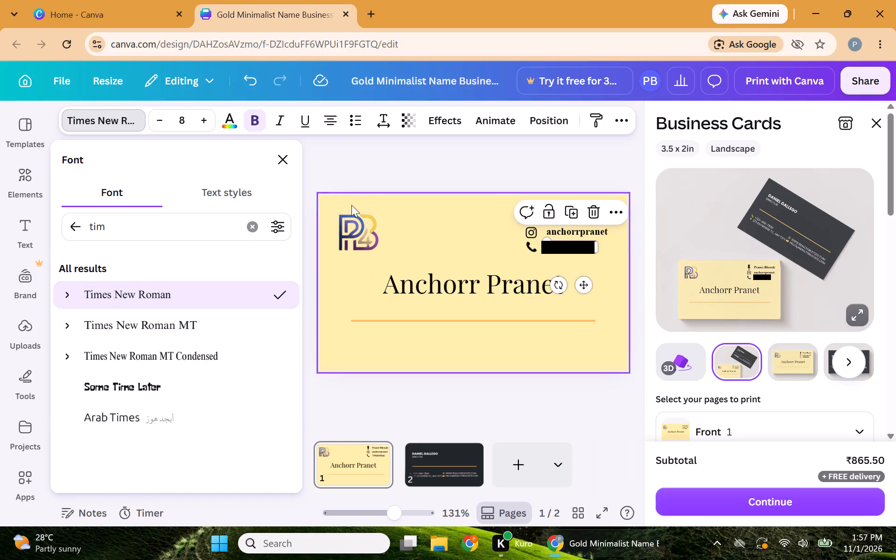
Close the font list and move the microphone icon closer to the full-name line, keeping it level with the text.
{"action": "left_click", "coordinate": [434, 147]}
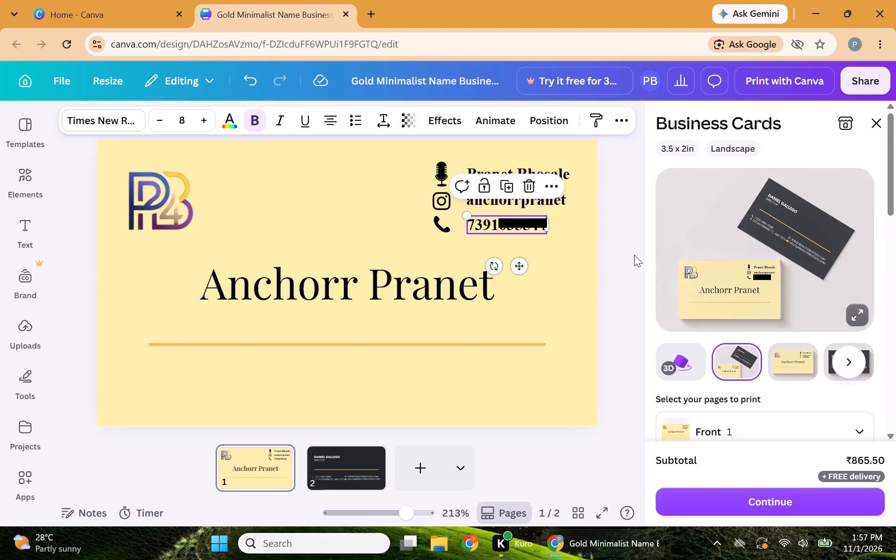
{"action": "left_click", "coordinate": [630, 255]}
{"action": "left_click", "coordinate": [506, 196]}
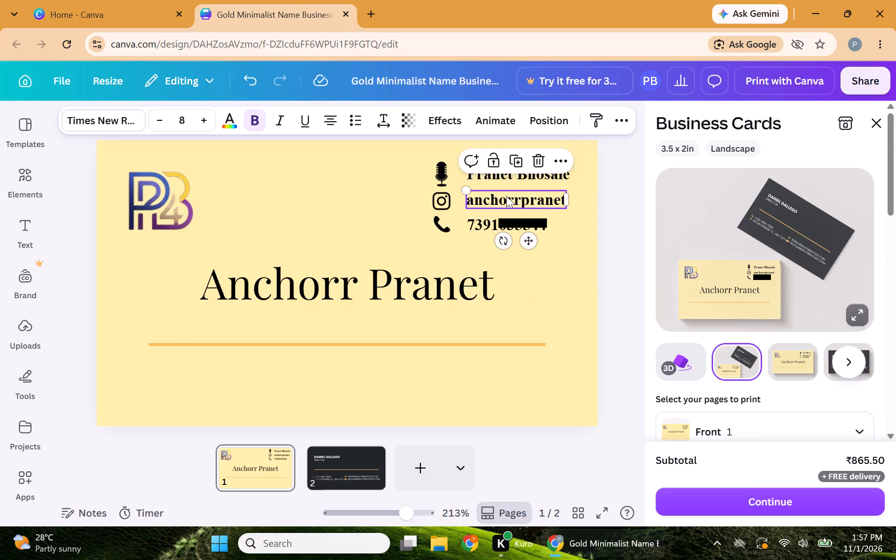
{"action": "left_click", "coordinate": [616, 196]}
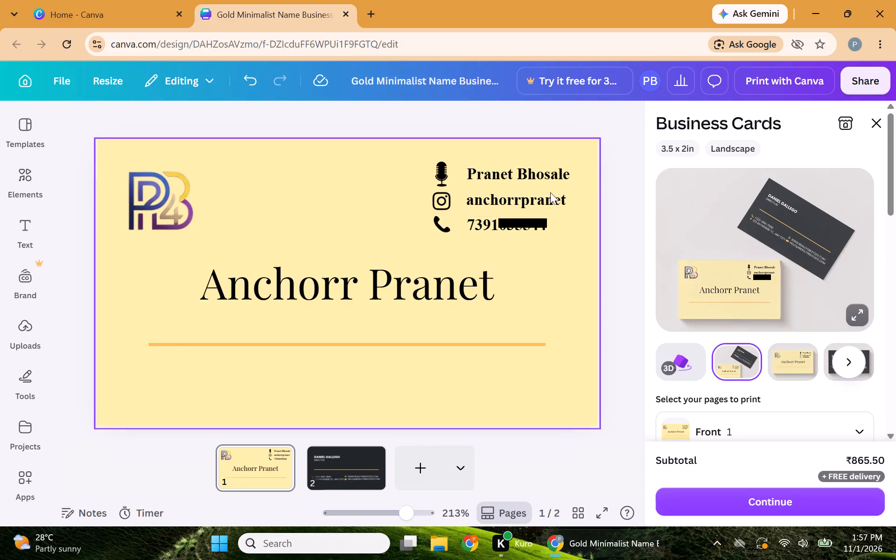
{"action": "left_click_drag", "start_coordinate": [439, 174], "coordinate": [435, 174]}
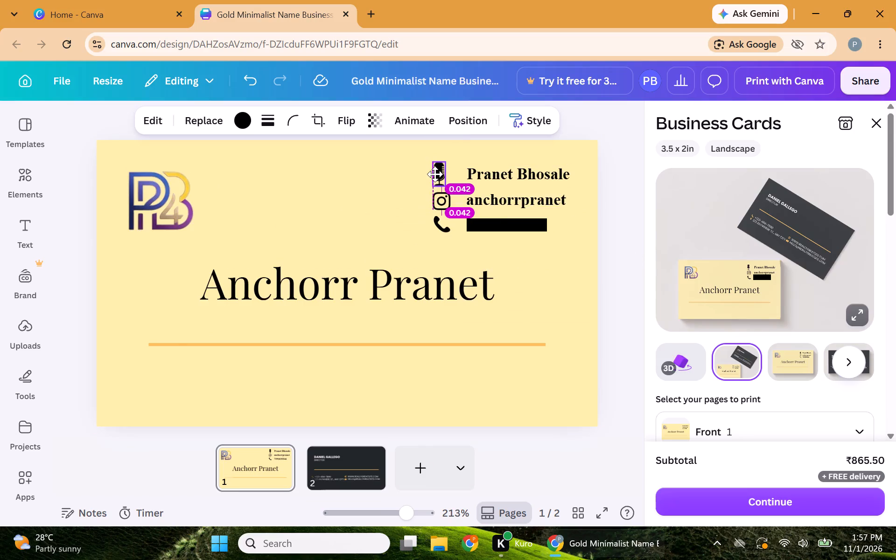
{"action": "left_click_drag", "start_coordinate": [435, 174], "coordinate": [447, 174]}
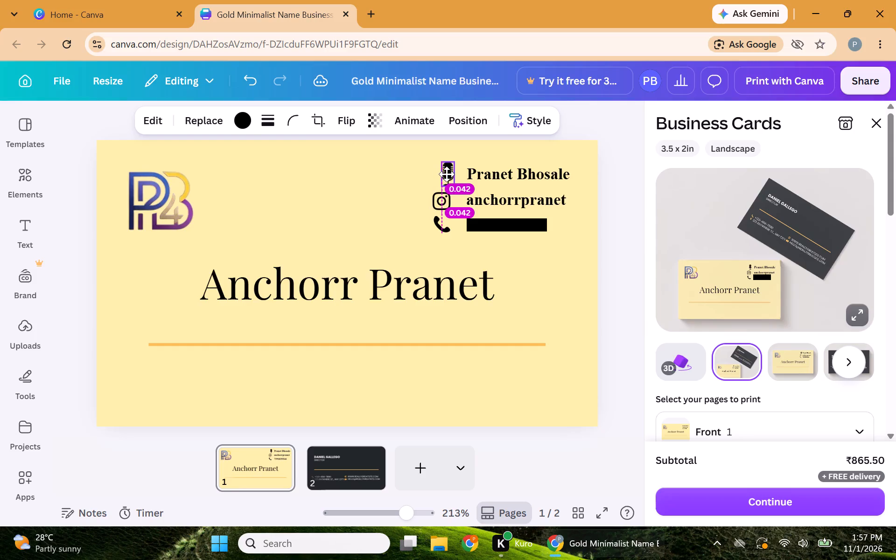
{"action": "left_click_drag", "start_coordinate": [447, 174], "coordinate": [447, 180]}
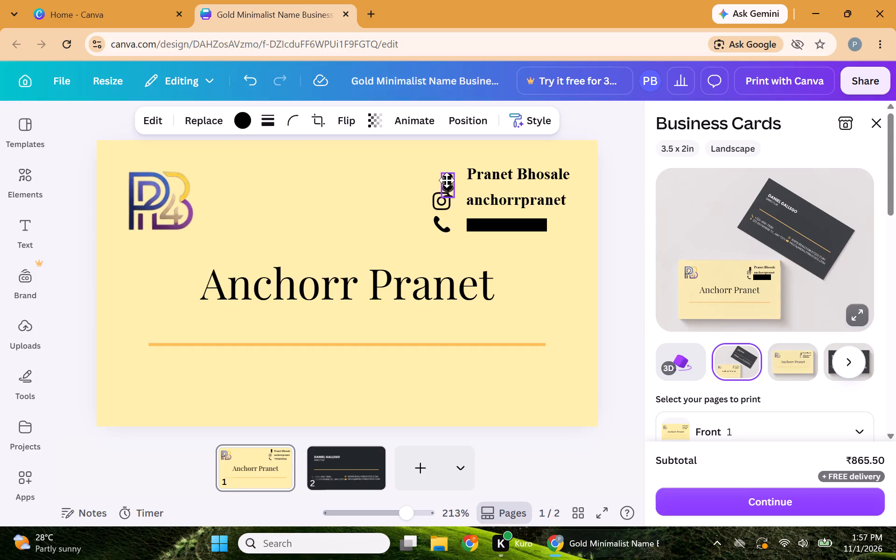
{"action": "left_click_drag", "start_coordinate": [447, 180], "coordinate": [447, 175]}
{"action": "left_click", "coordinate": [447, 175]}
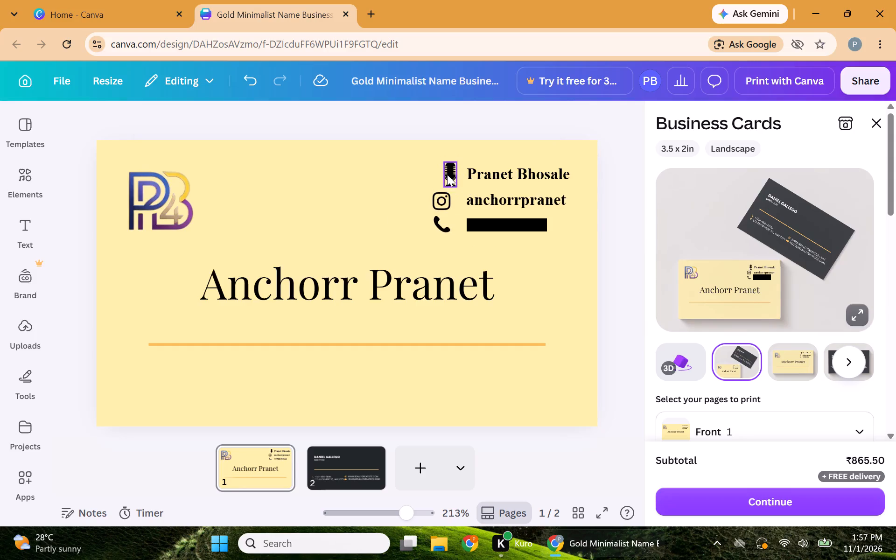
Move the Instagram icon close beside the handle and centre the microphone icon directly above it.
{"action": "left_click_drag", "start_coordinate": [445, 203], "coordinate": [451, 203]}
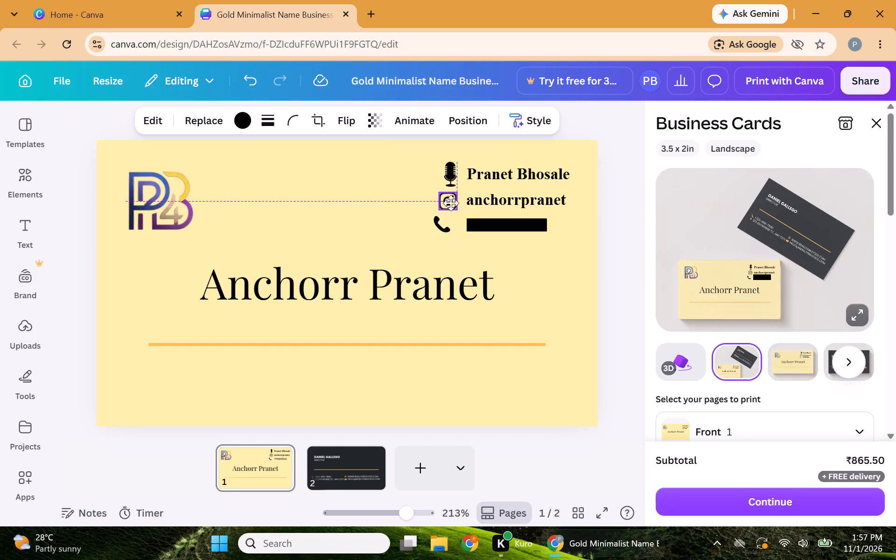
{"action": "left_click_drag", "start_coordinate": [451, 203], "coordinate": [458, 203]}
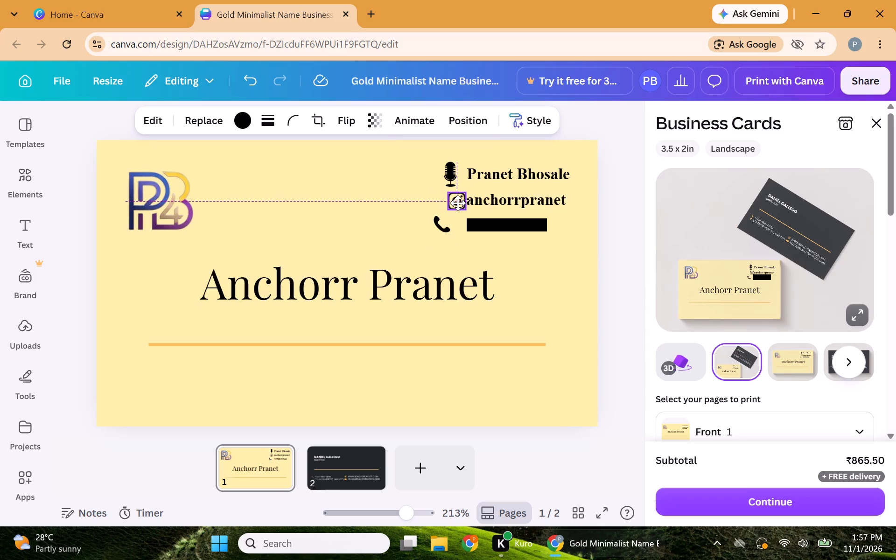
{"action": "left_click_drag", "start_coordinate": [458, 203], "coordinate": [456, 203]}
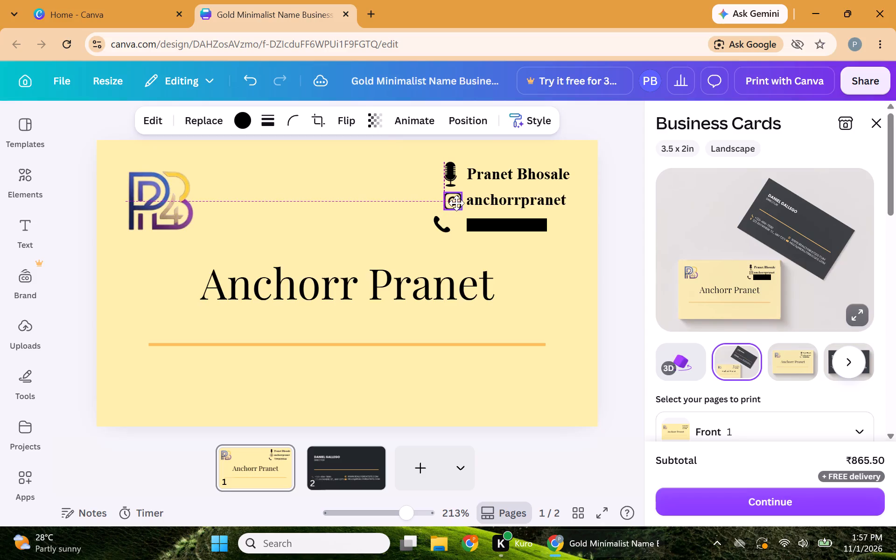
{"action": "left_click_drag", "start_coordinate": [456, 203], "coordinate": [455, 203]}
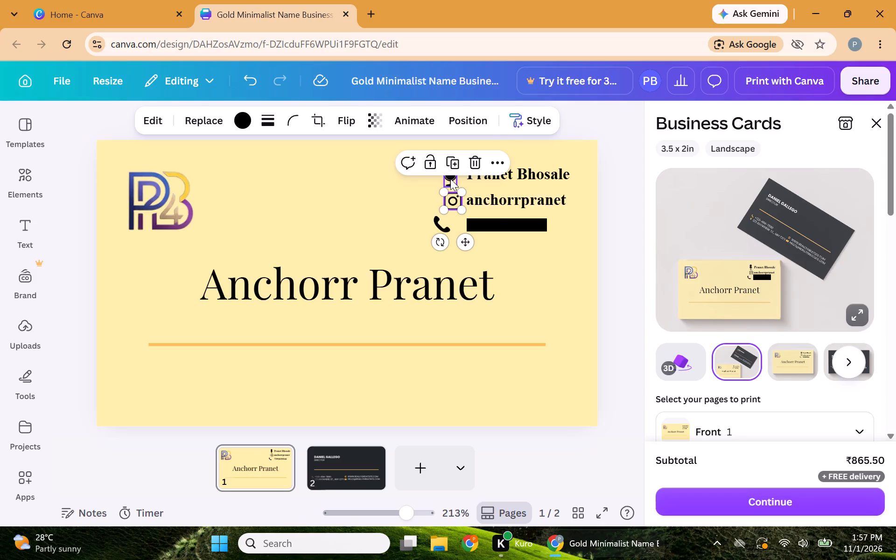
{"action": "left_click", "coordinate": [450, 179]}
{"action": "left_click", "coordinate": [448, 178]}
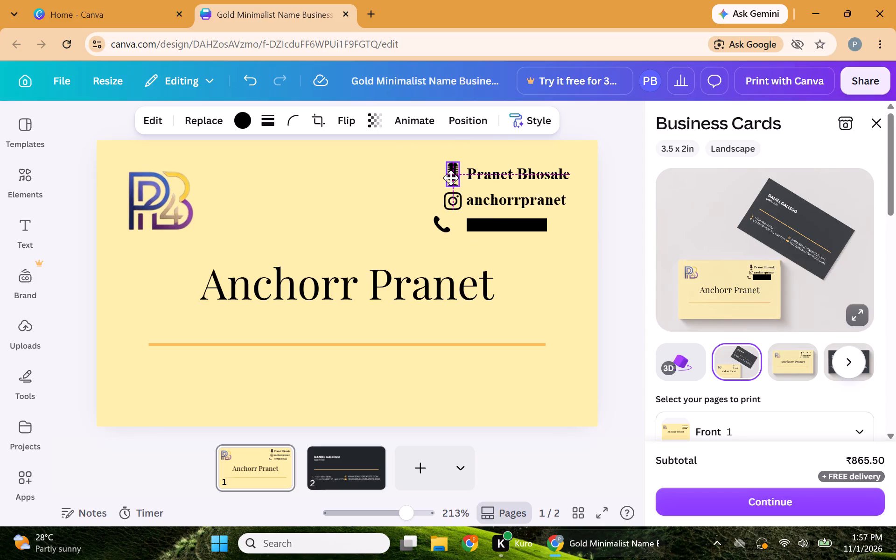
Move the call icon closer to the phone number, in line with the Instagram icon above it.
{"action": "left_click", "coordinate": [443, 231]}
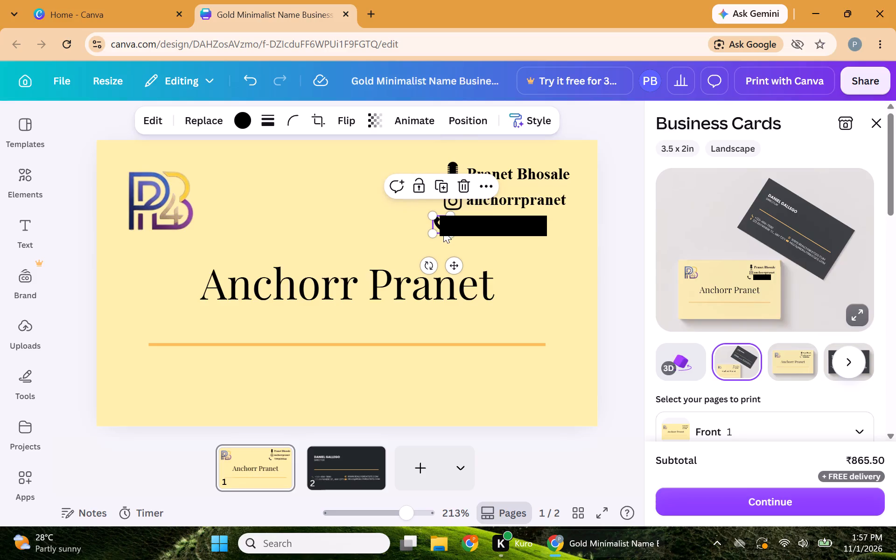
{"action": "left_click_drag", "start_coordinate": [453, 272], "coordinate": [462, 272]}
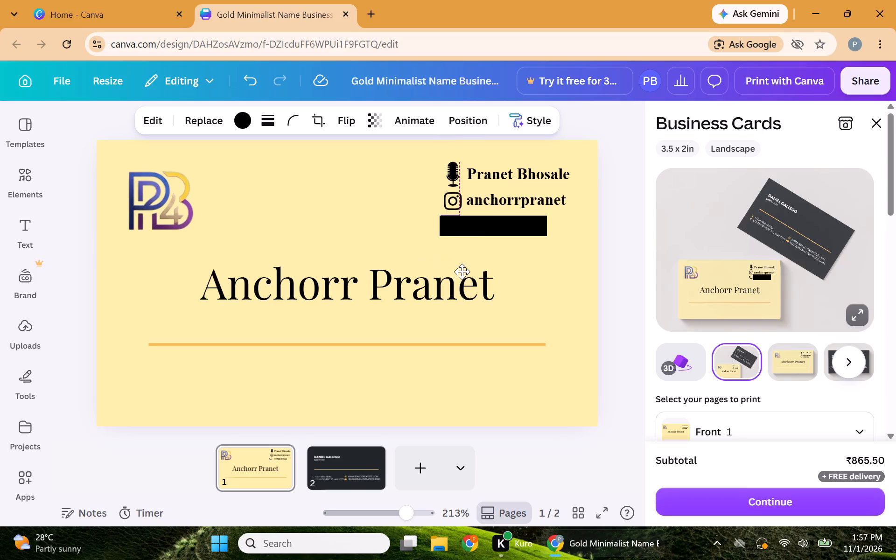
{"action": "left_click_drag", "start_coordinate": [462, 272], "coordinate": [464, 271]}
{"action": "left_click", "coordinate": [546, 250]}
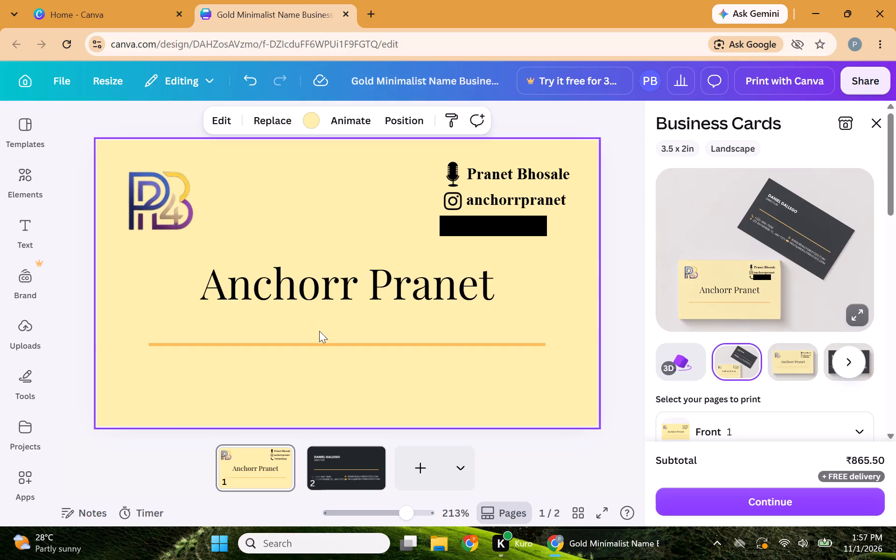
Raise the orange divider line closer beneath the large name heading, shorten it slightly and centre it on the card.
{"action": "left_click", "coordinate": [308, 304]}
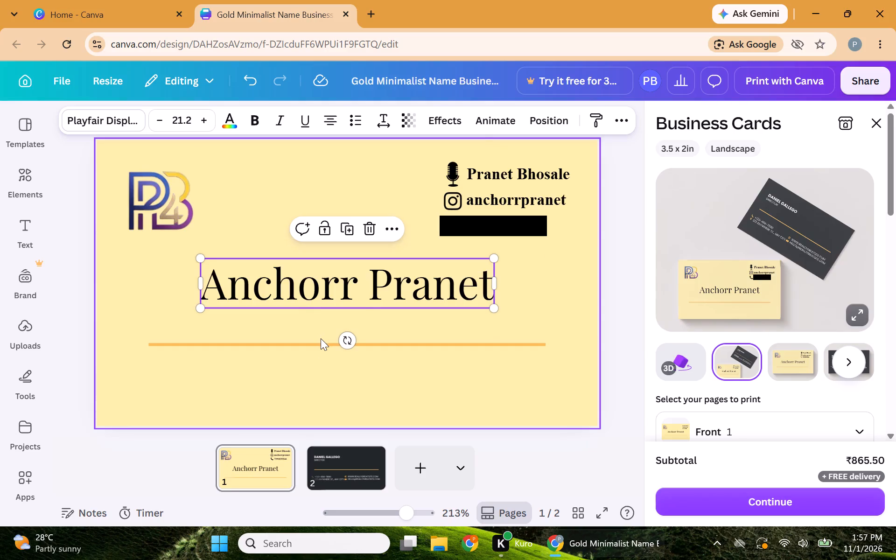
{"action": "left_click", "coordinate": [321, 338]}
{"action": "left_click_drag", "start_coordinate": [578, 358], "coordinate": [579, 337]}
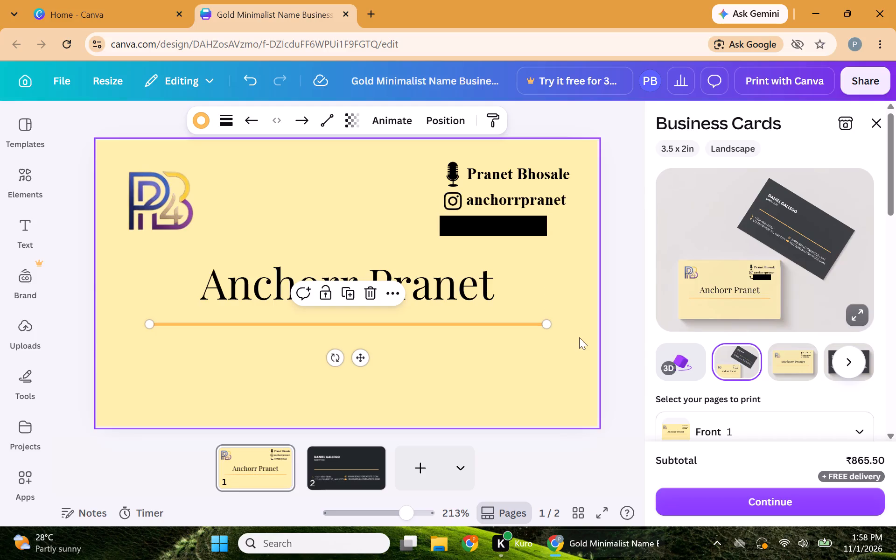
{"action": "left_click_drag", "start_coordinate": [147, 322], "coordinate": [178, 325]}
{"action": "left_click_drag", "start_coordinate": [375, 355], "coordinate": [359, 355]}
{"action": "left_click", "coordinate": [447, 357]}
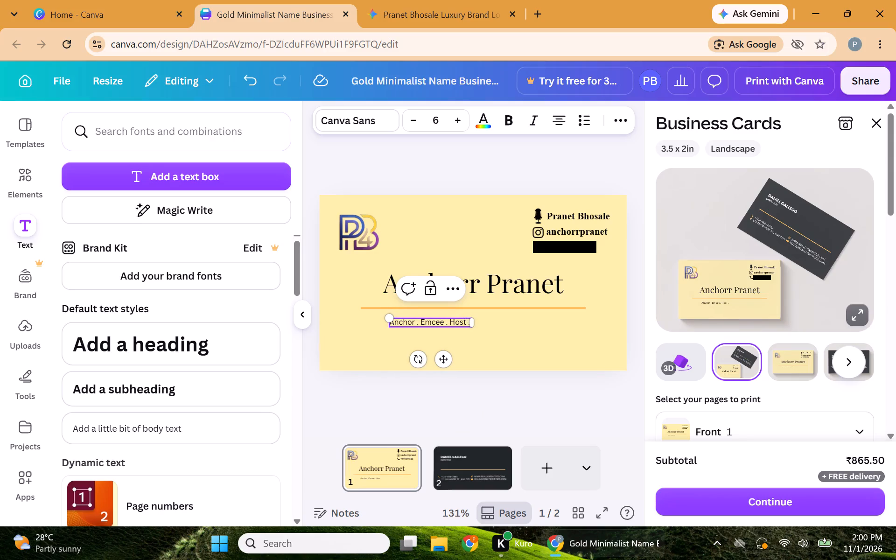
{"action": "type", "text": "ublic"}
{"action": "key", "text": "space"}
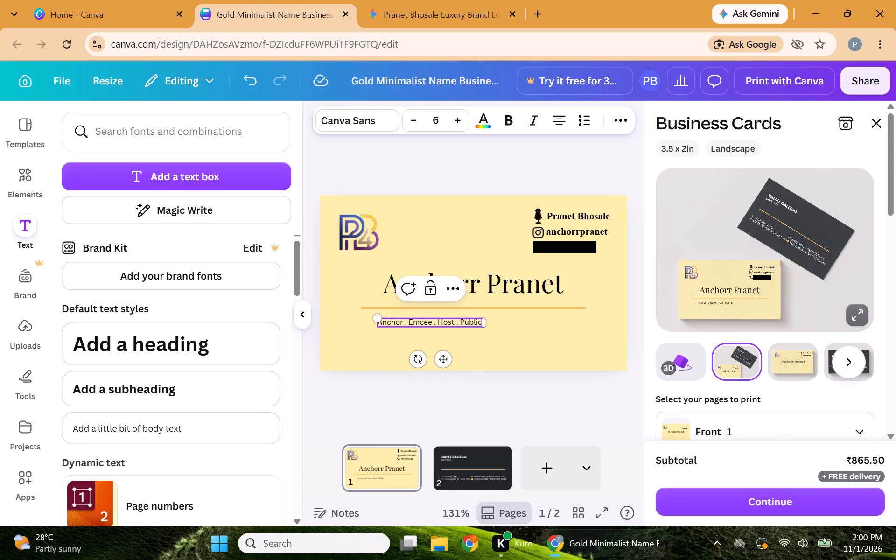
{"action": "key", "text": "s"}
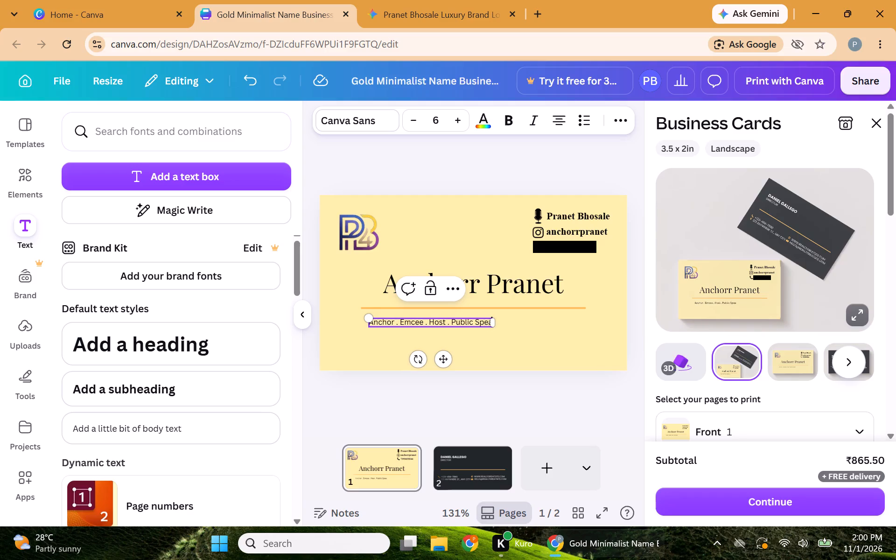
{"action": "left_click", "coordinate": [489, 352]}
Move the roles tagline so it sits roughly centred beneath the divider line, with a small gap below the line.
{"action": "left_click", "coordinate": [432, 320]}
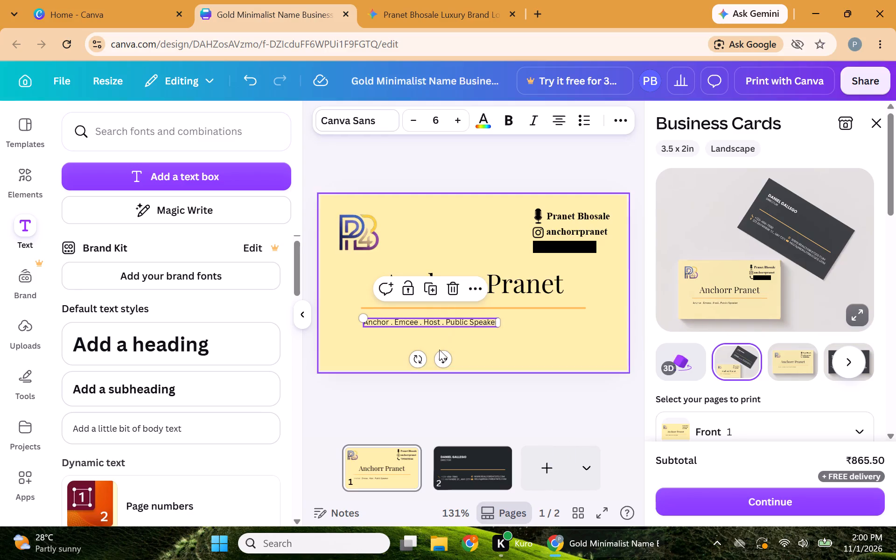
{"action": "left_click_drag", "start_coordinate": [440, 355], "coordinate": [474, 354]}
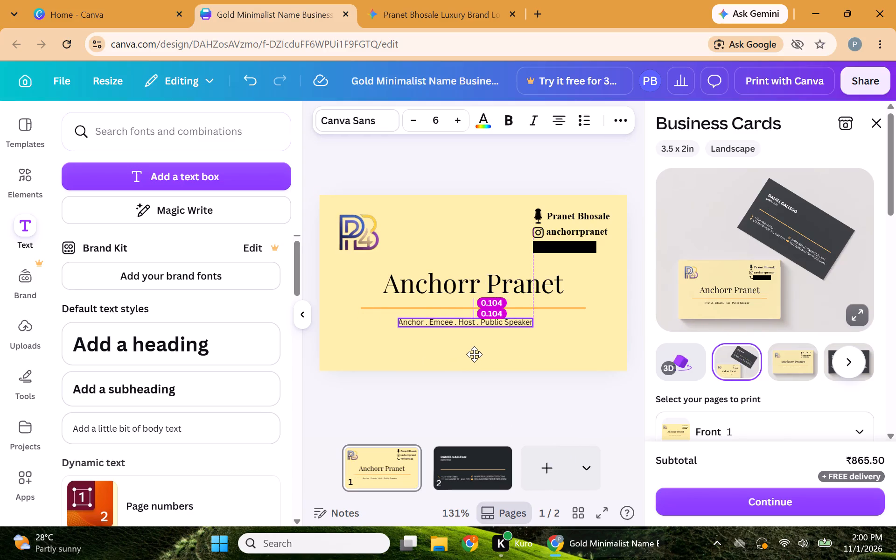
{"action": "left_click_drag", "start_coordinate": [474, 354], "coordinate": [479, 355]}
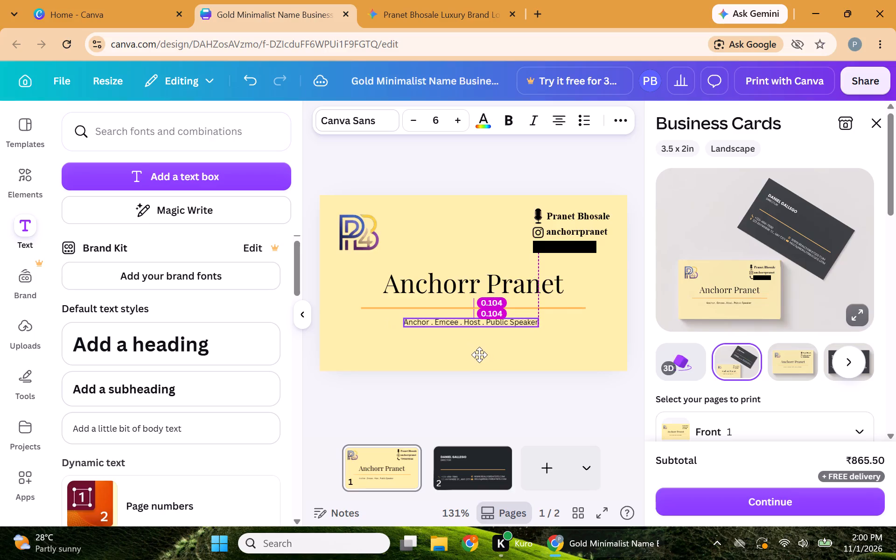
{"action": "left_click_drag", "start_coordinate": [479, 355], "coordinate": [478, 352]}
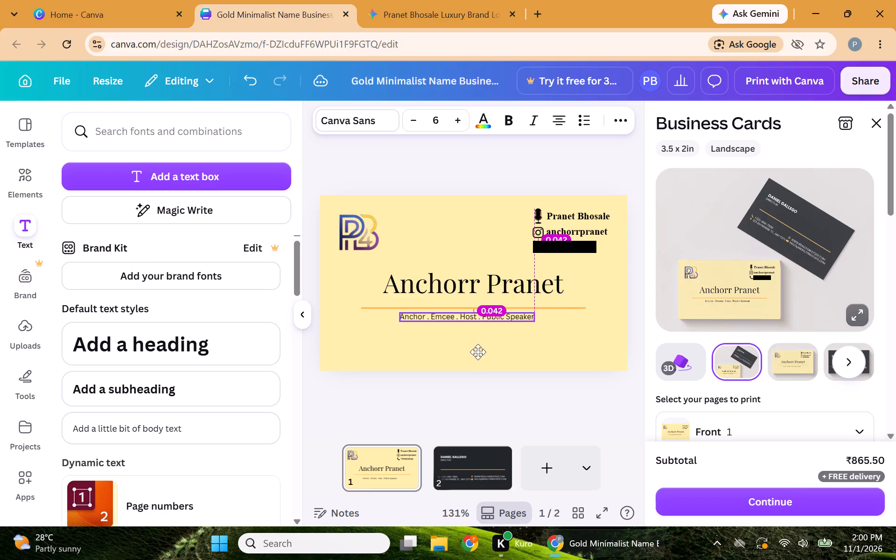
{"action": "left_click_drag", "start_coordinate": [478, 352], "coordinate": [479, 360]}
{"action": "left_click", "coordinate": [512, 346]}
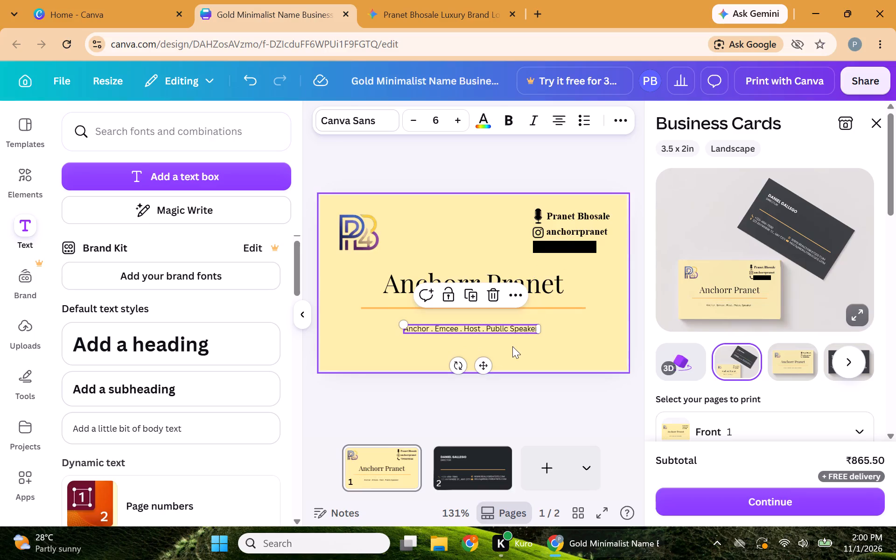
{"action": "left_click", "coordinate": [480, 332]}
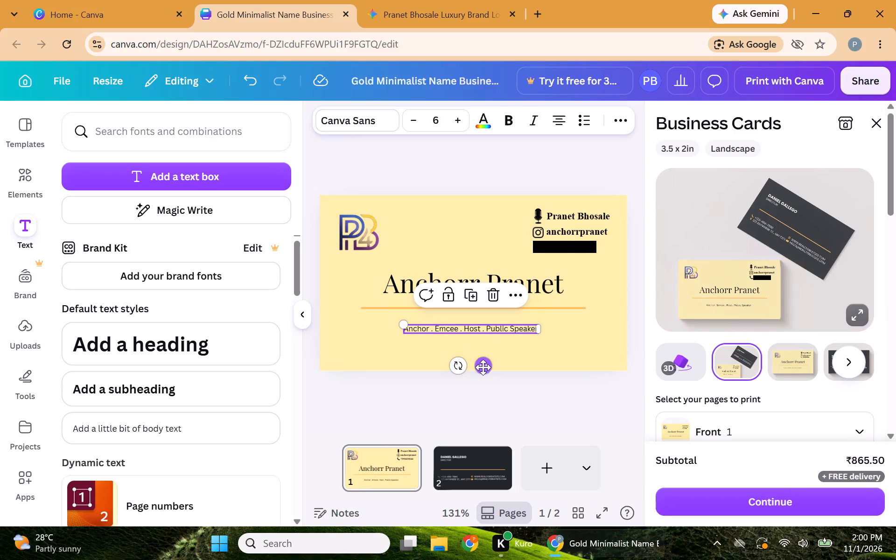
{"action": "left_click", "coordinate": [483, 367]}
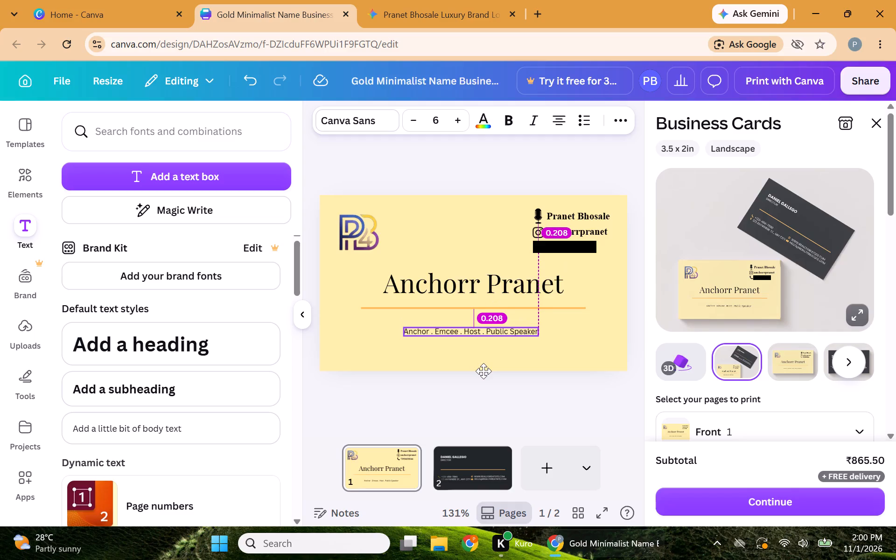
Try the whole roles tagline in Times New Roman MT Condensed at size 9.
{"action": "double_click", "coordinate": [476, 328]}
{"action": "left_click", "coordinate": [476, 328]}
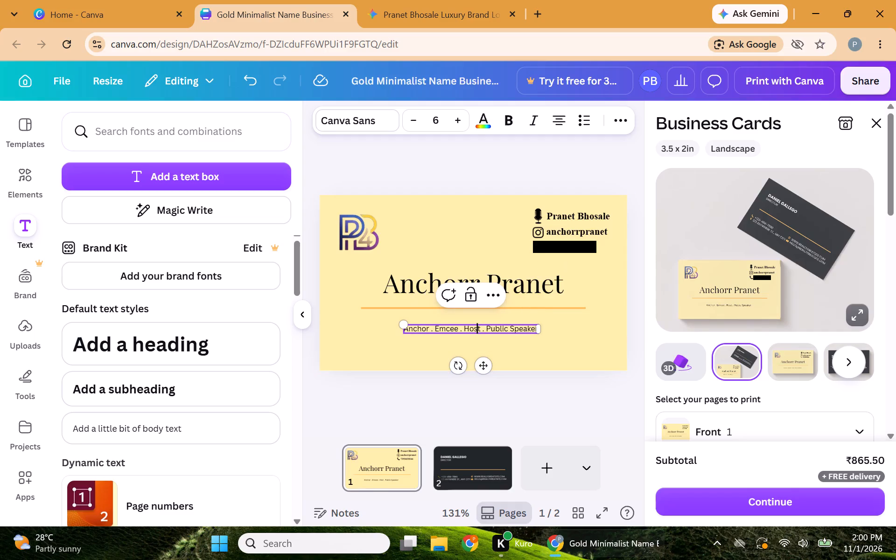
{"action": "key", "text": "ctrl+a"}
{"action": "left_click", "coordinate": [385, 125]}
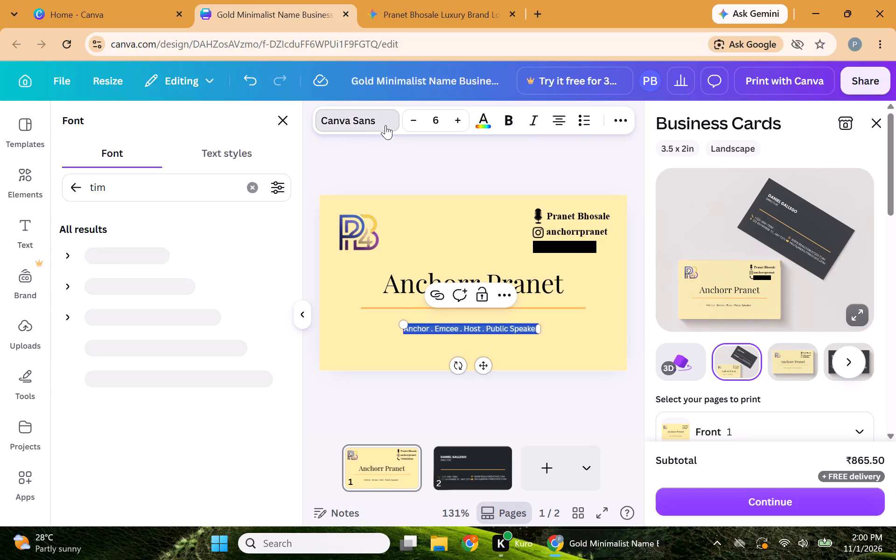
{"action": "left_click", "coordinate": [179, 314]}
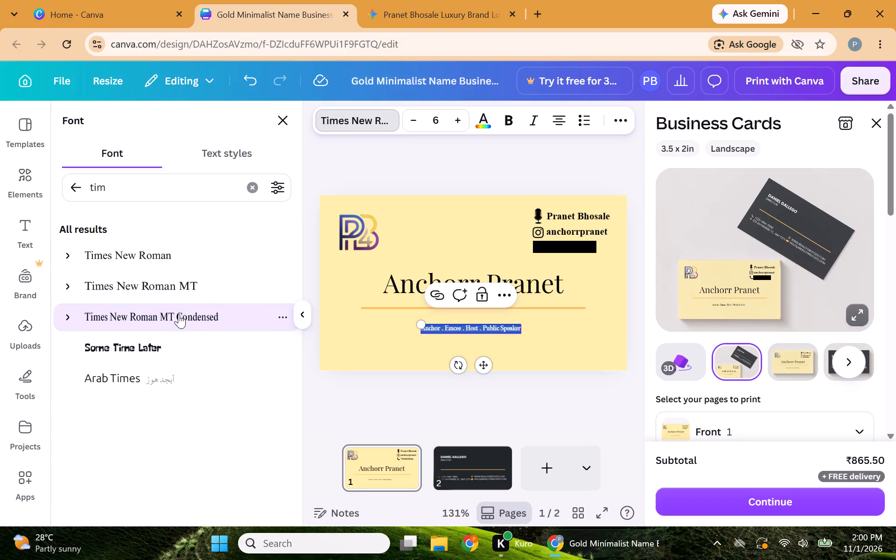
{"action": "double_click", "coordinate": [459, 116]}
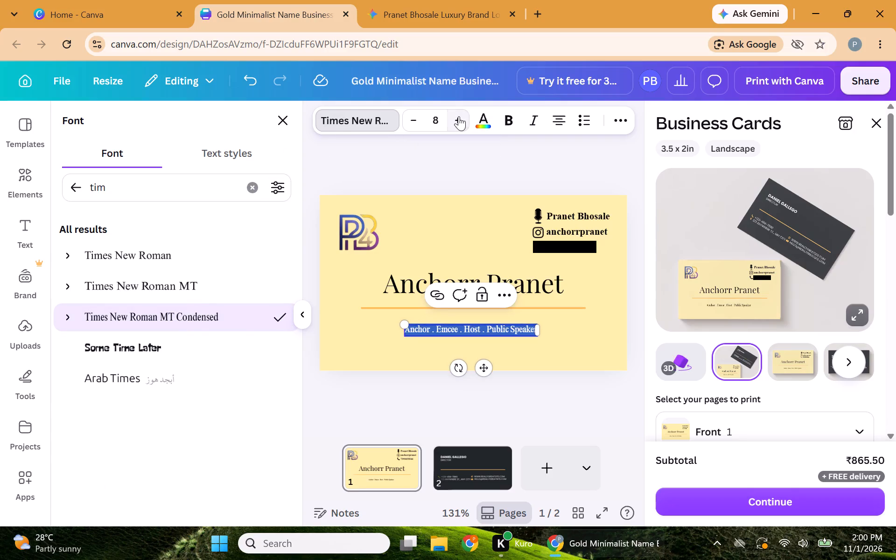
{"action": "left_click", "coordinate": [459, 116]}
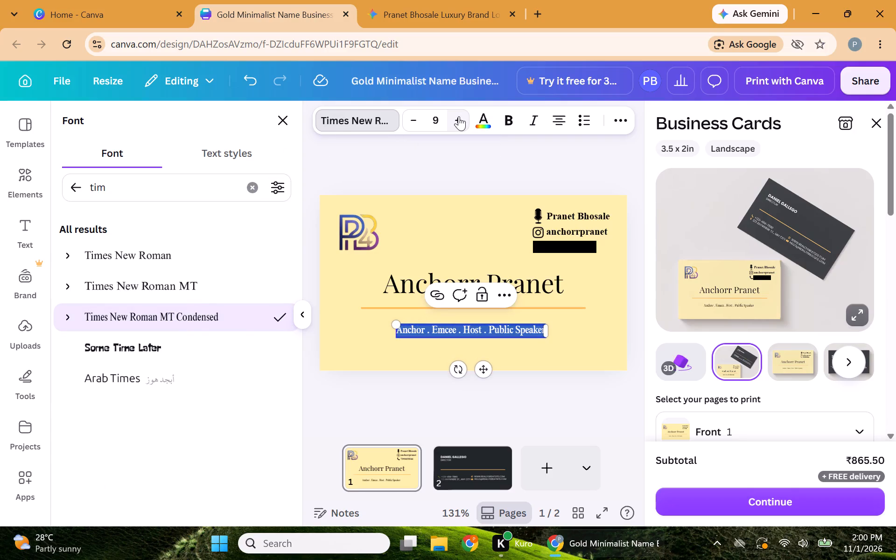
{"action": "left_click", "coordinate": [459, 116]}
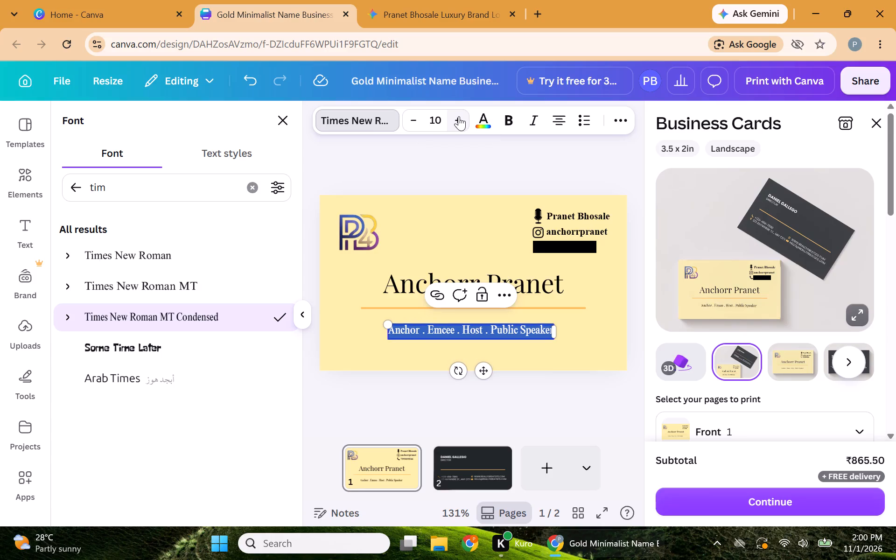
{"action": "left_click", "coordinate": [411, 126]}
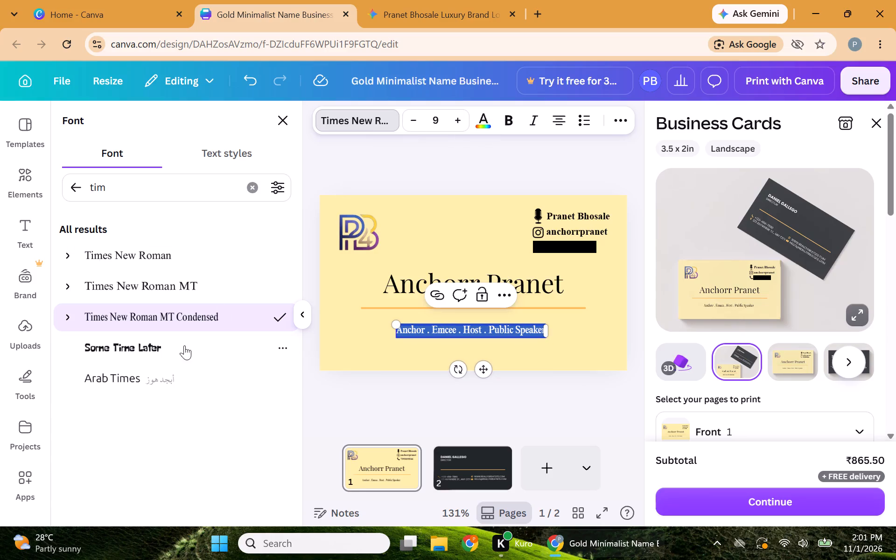
Set the roles tagline in Times New Roman MT, size 8, bold.
{"action": "left_click", "coordinate": [190, 286]}
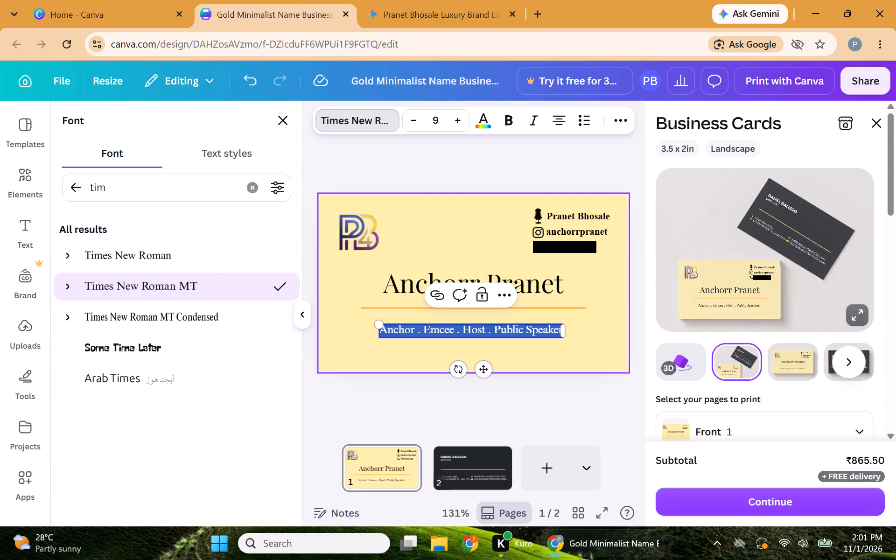
{"action": "left_click", "coordinate": [412, 122]}
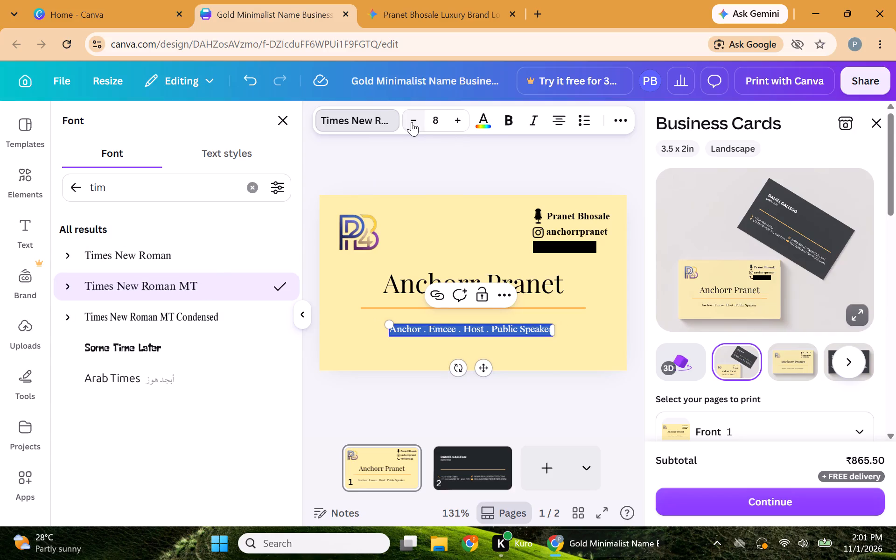
{"action": "left_click", "coordinate": [510, 121]}
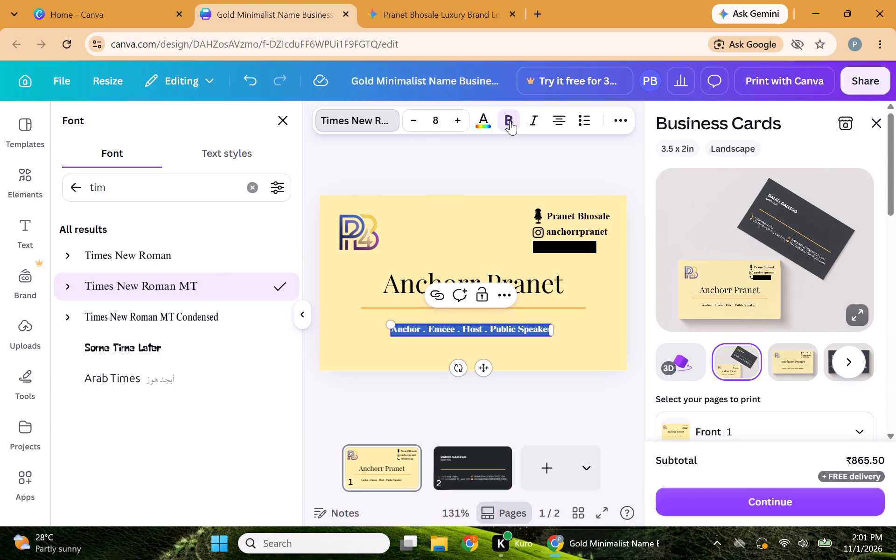
{"action": "left_click", "coordinate": [581, 327]}
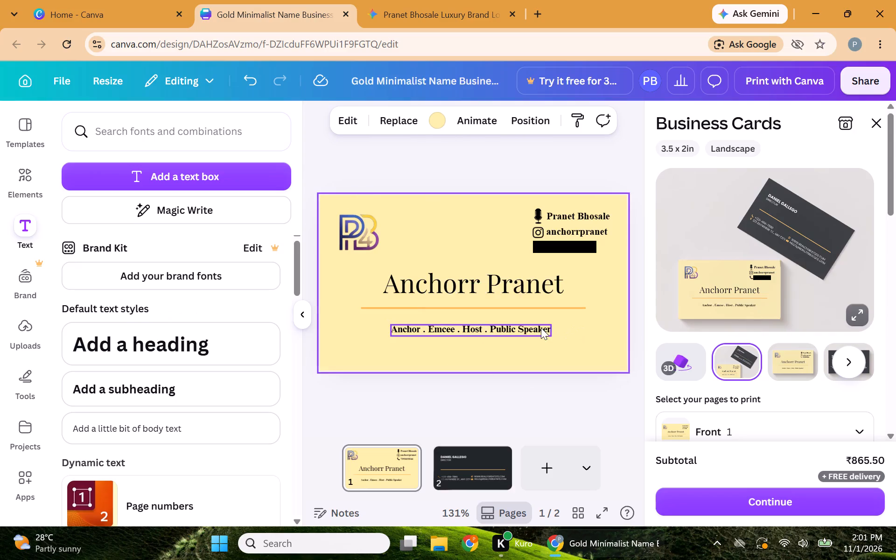
Move the roles tagline up slightly, closer to the divider line and centred beneath it.
{"action": "left_click", "coordinate": [536, 328]}
{"action": "left_click_drag", "start_coordinate": [488, 366], "coordinate": [488, 366]}
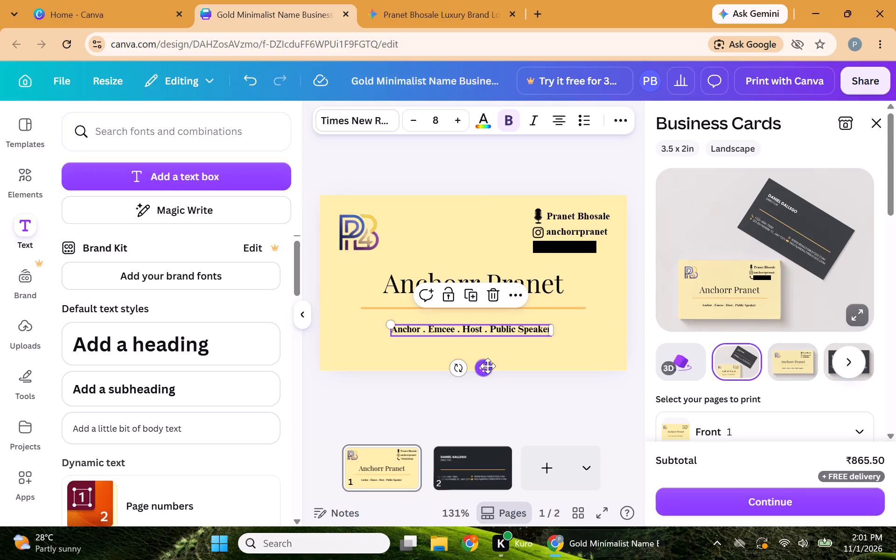
{"action": "left_click_drag", "start_coordinate": [488, 366], "coordinate": [487, 360]}
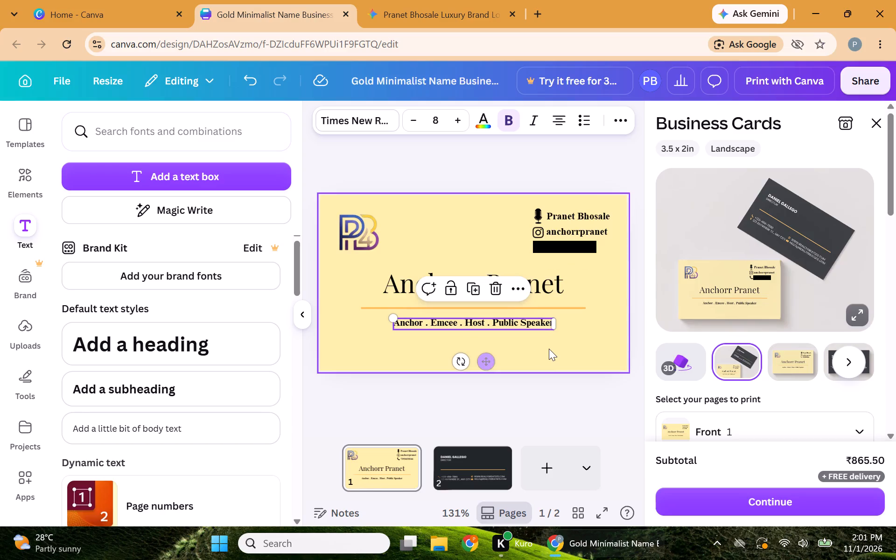
{"action": "left_click", "coordinate": [550, 349]}
Increase the main name heading above the divider line to font size 22.2.
{"action": "left_click", "coordinate": [507, 289]}
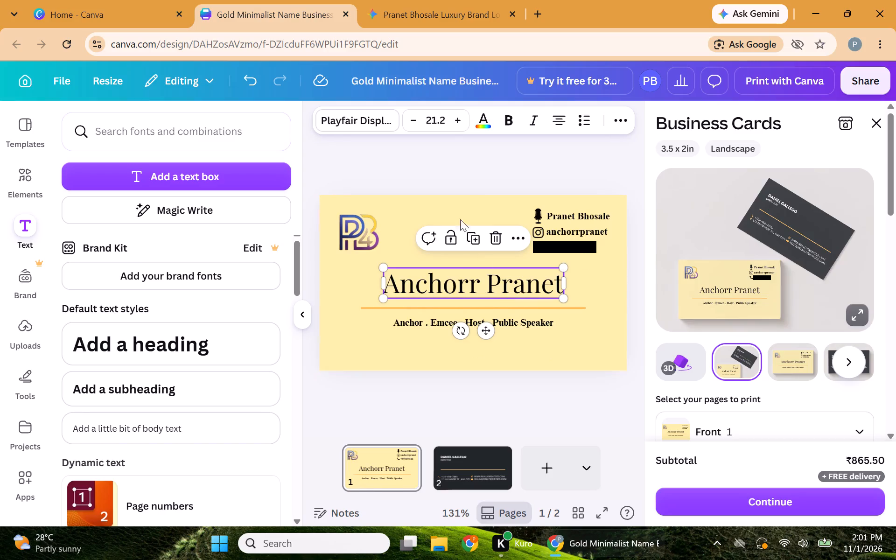
{"action": "left_click", "coordinate": [462, 116]}
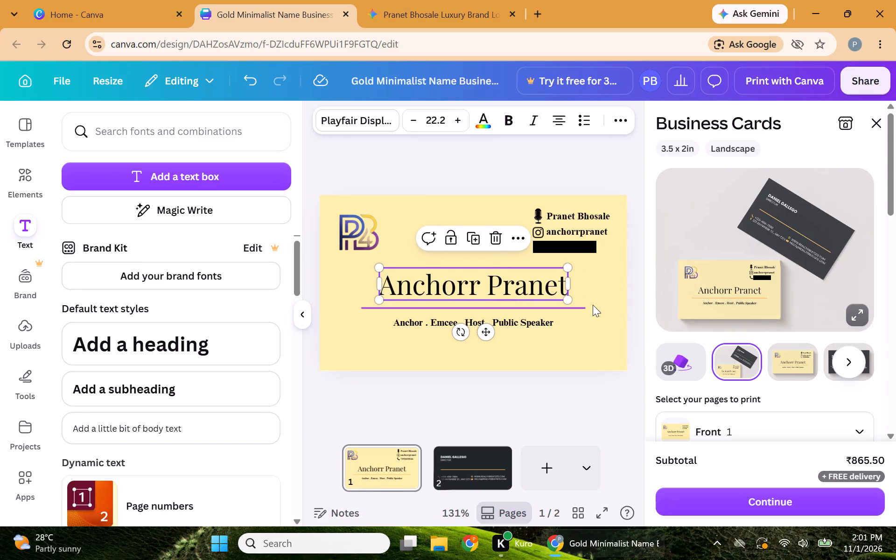
{"action": "left_click", "coordinate": [596, 308]}
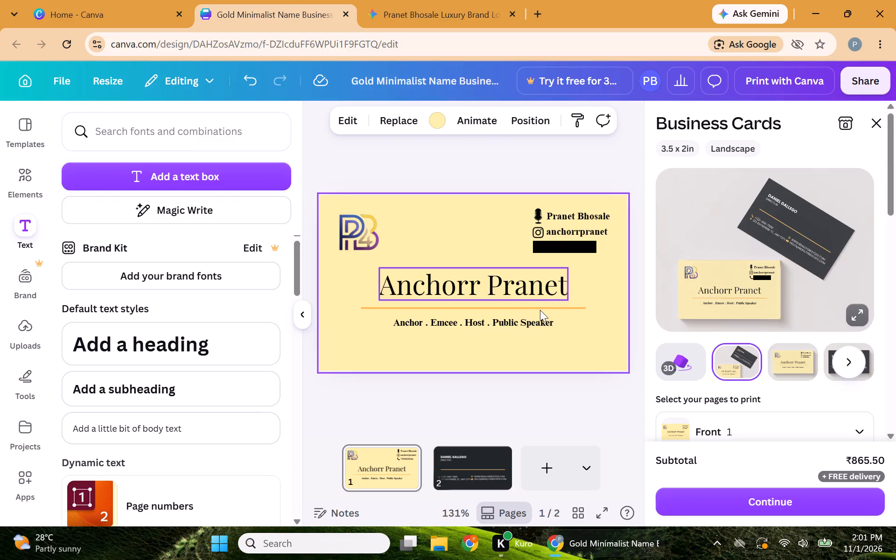
{"action": "left_click", "coordinate": [540, 310]}
{"action": "left_click", "coordinate": [551, 339]}
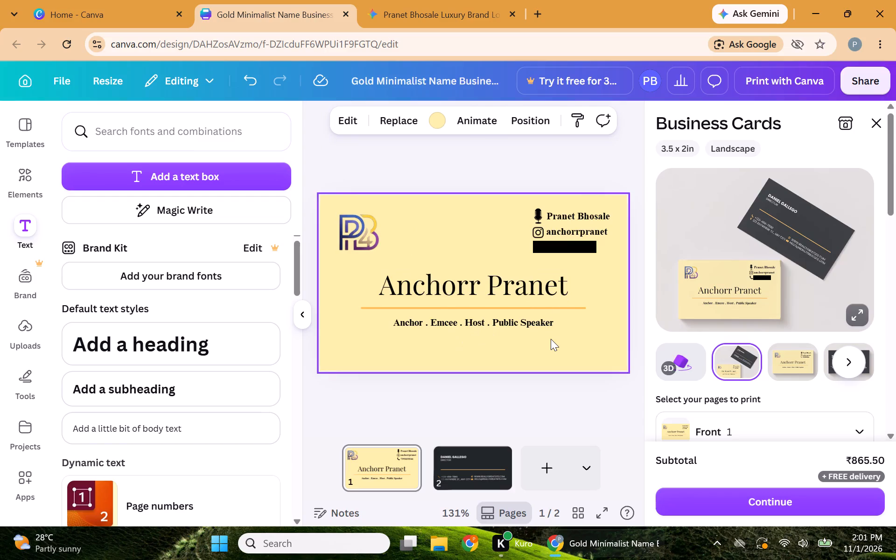
Add one extra space before and after each of the three dot separators in the roles tagline.
{"action": "double_click", "coordinate": [428, 322]}
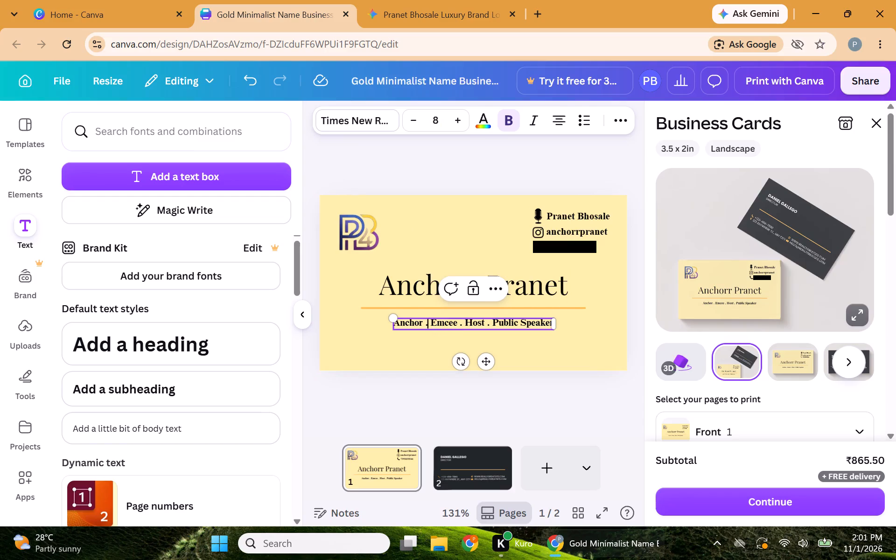
{"action": "key", "text": "Left"}
{"action": "key", "text": "space"}
{"action": "key", "text": "Right"}
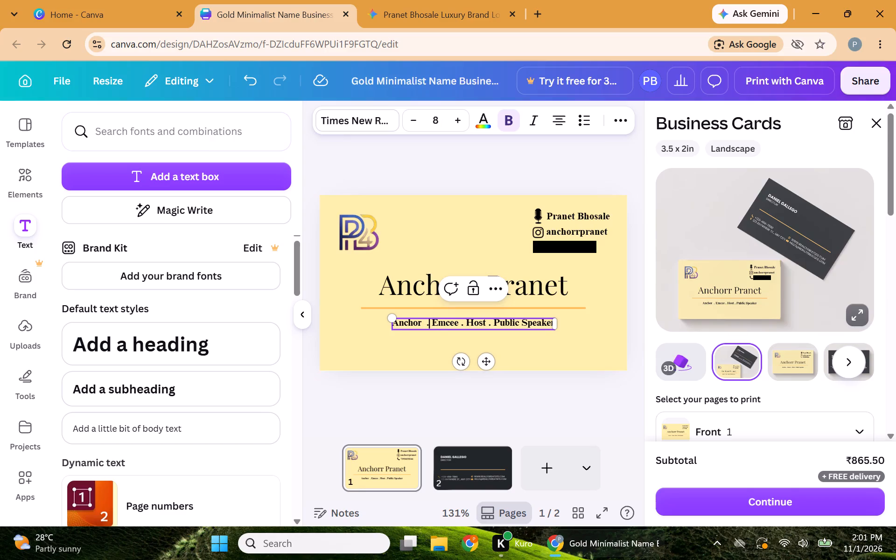
{"action": "key", "text": "space"}
{"action": "key", "text": "Right"}
{"action": "key", "text": "Right"}
{"action": "key", "text": "Right"}
{"action": "key", "text": "Right"}
{"action": "key", "text": "Right"}
{"action": "key", "text": "Right"}
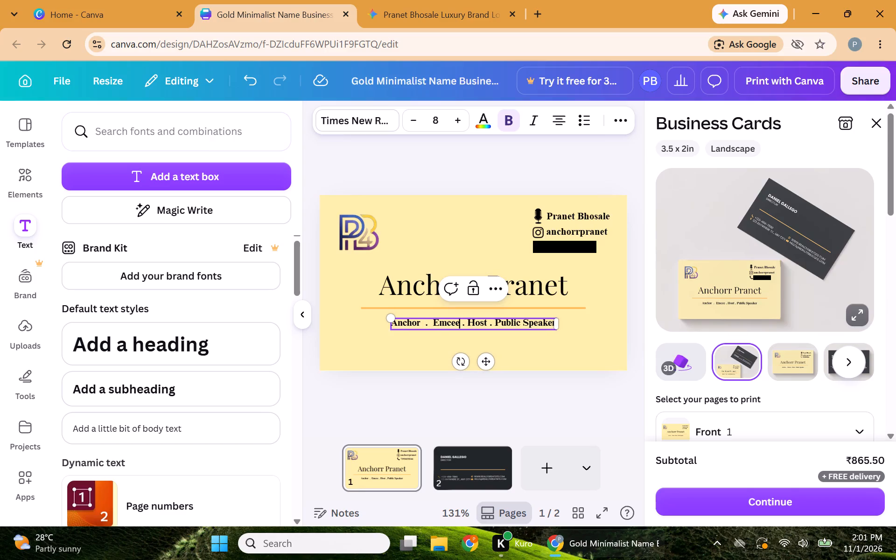
{"action": "key", "text": "space"}
{"action": "key", "text": "Right"}
{"action": "key", "text": "Right"}
{"action": "key", "text": "space"}
{"action": "key", "text": "Right"}
{"action": "key", "text": "Right"}
{"action": "key", "text": "Right"}
{"action": "key", "text": "Right"}
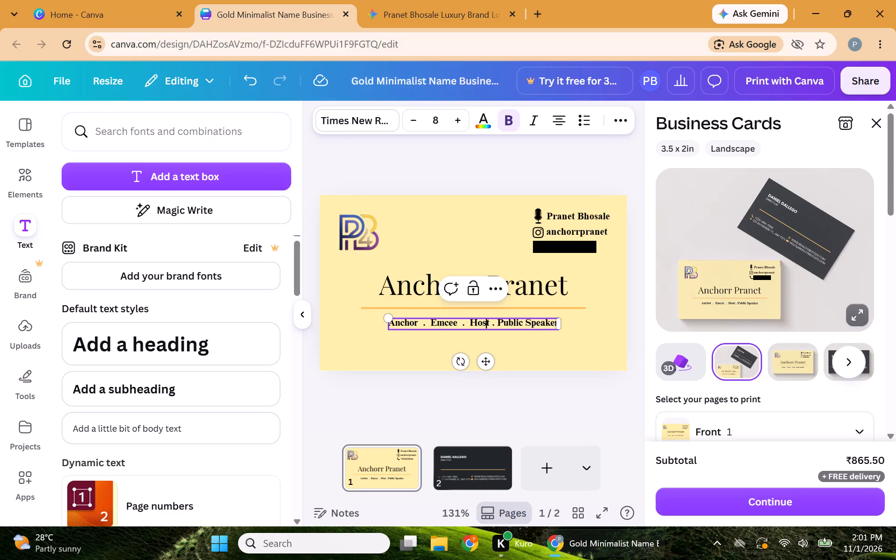
{"action": "key", "text": "Right"}
{"action": "key", "text": "space"}
{"action": "key", "text": "Right"}
{"action": "key", "text": "Right"}
{"action": "key", "text": "space"}
{"action": "key", "text": "Right"}
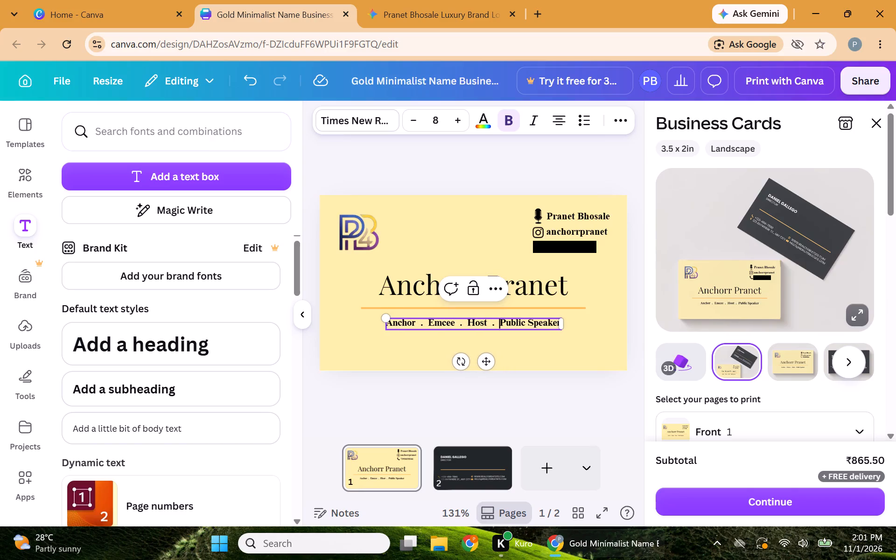
{"action": "key", "text": "Right"}
{"action": "key", "text": "Right"}
{"action": "left_click", "coordinate": [511, 337]}
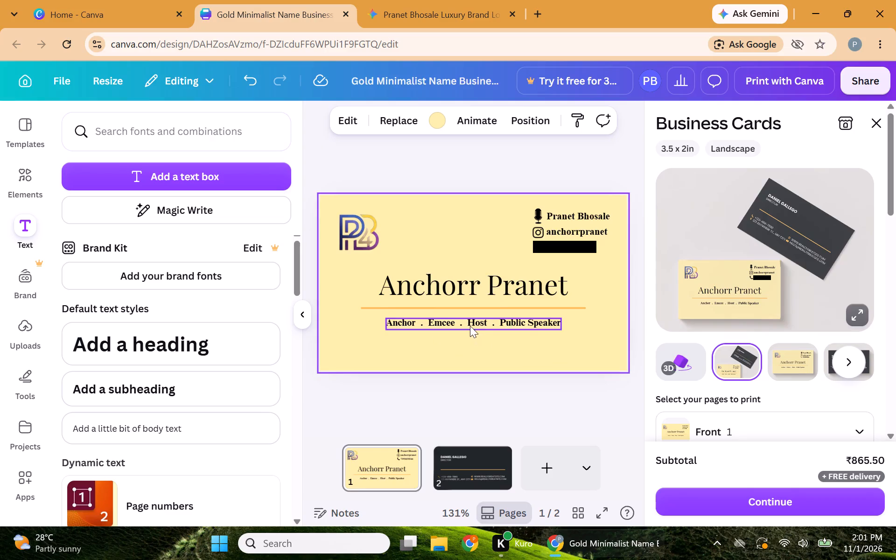
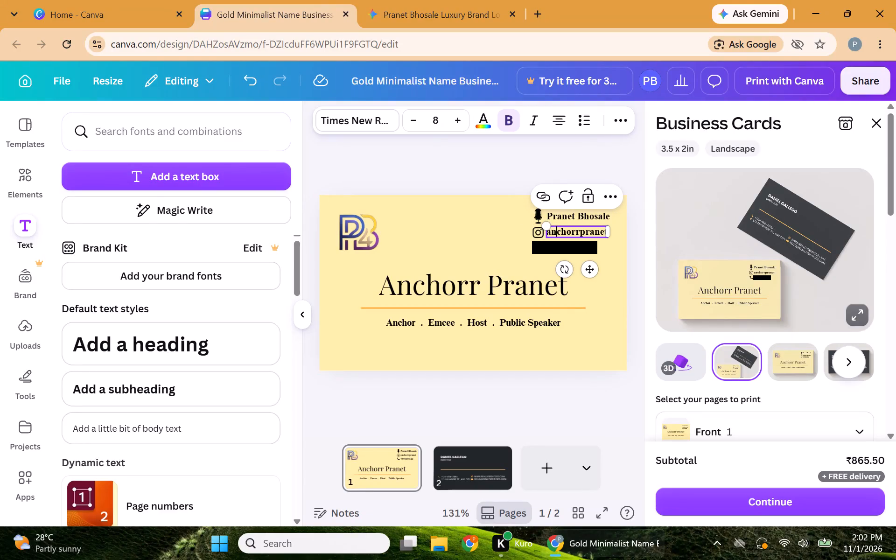
Insert an @ at the start of the Instagram handle in the contact block.
{"action": "key", "text": "Left"}
{"action": "key", "text": "Left"}
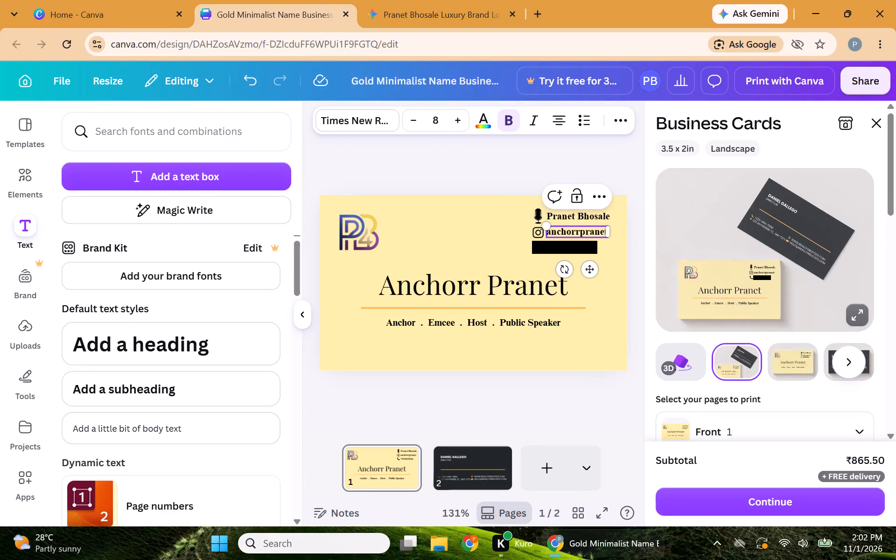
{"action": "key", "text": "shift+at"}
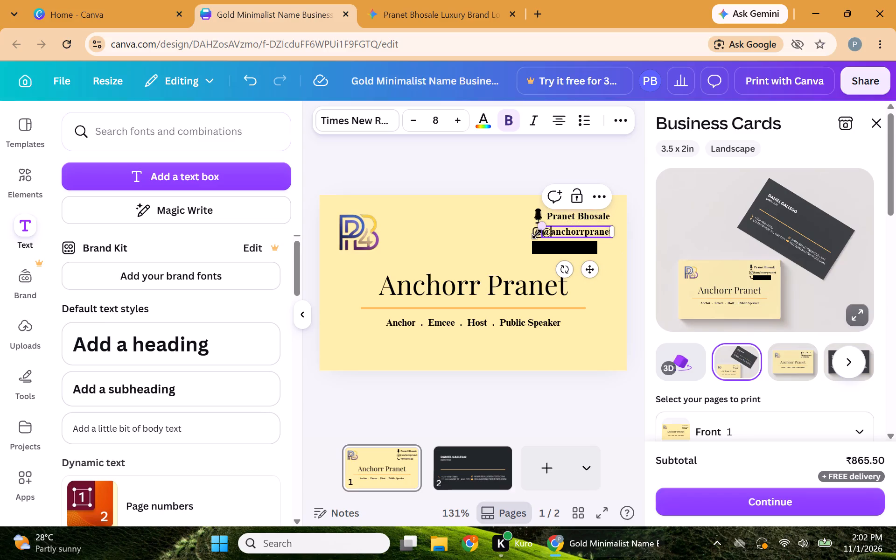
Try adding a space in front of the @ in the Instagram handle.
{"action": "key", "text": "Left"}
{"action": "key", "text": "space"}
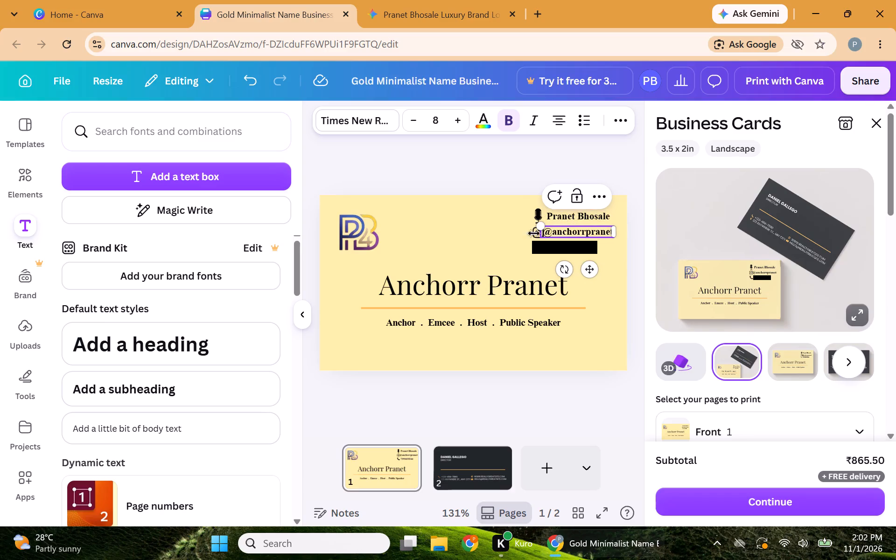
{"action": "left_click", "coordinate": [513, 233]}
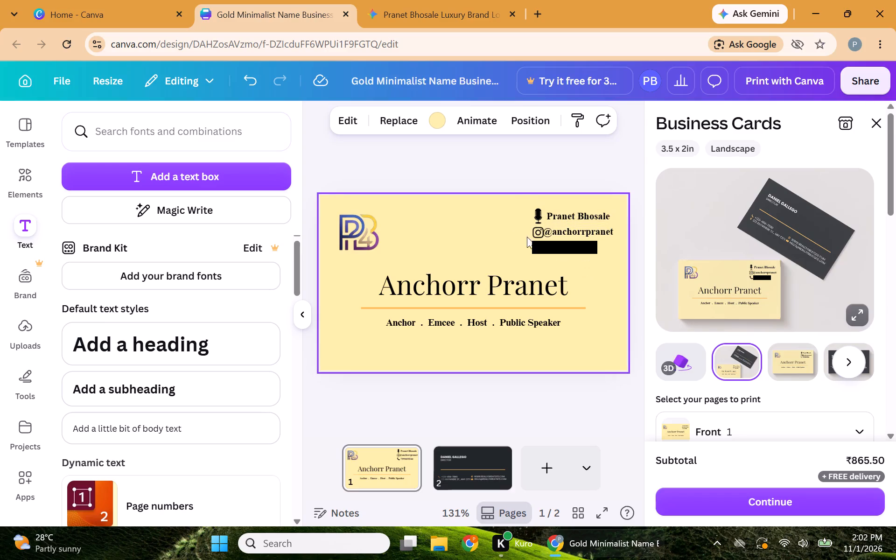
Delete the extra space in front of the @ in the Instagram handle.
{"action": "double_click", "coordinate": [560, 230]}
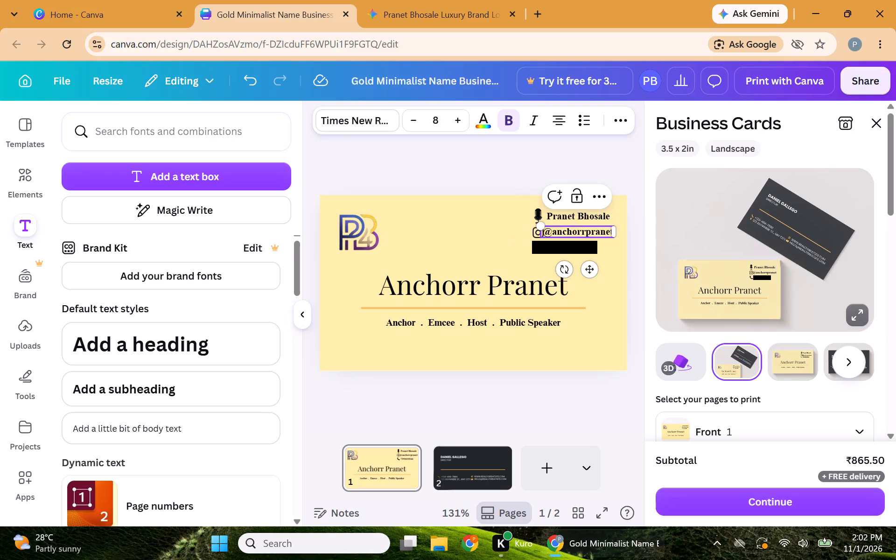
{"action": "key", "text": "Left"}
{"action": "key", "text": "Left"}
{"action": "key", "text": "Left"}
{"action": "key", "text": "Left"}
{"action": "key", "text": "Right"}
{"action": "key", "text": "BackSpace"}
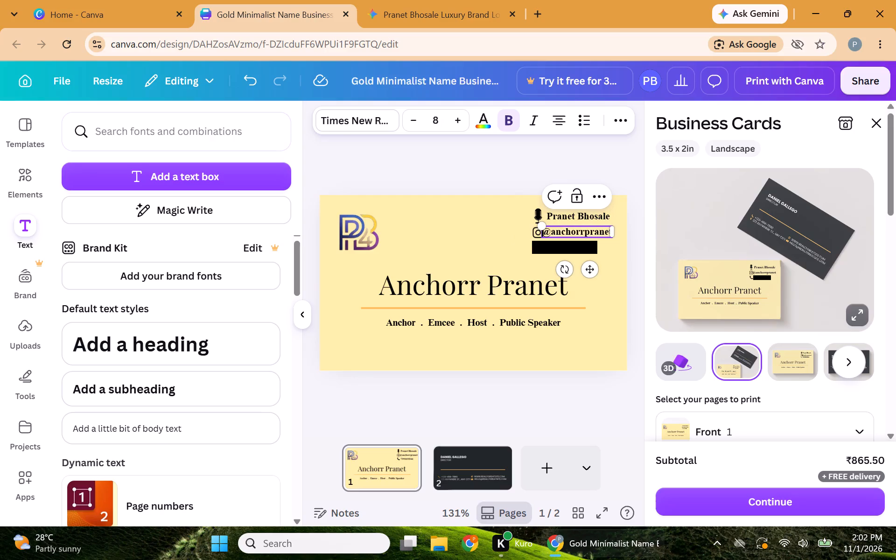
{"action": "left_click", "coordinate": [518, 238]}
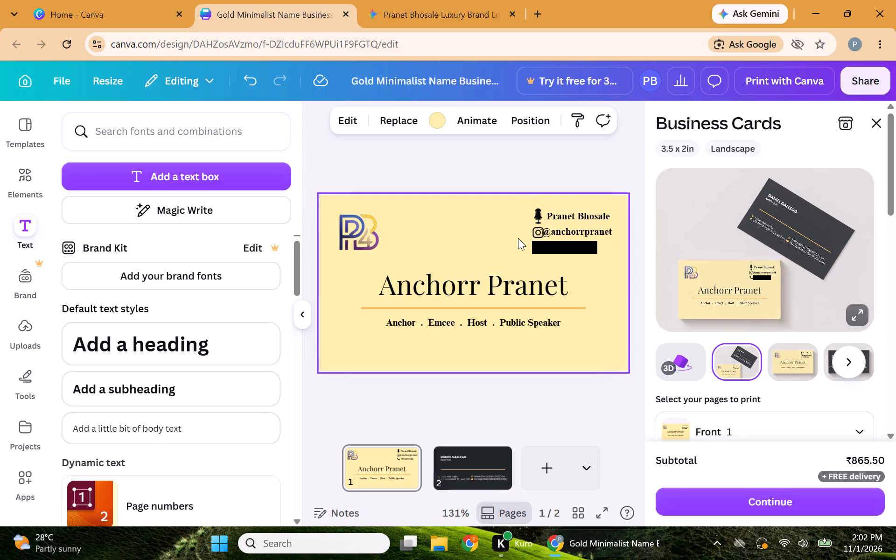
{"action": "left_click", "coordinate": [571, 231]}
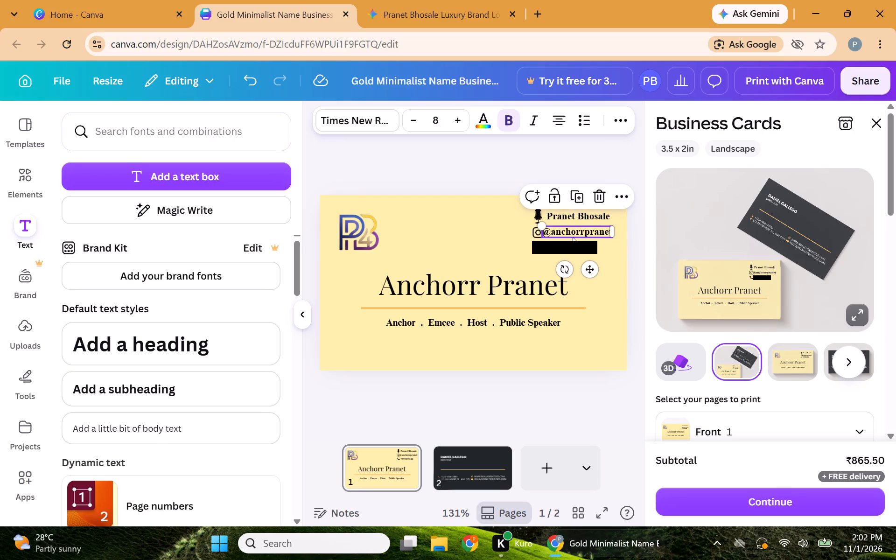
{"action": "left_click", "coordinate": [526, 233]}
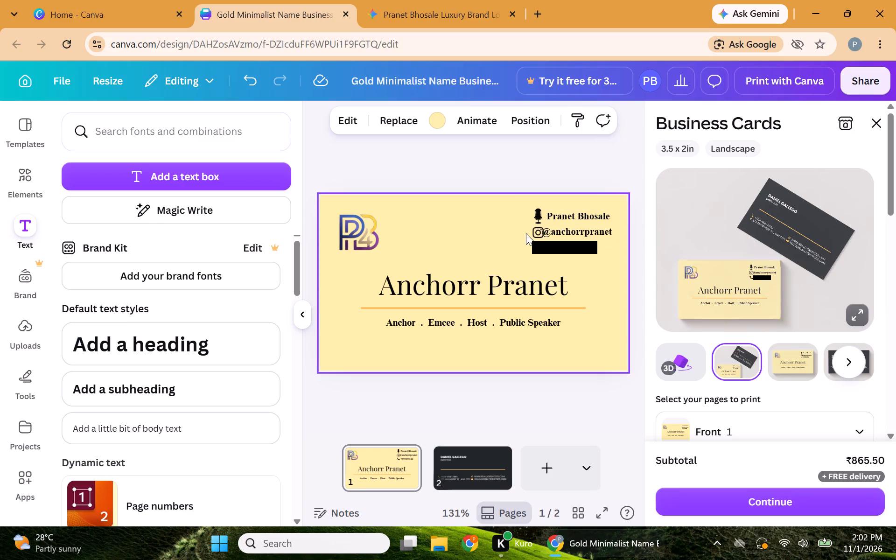
Move the Instagram icon slightly left, leaving a small gap before the @ of the handle.
{"action": "left_click", "coordinate": [534, 234]}
{"action": "left_click_drag", "start_coordinate": [555, 268], "coordinate": [553, 268]}
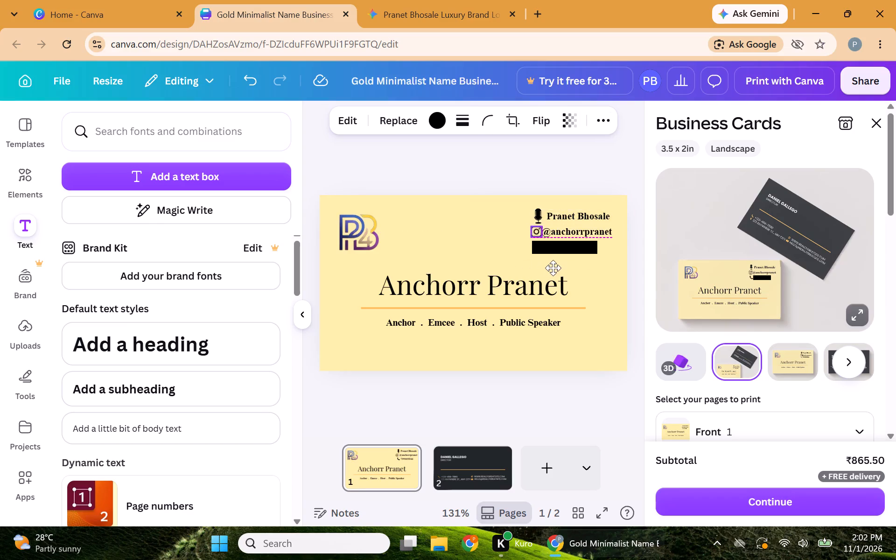
{"action": "left_click_drag", "start_coordinate": [553, 268], "coordinate": [550, 268]}
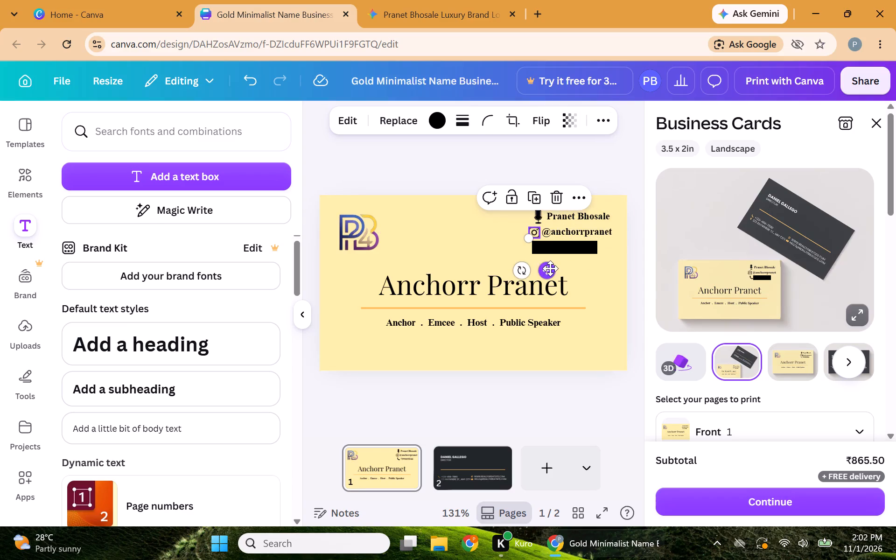
Shift the phone icon and the phone number slightly left, lining them up beneath the Instagram icon and handle.
{"action": "left_click", "coordinate": [537, 249]}
{"action": "left_click", "coordinate": [550, 285]}
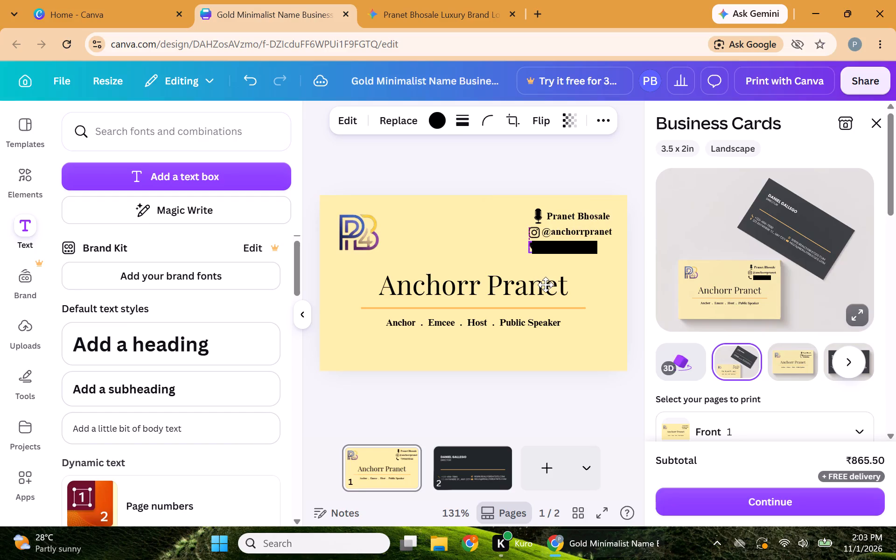
{"action": "left_click", "coordinate": [579, 249]}
{"action": "left_click", "coordinate": [583, 286]}
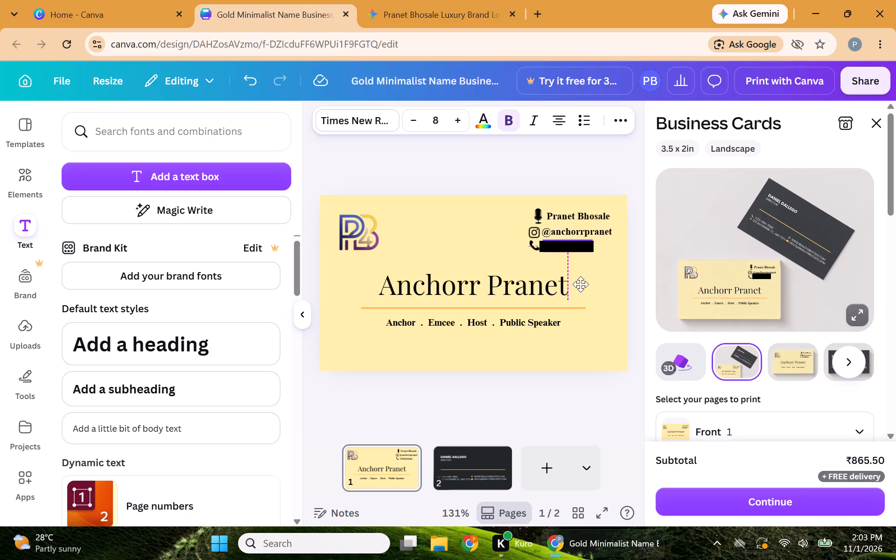
{"action": "left_click", "coordinate": [598, 282]}
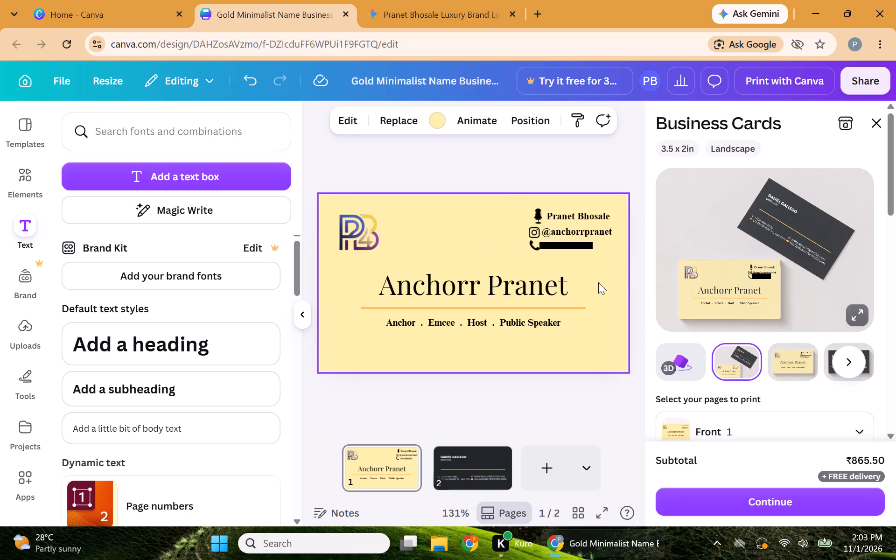
Select the microphone icon beside the name at the top of the contact block.
{"action": "left_click", "coordinate": [538, 217]}
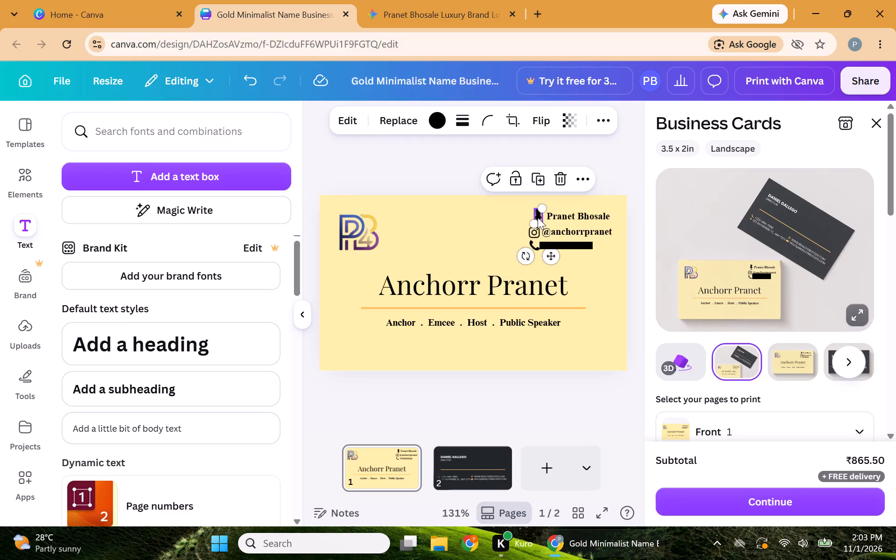
Shift the microphone icon and the name line so they align with the Instagram and phone rows of the front contact block.
{"action": "left_click_drag", "start_coordinate": [546, 257], "coordinate": [540, 257]}
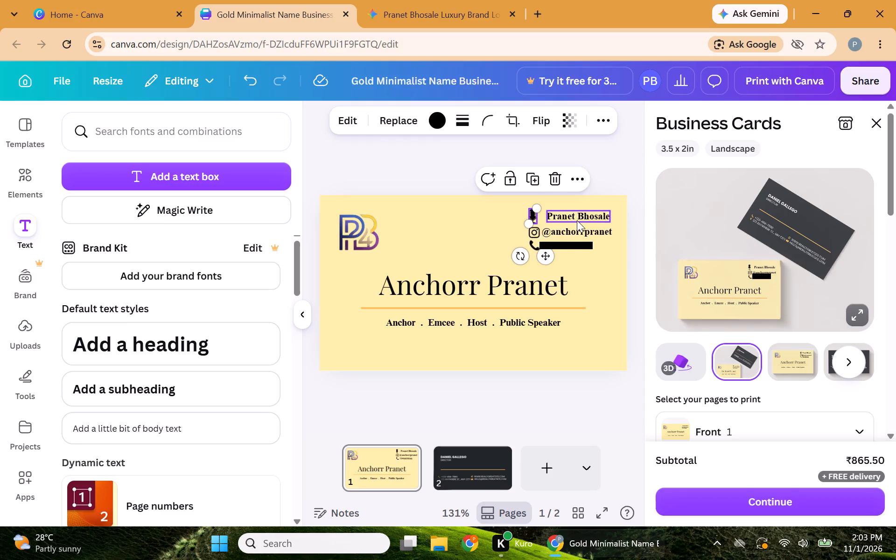
{"action": "left_click", "coordinate": [577, 220]}
{"action": "left_click_drag", "start_coordinate": [589, 250], "coordinate": [580, 252]}
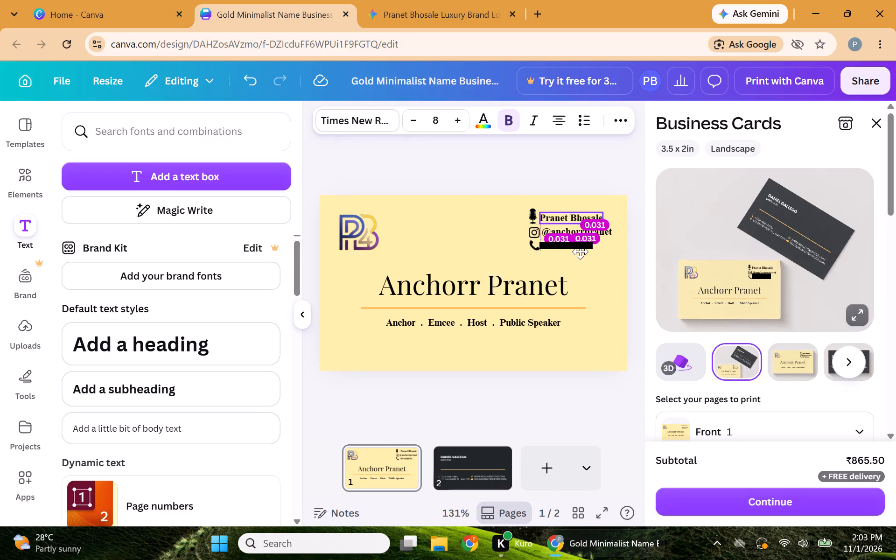
{"action": "left_click_drag", "start_coordinate": [580, 252], "coordinate": [584, 248]}
{"action": "left_click", "coordinate": [605, 270]}
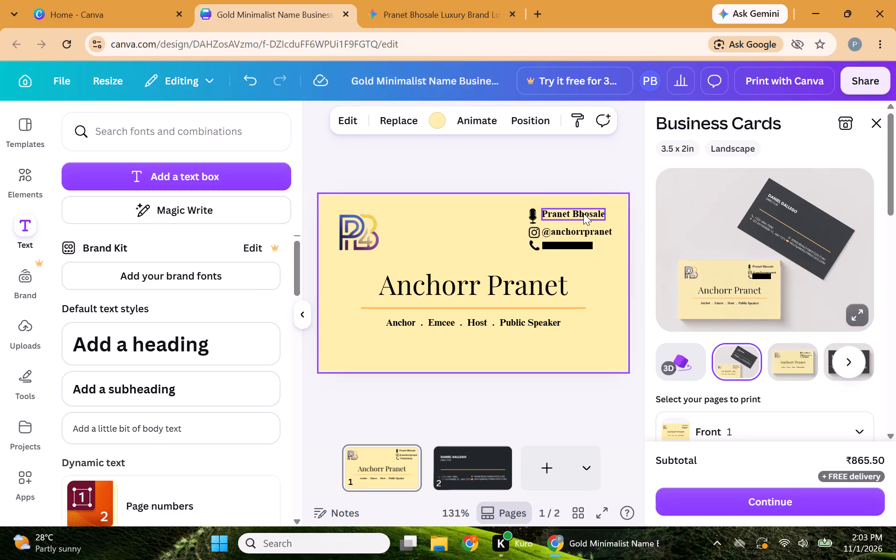
{"action": "left_click", "coordinate": [580, 213]}
{"action": "left_click", "coordinate": [587, 250]}
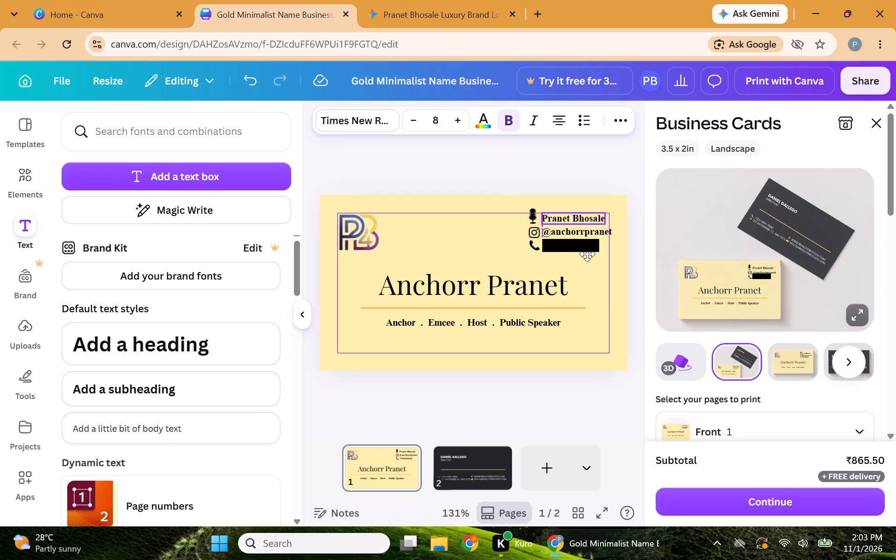
{"action": "left_click", "coordinate": [618, 245]}
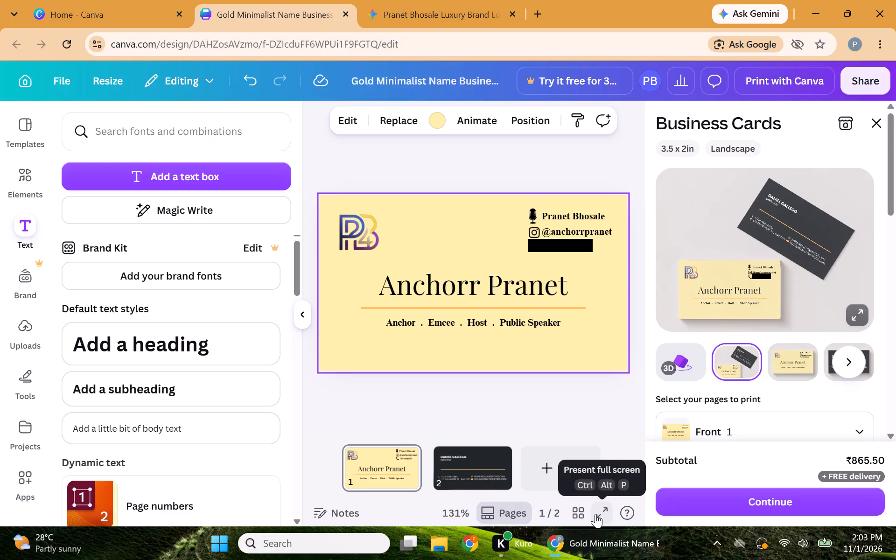
Nudge the Instagram icon slightly left, away from its handle, to line it up with the microphone icon in the contact block.
{"action": "left_click", "coordinate": [569, 235]}
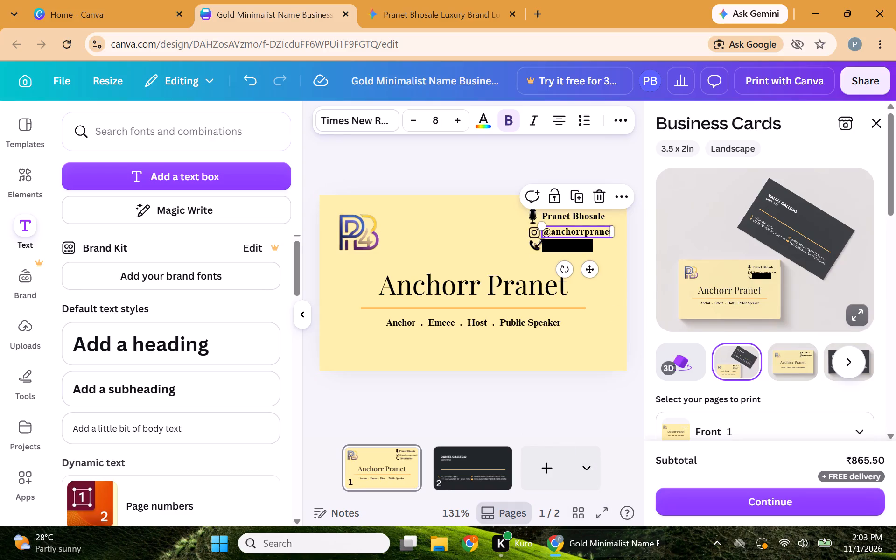
{"action": "left_click", "coordinate": [568, 241]}
{"action": "left_click", "coordinate": [580, 281]}
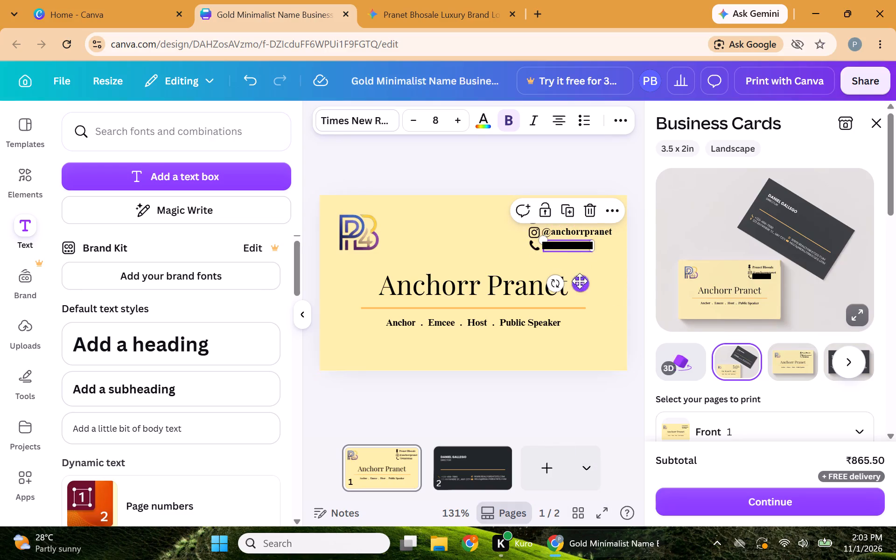
{"action": "left_click", "coordinate": [601, 244]}
{"action": "left_click", "coordinate": [609, 253]}
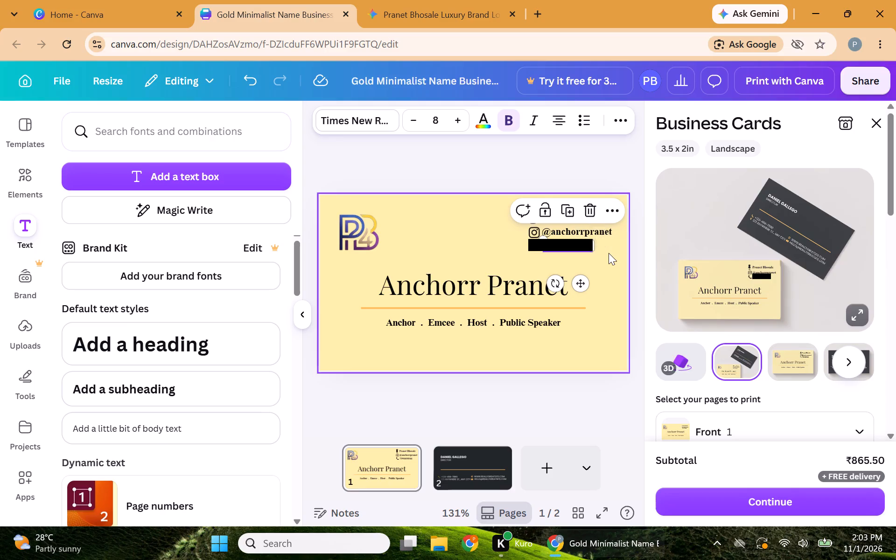
{"action": "left_click", "coordinate": [535, 235]}
{"action": "left_click", "coordinate": [547, 271]}
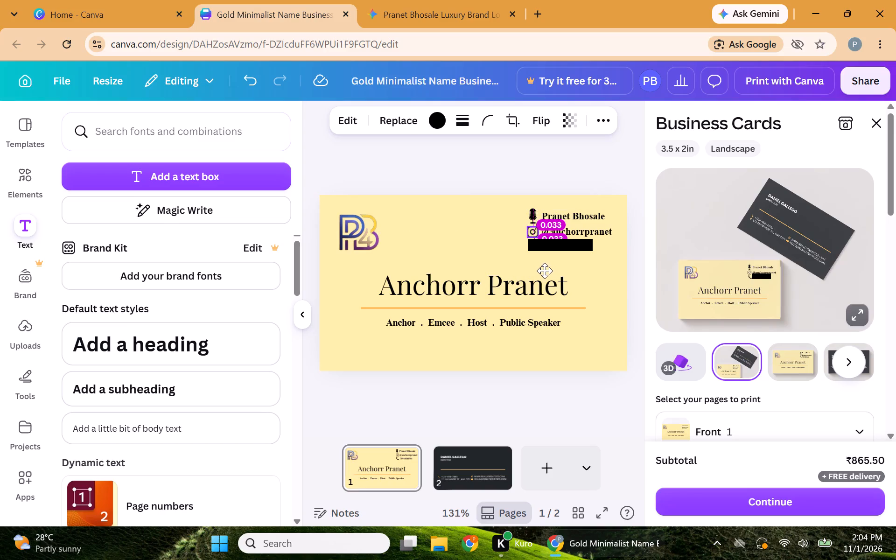
{"action": "left_click", "coordinate": [600, 226]}
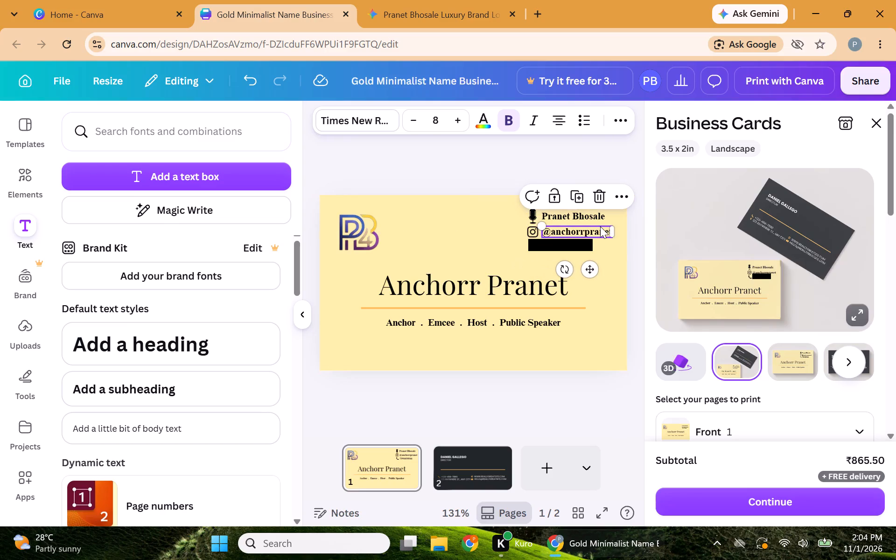
{"action": "left_click", "coordinate": [478, 230]}
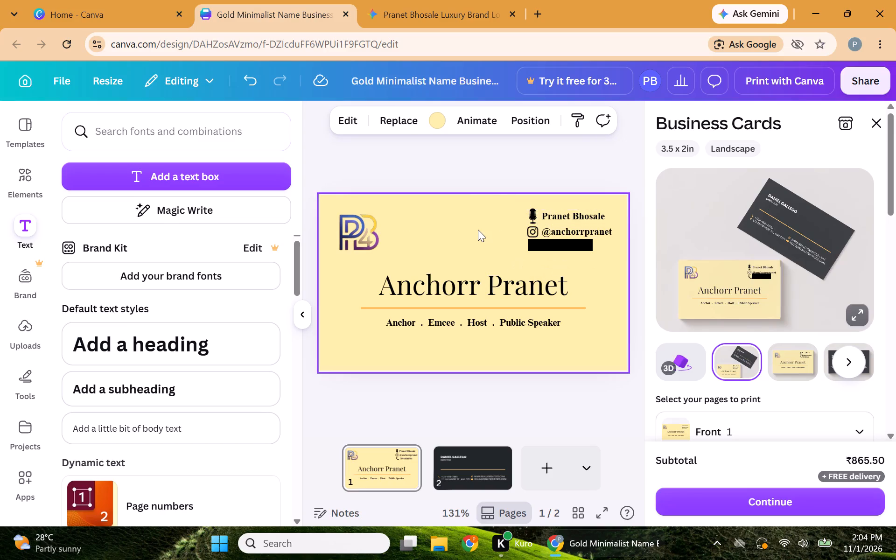
Move all three contact rows with their icons together slightly right and down in the card's upper corner.
{"action": "left_click_drag", "start_coordinate": [519, 210], "coordinate": [565, 242]}
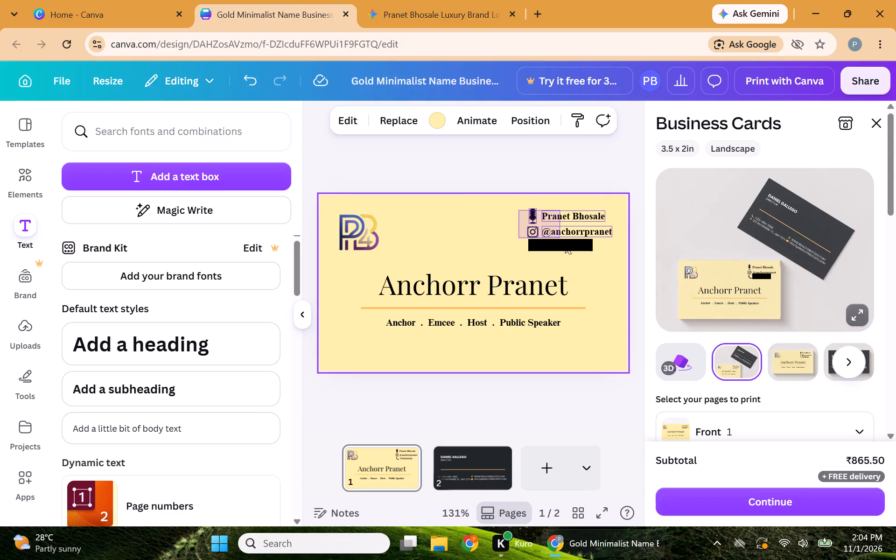
{"action": "left_click_drag", "start_coordinate": [565, 242], "coordinate": [573, 249]}
{"action": "left_click", "coordinate": [587, 284]}
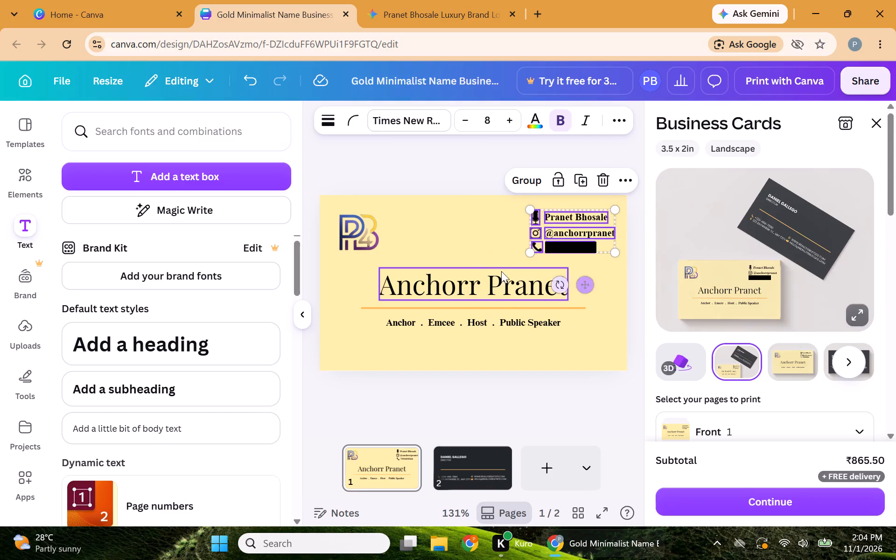
{"action": "left_click", "coordinate": [463, 248]}
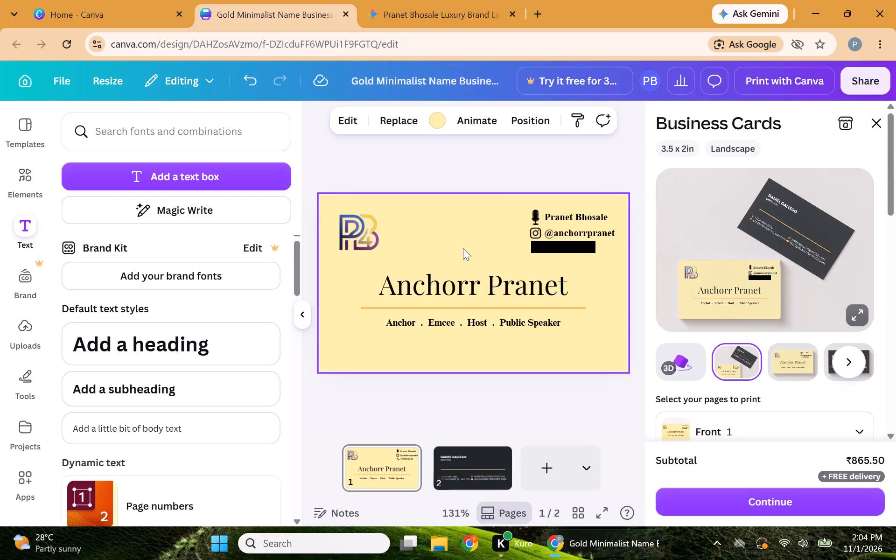
{"action": "left_click", "coordinate": [435, 199]}
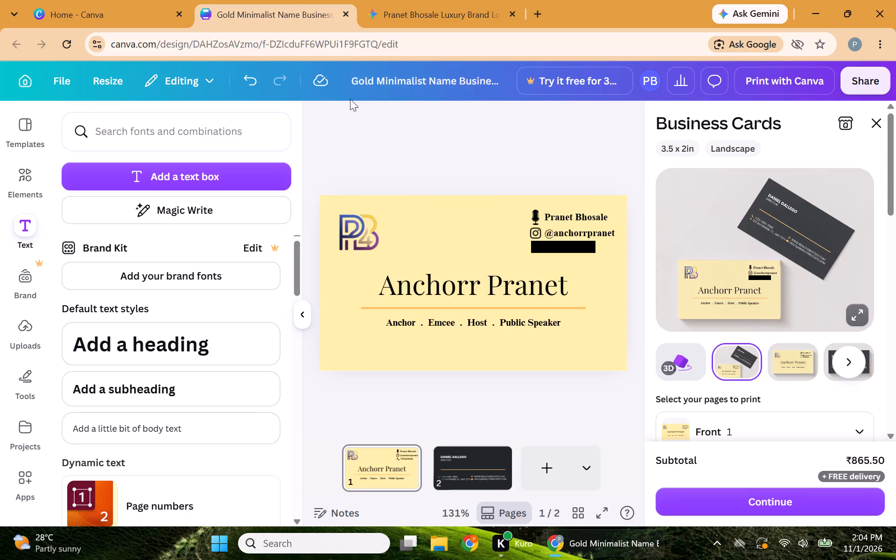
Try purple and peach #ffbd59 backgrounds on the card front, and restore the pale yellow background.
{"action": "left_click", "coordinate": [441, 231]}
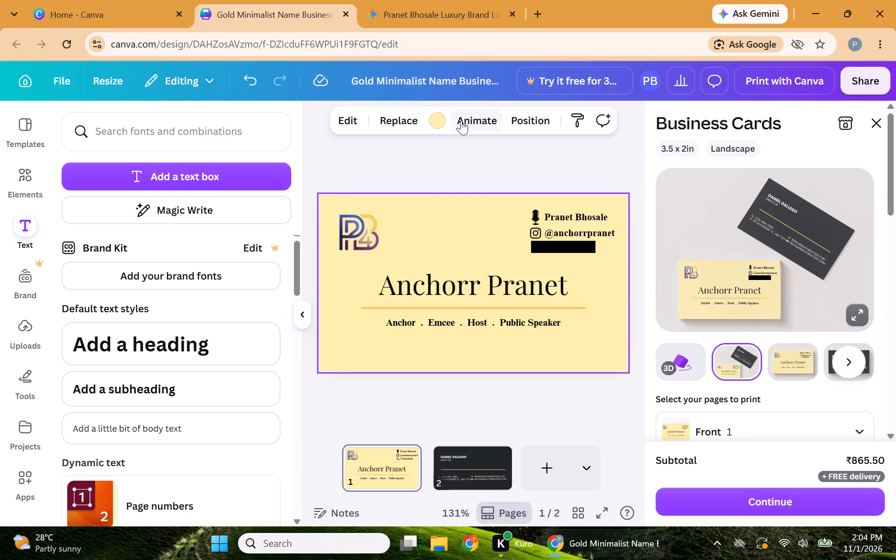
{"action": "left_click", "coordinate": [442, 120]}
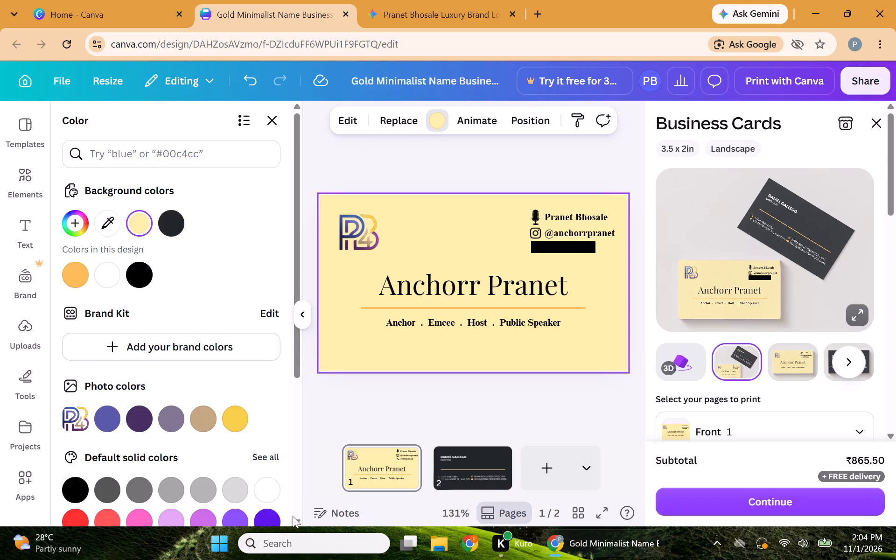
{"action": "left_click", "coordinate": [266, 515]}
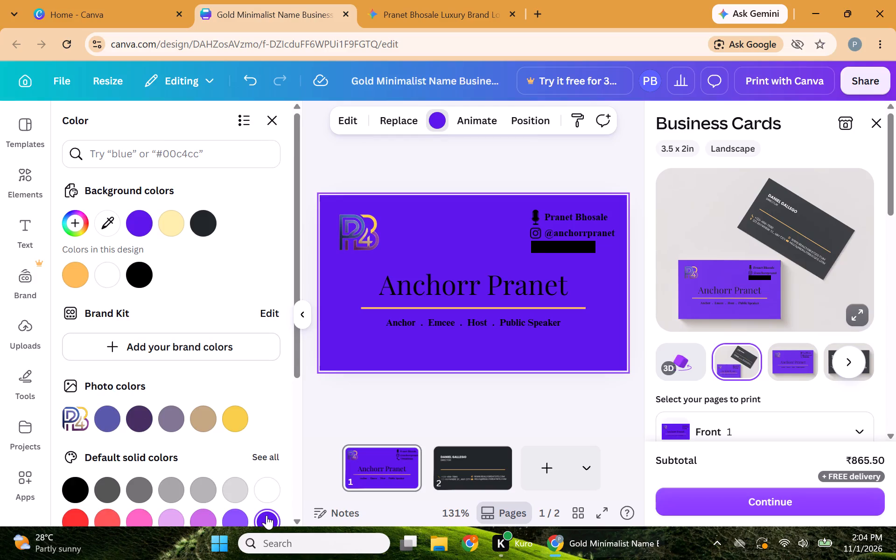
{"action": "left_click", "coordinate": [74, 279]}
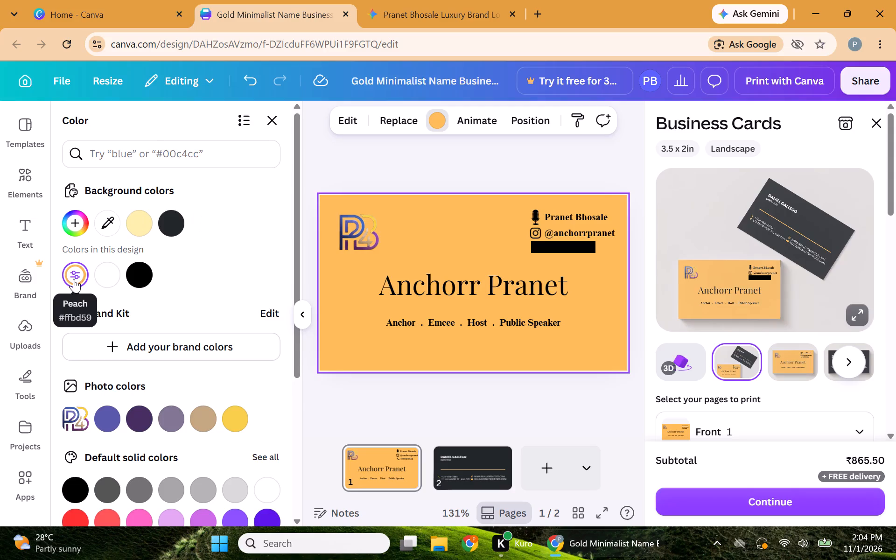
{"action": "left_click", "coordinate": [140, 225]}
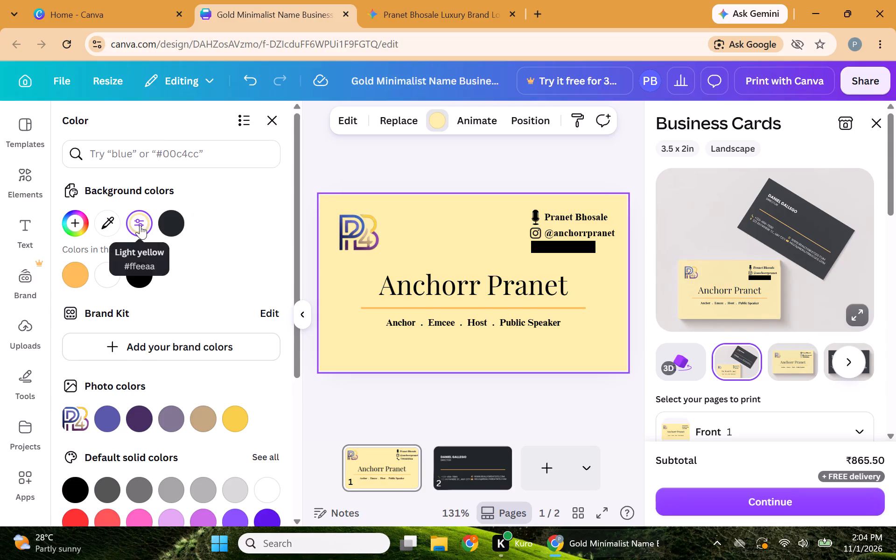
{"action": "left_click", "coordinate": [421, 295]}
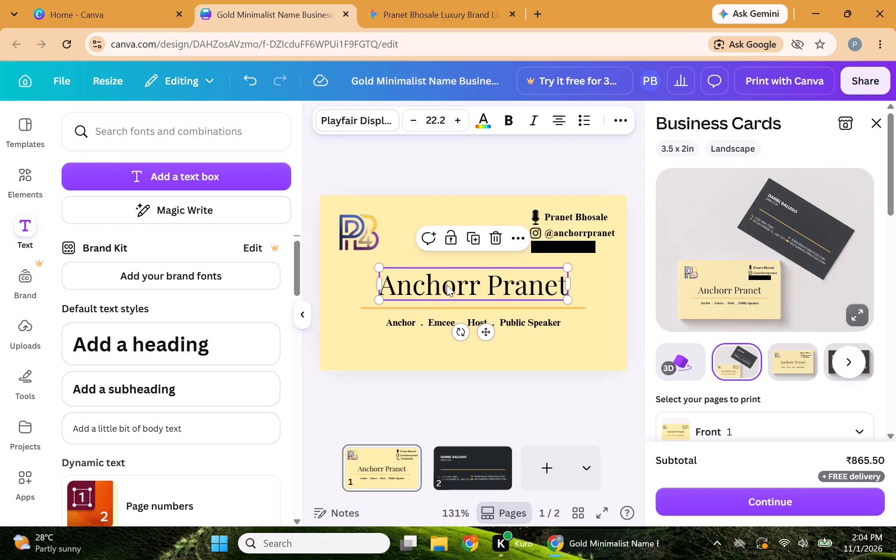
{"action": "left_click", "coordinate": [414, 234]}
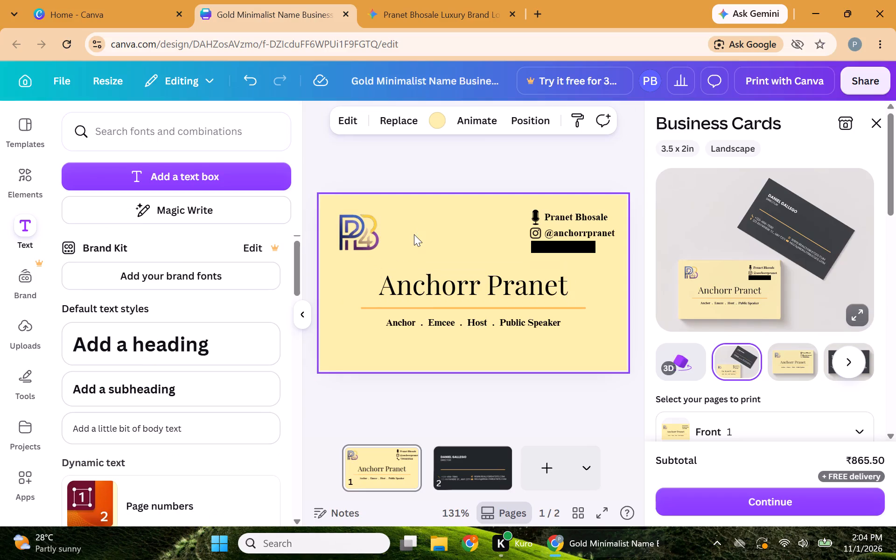
On the card's back page, replace the placeholder name heading with the card owner's full name.
{"action": "left_click", "coordinate": [472, 459]}
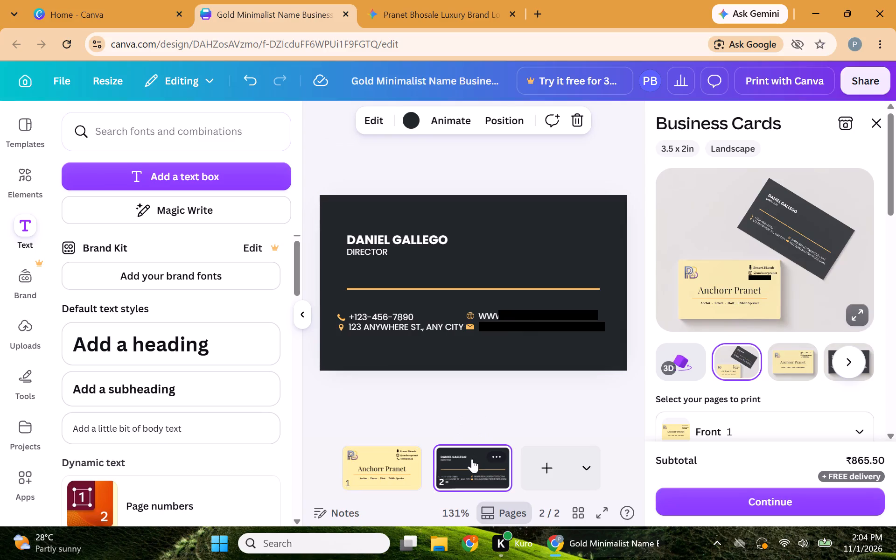
{"action": "double_click", "coordinate": [390, 241]}
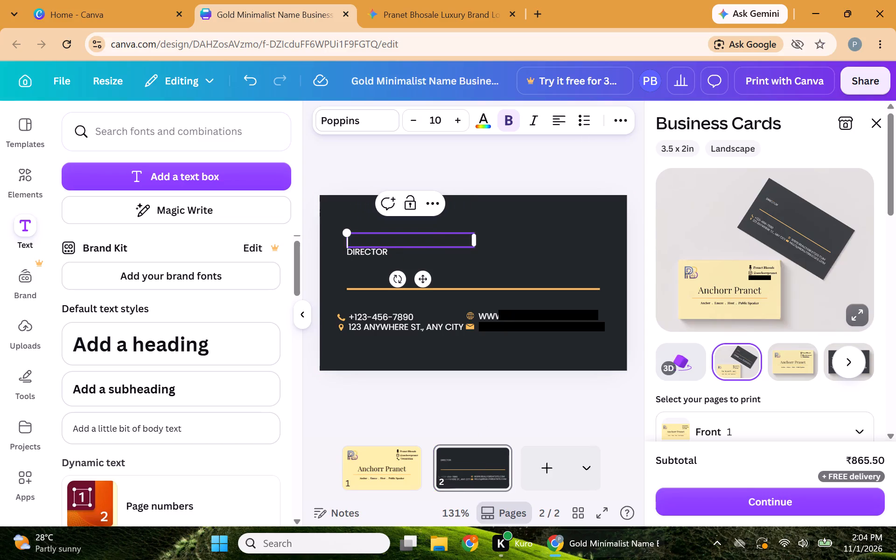
{"action": "type", "text": "ra"}
{"action": "key", "text": "BackSpace"}
{"action": "key", "text": "BackSpace"}
{"action": "type", "text": "ramn"}
{"action": "key", "text": "BackSpace"}
{"action": "key", "text": "BackSpace"}
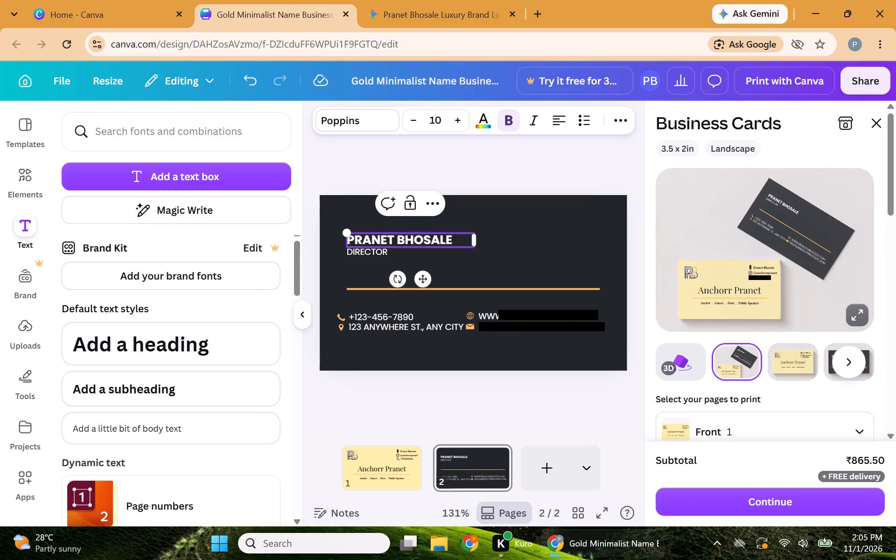
Replace the DIRECTOR title with PROFESSIONAL ANCHOR and widen its text box so it fits on one line.
{"action": "left_click", "coordinate": [371, 252]}
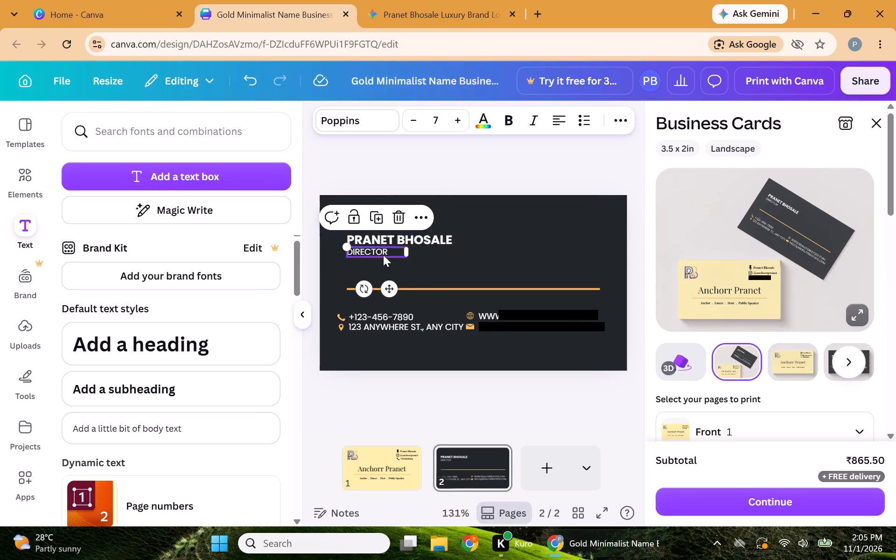
{"action": "double_click", "coordinate": [393, 252]}
{"action": "key", "text": "p"}
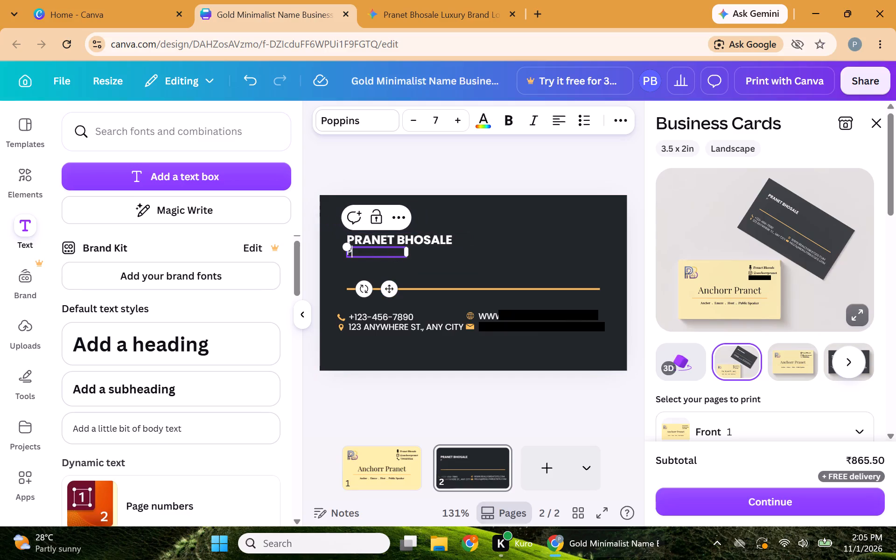
{"action": "type", "text": "rofessional"}
{"action": "key", "text": "space"}
{"action": "key", "text": "BackSpace"}
{"action": "key", "text": "BackSpace"}
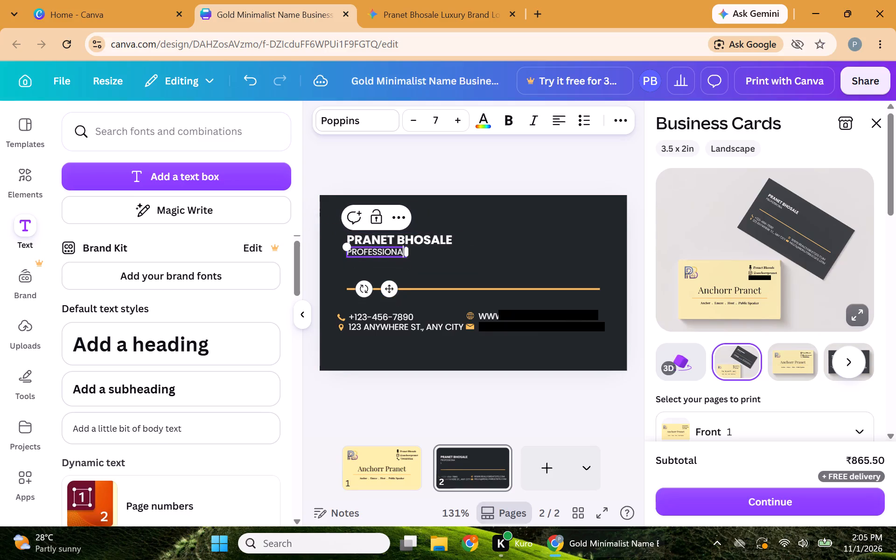
{"action": "key", "text": "l"}
{"action": "key", "text": "BackSpace"}
{"action": "key", "text": "l"}
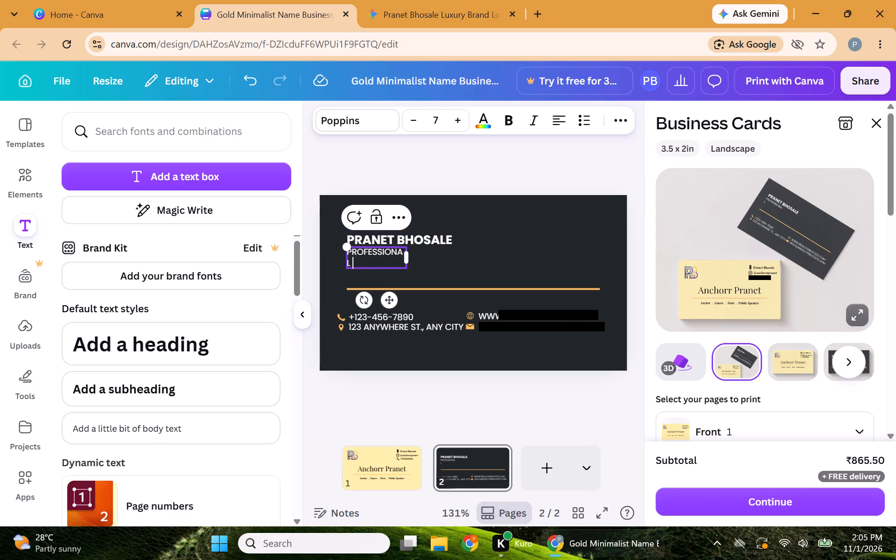
{"action": "type", "text": "nchor"}
{"action": "key", "text": "space"}
{"action": "left_click_drag", "start_coordinate": [406, 260], "coordinate": [413, 259]}
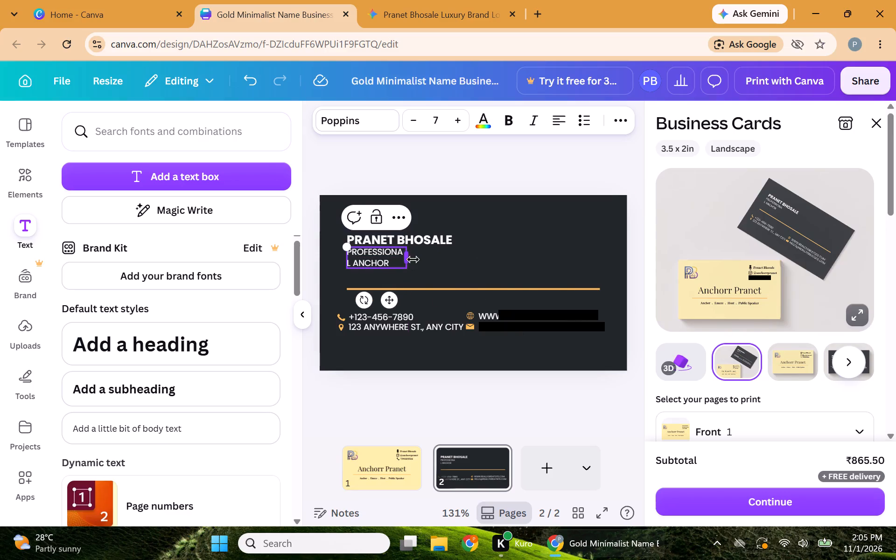
{"action": "left_click_drag", "start_coordinate": [413, 259], "coordinate": [480, 256]}
Move the PROFESSIONAL ANCHOR title down slightly beneath the name, keeping their left edges aligned.
{"action": "left_click_drag", "start_coordinate": [427, 287], "coordinate": [427, 292]}
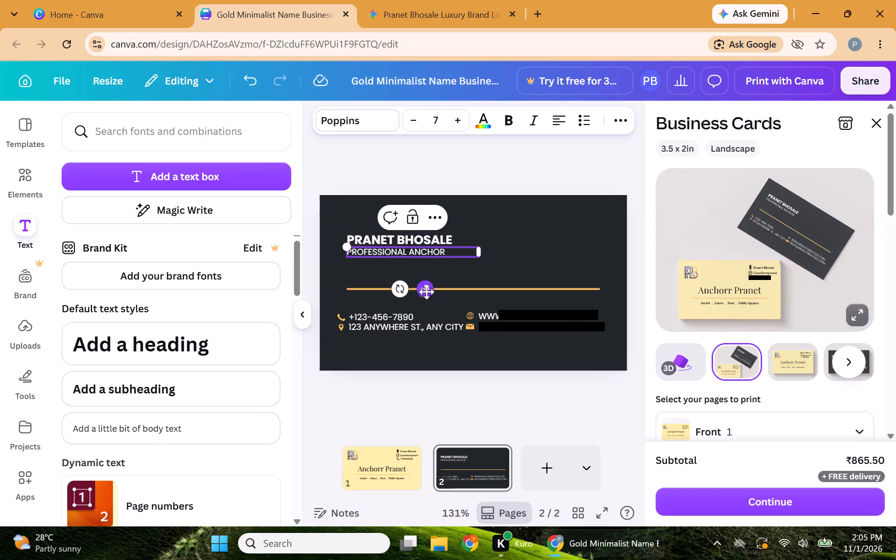
{"action": "left_click_drag", "start_coordinate": [427, 292], "coordinate": [426, 291]}
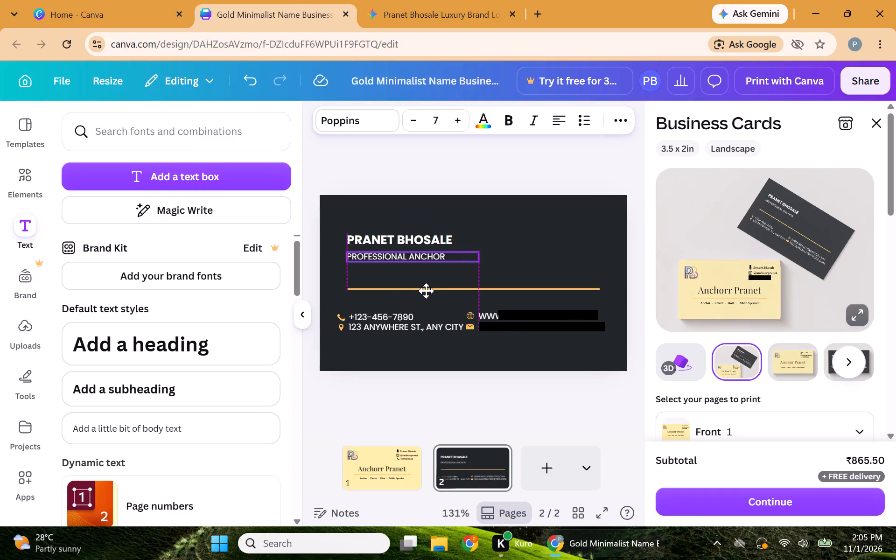
{"action": "left_click_drag", "start_coordinate": [426, 291], "coordinate": [426, 292]}
{"action": "left_click", "coordinate": [500, 237]}
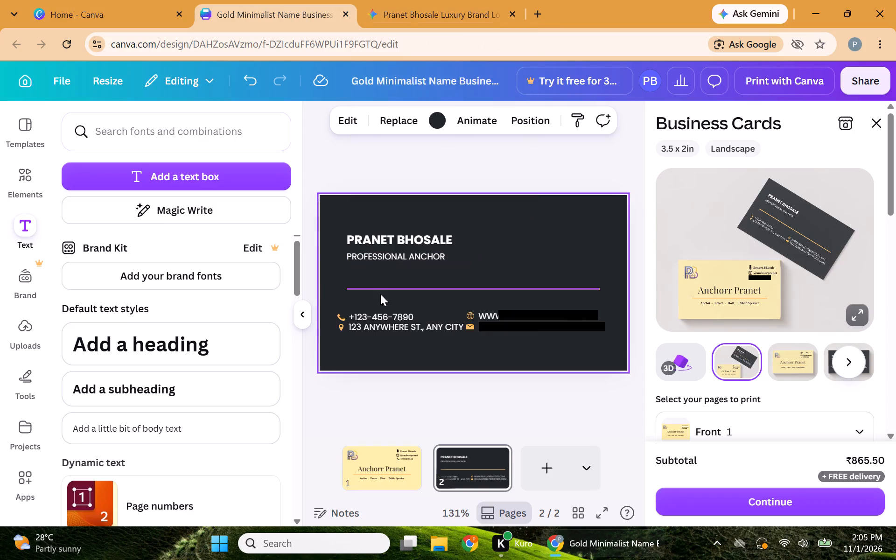
Remove the placeholder phone number from the contact text below the back page's divider line, keeping the address line.
{"action": "double_click", "coordinate": [397, 314]}
{"action": "left_click", "coordinate": [419, 317]}
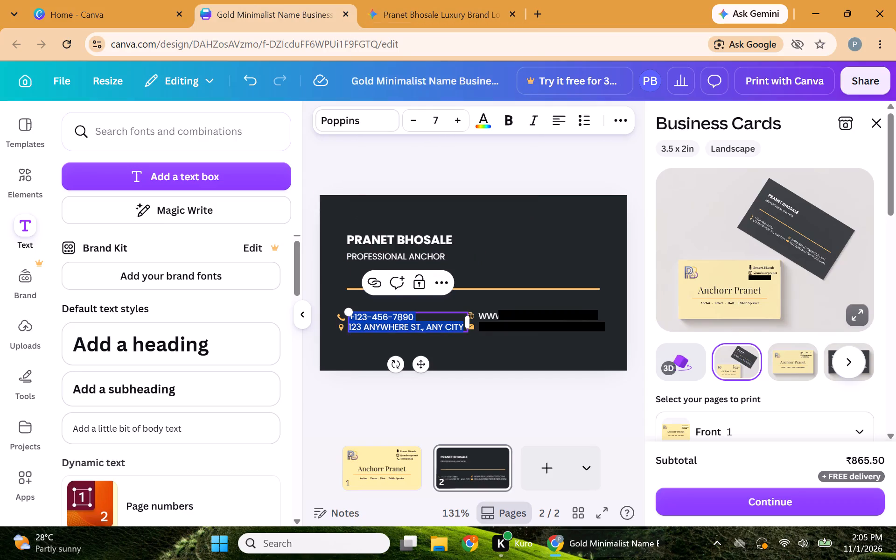
{"action": "key", "text": "BackSpace"}
{"action": "key", "text": "BackSpace"}
{"action": "key", "text": "BackSpace"}
{"action": "key", "text": "BackSpace"}
{"action": "key", "text": "BackSpace"}
{"action": "key", "text": "BackSpace"}
{"action": "key", "text": "BackSpace"}
{"action": "key", "text": "BackSpace"}
{"action": "key", "text": "BackSpace"}
{"action": "key", "text": "BackSpace"}
{"action": "key", "text": "BackSpace"}
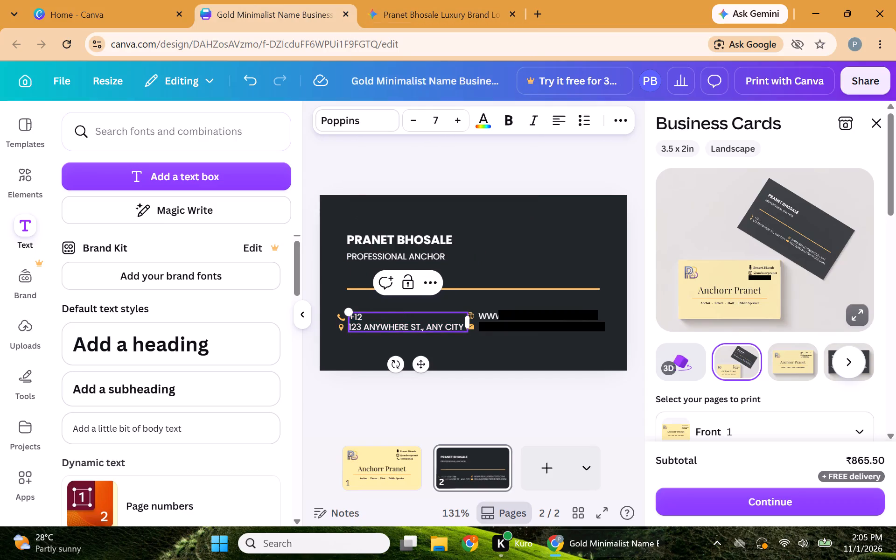
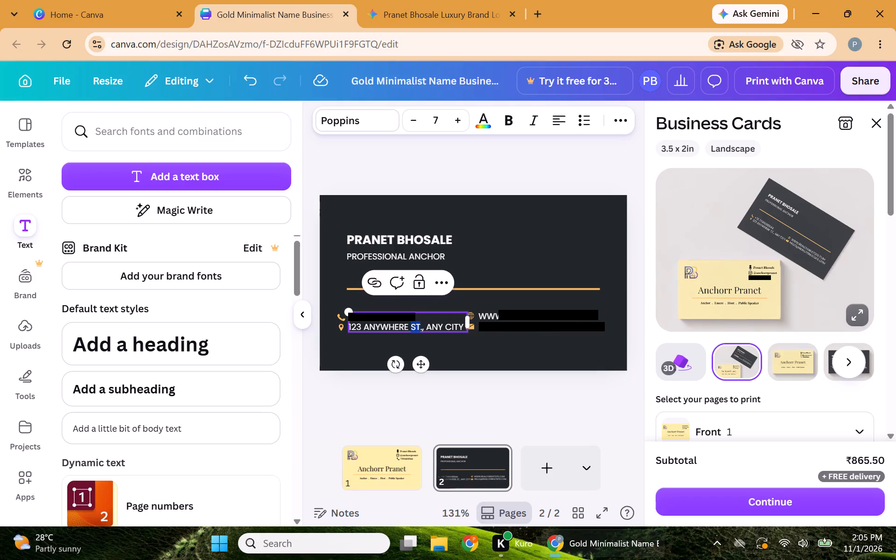
On the card's back page, replace the placeholder address under the phone number with the card owner's street address and city, ending with a period.
{"action": "left_click", "coordinate": [462, 326]}
{"action": "key", "text": "BackSpace"}
{"action": "key", "text": "BackSpace"}
{"action": "key", "text": "BackSpace"}
{"action": "key", "text": "BackSpace"}
{"action": "key", "text": "BackSpace"}
{"action": "key", "text": "BackSpace"}
{"action": "key", "text": "BackSpace"}
{"action": "key", "text": "BackSpace"}
{"action": "key", "text": "BackSpace"}
{"action": "key", "text": "BackSpace"}
{"action": "key", "text": "BackSpace"}
{"action": "key", "text": "BackSpace"}
{"action": "key", "text": "BackSpace"}
{"action": "key", "text": "BackSpace"}
{"action": "key", "text": "BackSpace"}
{"action": "key", "text": "BackSpace"}
{"action": "key", "text": "BackSpace"}
{"action": "key", "text": "BackSpace"}
{"action": "key", "text": "BackSpace"}
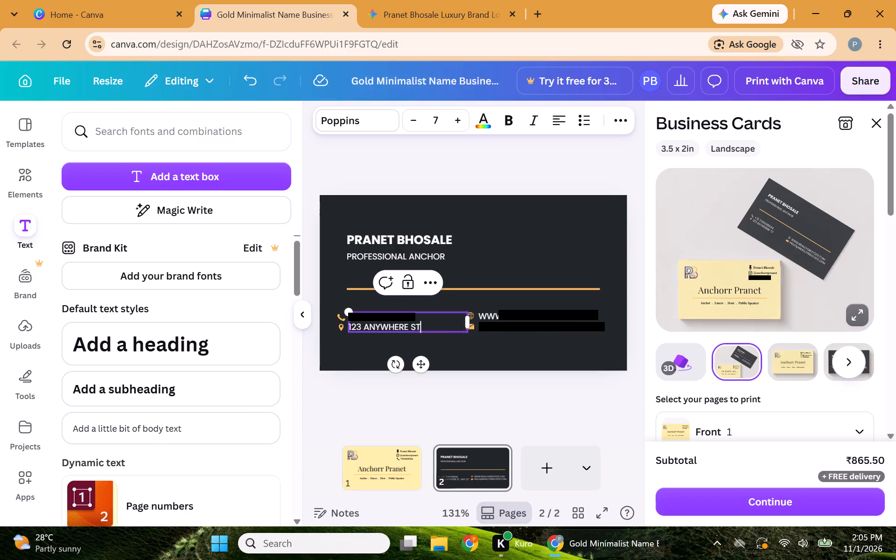
{"action": "key", "text": "BackSpace"}
{"action": "key", "text": "BackSpace"}
{"action": "key", "text": "BackSpace"}
{"action": "key", "text": "BackSpace"}
{"action": "key", "text": "BackSpace"}
{"action": "key", "text": "BackSpace"}
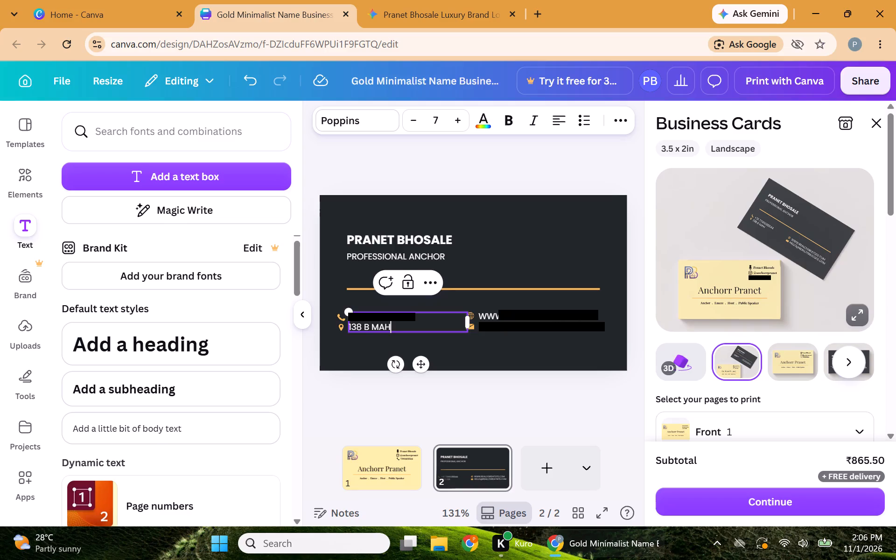
{"action": "key", "text": "BackSpace"}
{"action": "key", "text": "BackSpace"}
{"action": "key", "text": "a"}
{"action": "key", "text": "BackSpace"}
{"action": "key", "text": "a"}
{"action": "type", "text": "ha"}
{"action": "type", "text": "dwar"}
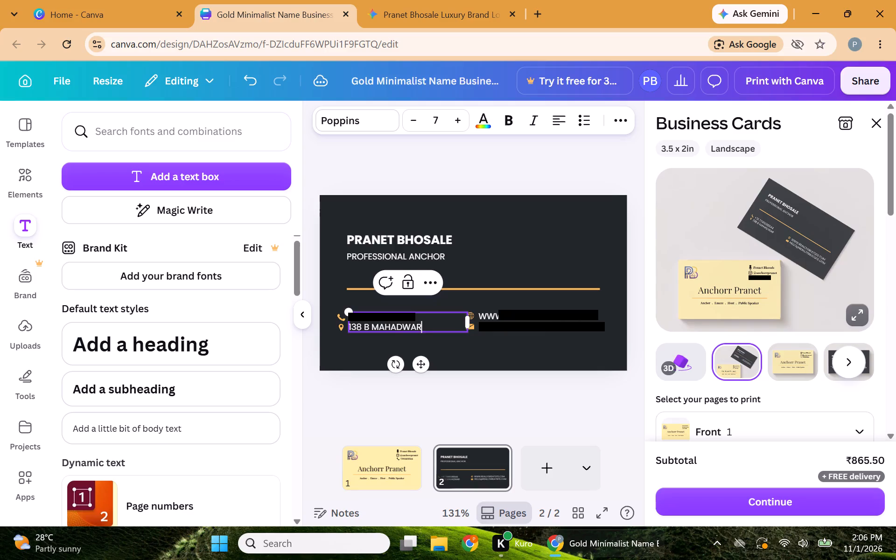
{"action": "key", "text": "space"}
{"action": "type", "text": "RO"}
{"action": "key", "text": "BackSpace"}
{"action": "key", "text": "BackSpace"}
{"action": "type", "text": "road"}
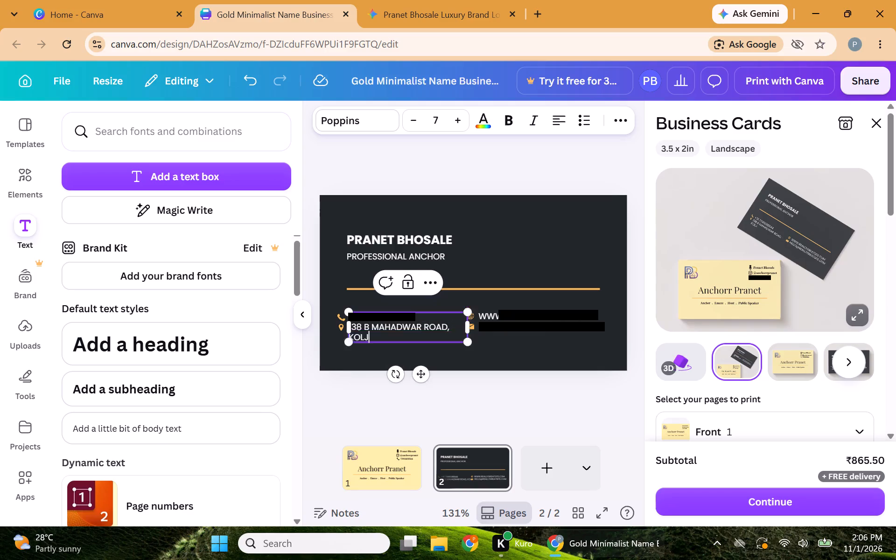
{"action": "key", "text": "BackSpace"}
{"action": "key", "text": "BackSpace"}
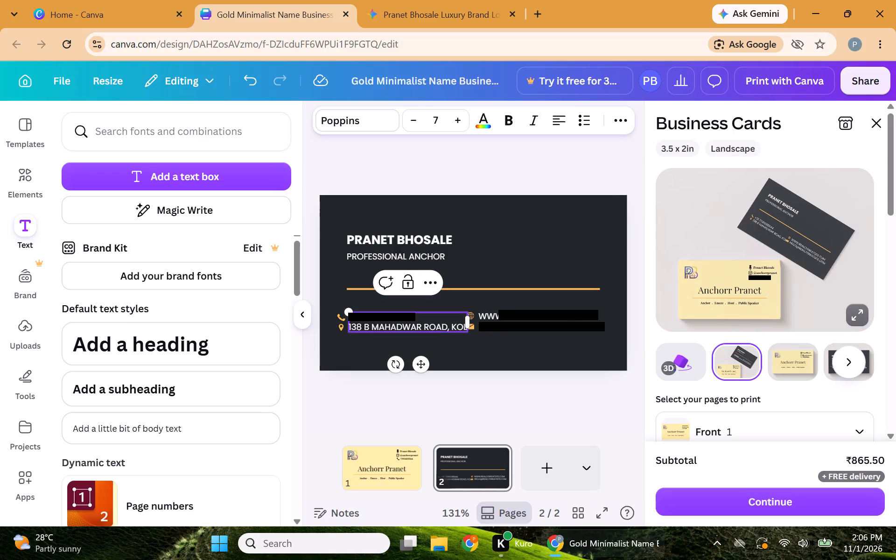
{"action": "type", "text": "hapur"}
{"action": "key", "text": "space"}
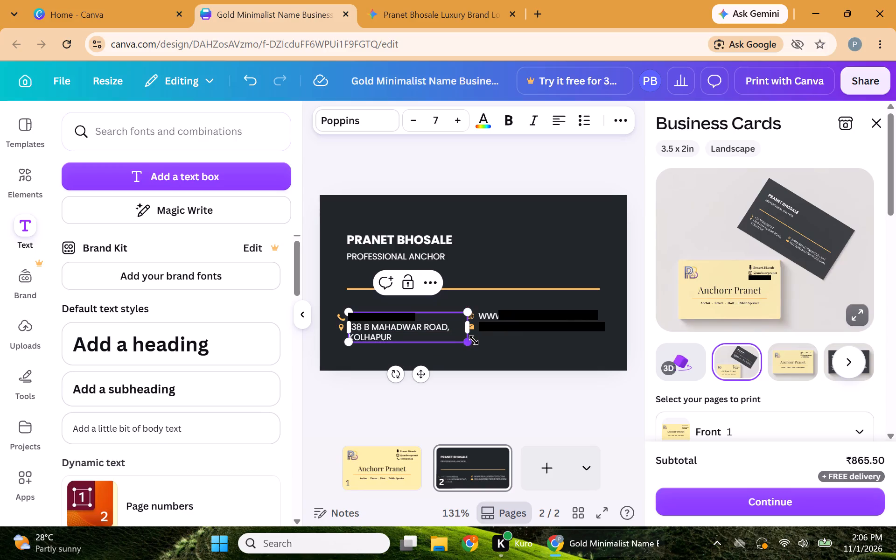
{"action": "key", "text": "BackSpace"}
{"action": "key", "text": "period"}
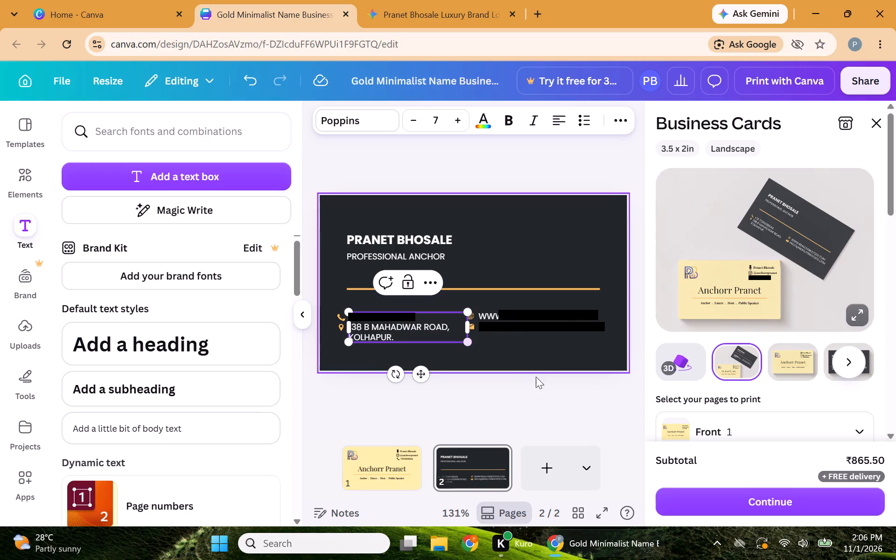
{"action": "left_click", "coordinate": [532, 348]}
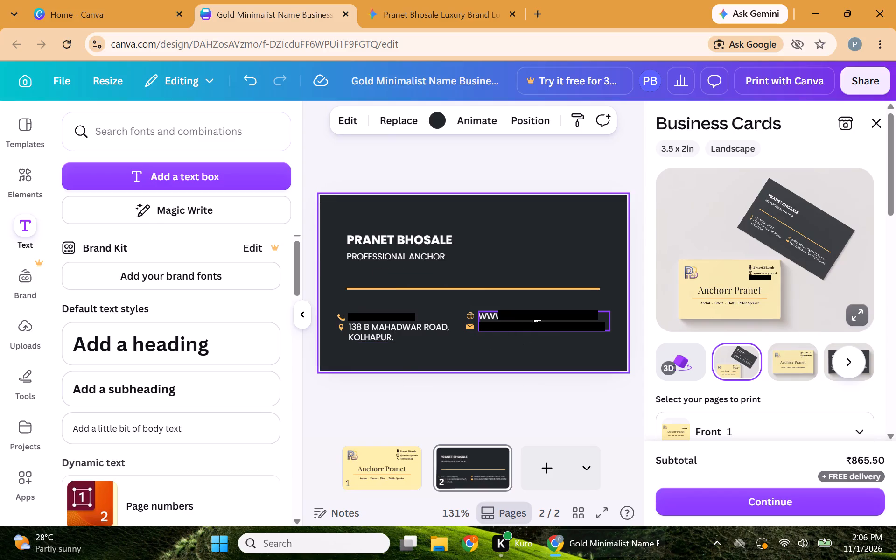
Insert a blank line between the phone number and the address in the back page's contact text.
{"action": "left_click", "coordinate": [387, 327]}
{"action": "double_click", "coordinate": [417, 314]}
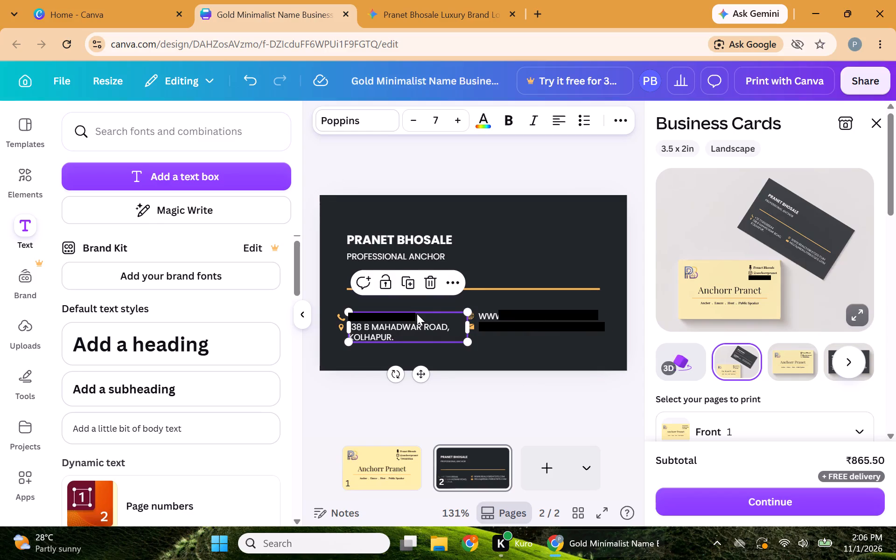
{"action": "key", "text": "Return"}
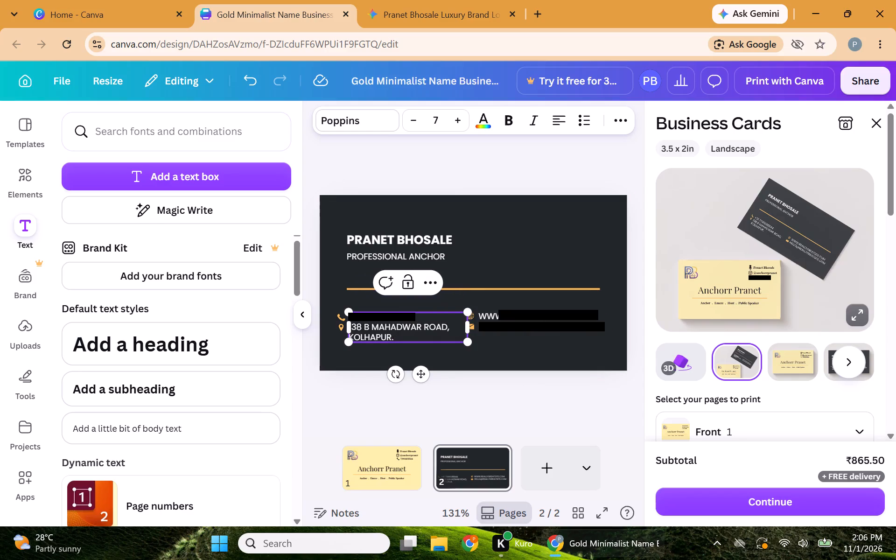
{"action": "left_click", "coordinate": [422, 315]}
{"action": "key", "text": "Return"}
{"action": "left_click", "coordinate": [543, 352]}
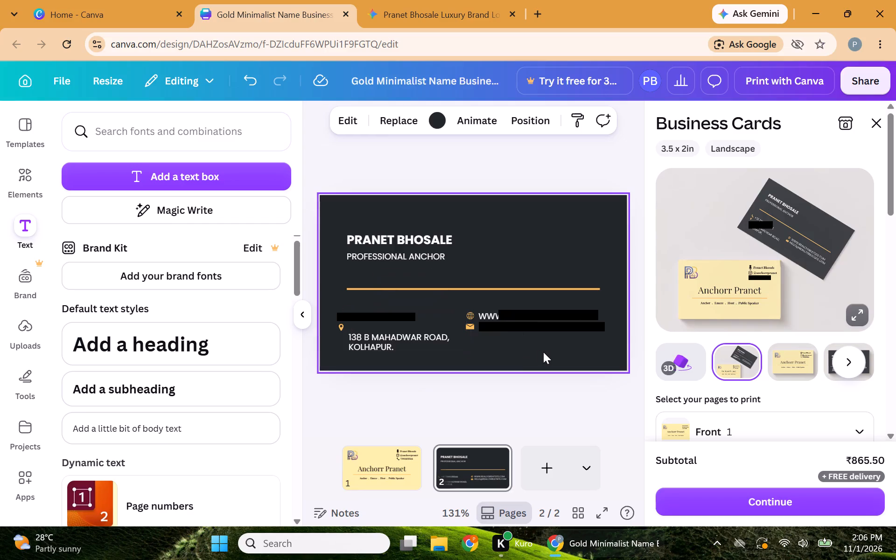
{"action": "left_click", "coordinate": [430, 350]}
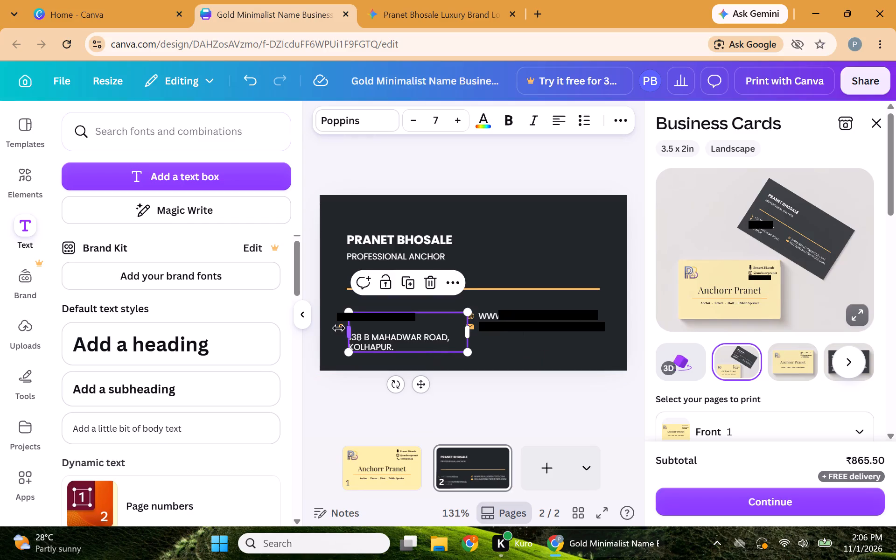
{"action": "left_click", "coordinate": [406, 324]}
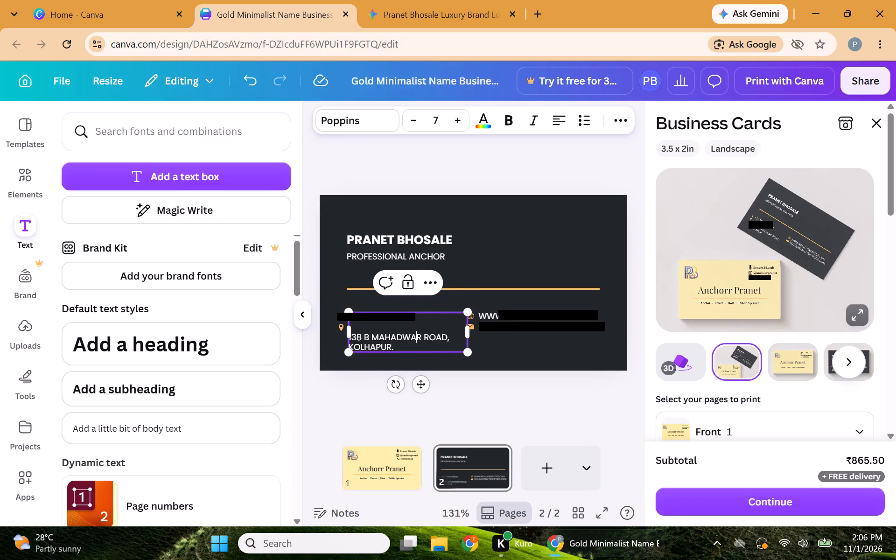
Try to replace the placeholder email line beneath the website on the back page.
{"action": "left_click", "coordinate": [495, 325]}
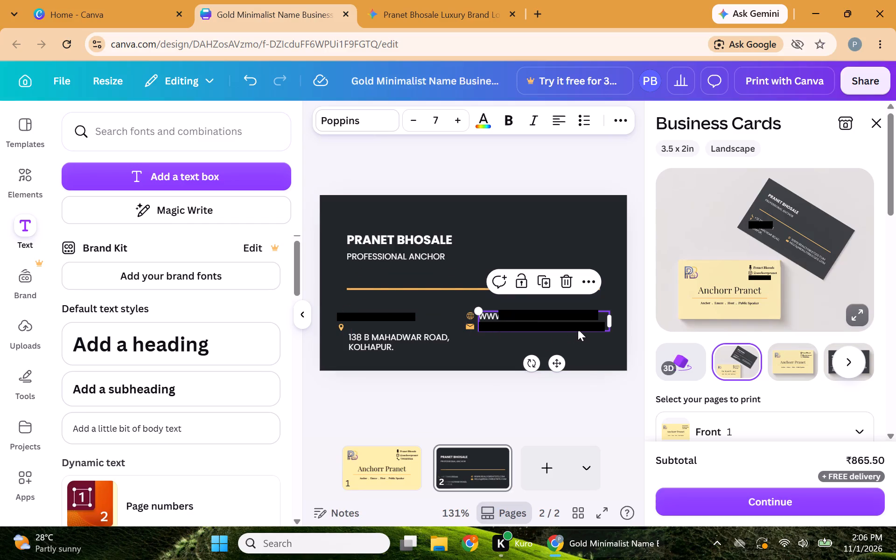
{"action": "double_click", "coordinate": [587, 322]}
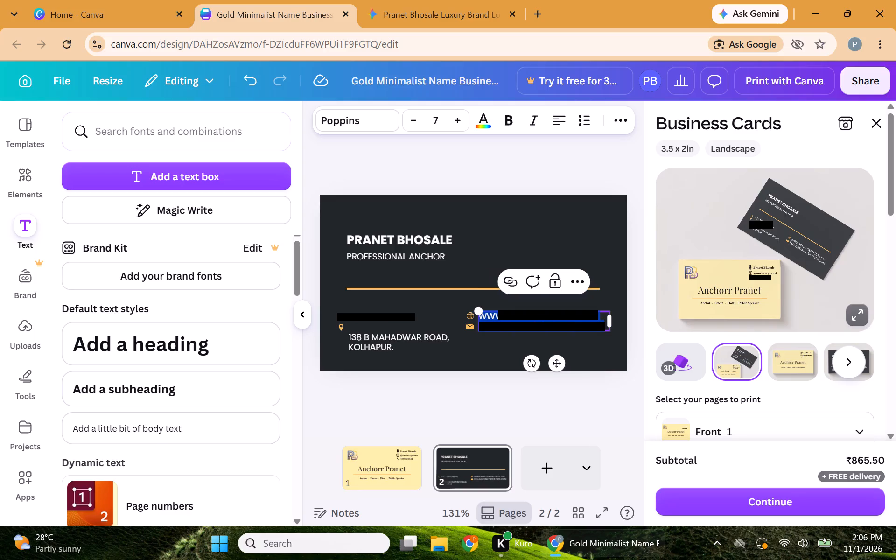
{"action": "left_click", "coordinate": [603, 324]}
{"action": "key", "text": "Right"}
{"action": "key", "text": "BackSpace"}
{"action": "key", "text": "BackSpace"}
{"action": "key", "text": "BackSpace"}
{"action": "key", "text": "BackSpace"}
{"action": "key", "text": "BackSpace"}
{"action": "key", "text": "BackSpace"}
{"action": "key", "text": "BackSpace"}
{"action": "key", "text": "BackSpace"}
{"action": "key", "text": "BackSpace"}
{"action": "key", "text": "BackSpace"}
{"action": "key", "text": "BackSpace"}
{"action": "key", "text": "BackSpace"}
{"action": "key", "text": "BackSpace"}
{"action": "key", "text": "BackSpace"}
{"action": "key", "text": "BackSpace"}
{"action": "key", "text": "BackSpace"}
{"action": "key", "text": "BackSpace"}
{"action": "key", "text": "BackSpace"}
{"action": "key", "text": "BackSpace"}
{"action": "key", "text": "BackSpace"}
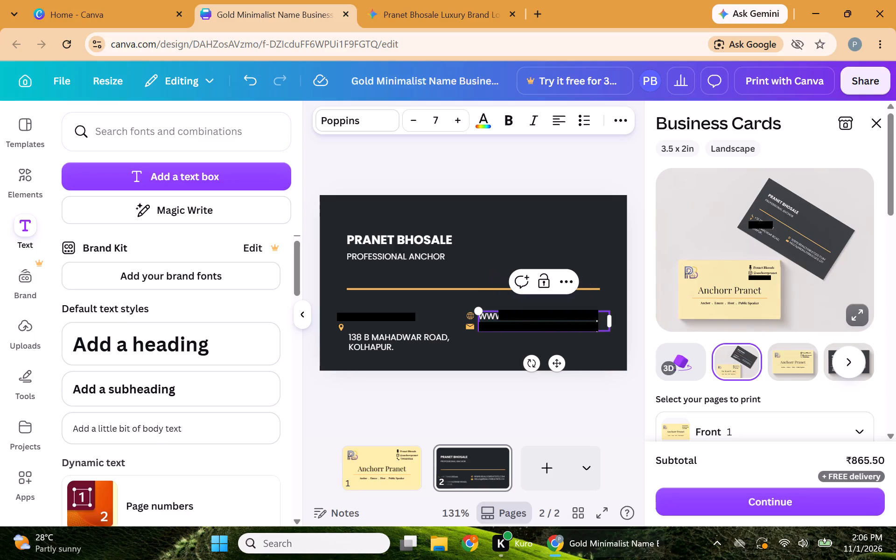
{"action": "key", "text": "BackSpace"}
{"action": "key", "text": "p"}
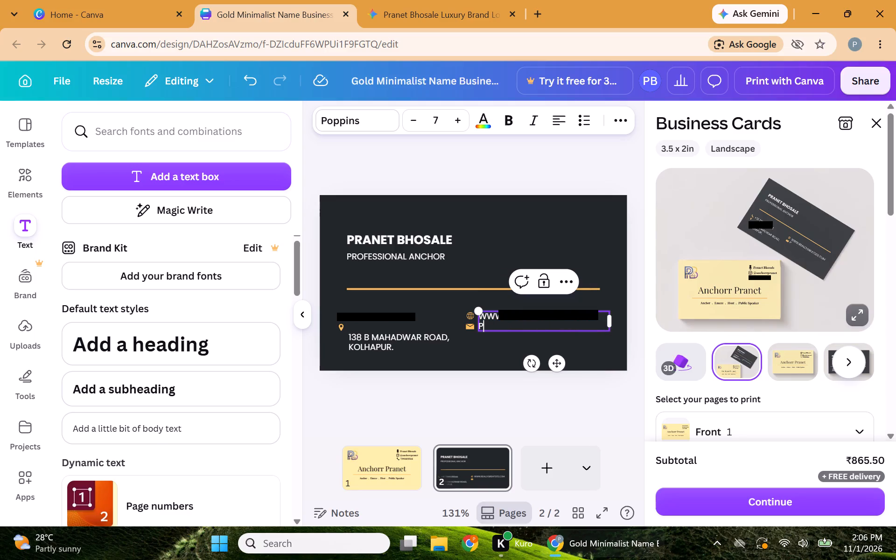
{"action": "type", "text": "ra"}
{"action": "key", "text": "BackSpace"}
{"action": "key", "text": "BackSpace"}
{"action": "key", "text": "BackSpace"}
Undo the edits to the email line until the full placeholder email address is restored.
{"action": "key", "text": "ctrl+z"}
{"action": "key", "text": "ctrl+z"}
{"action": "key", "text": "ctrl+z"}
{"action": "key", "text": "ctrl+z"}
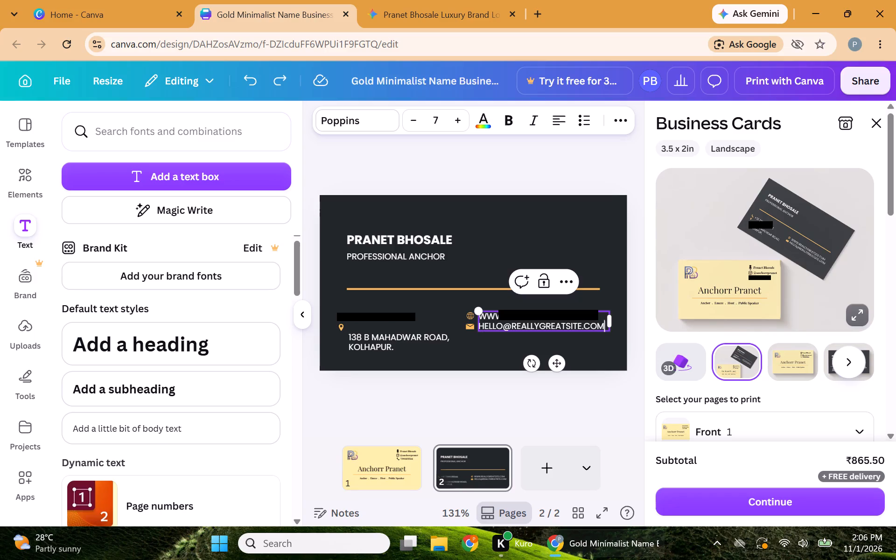
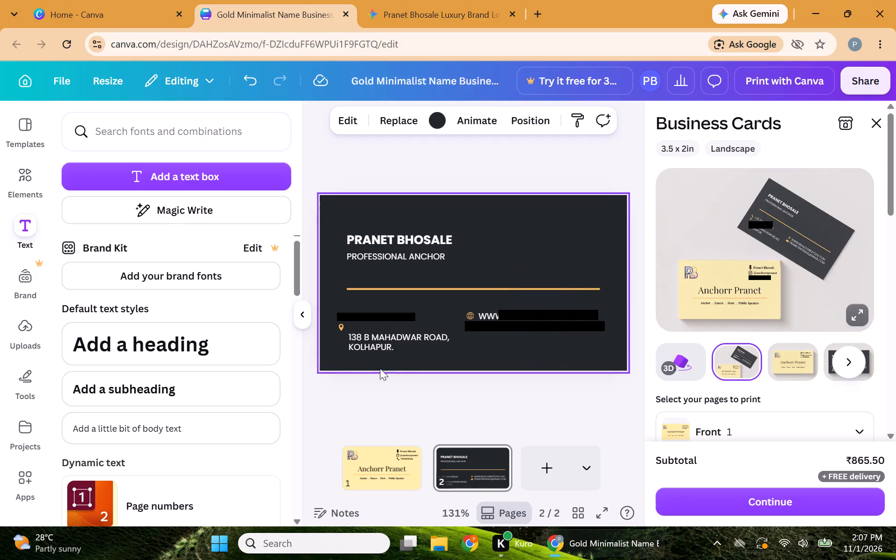
Insert a blank line between the website and the email address in the back page's contact text.
{"action": "left_click", "coordinate": [569, 215]}
{"action": "double_click", "coordinate": [536, 319]}
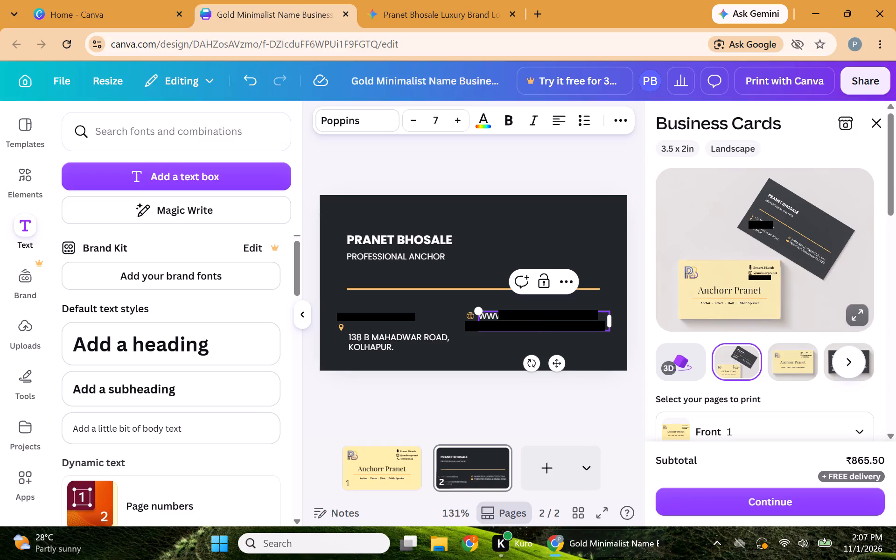
{"action": "left_click", "coordinate": [602, 318]}
{"action": "key", "text": "Return"}
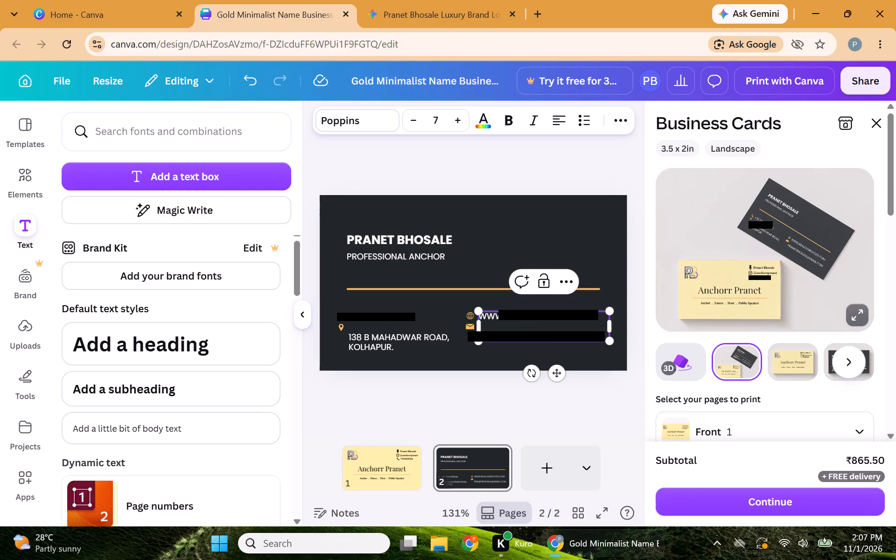
Move the envelope and location pin icons down to line up with the email and address lines.
{"action": "left_click", "coordinate": [372, 341]}
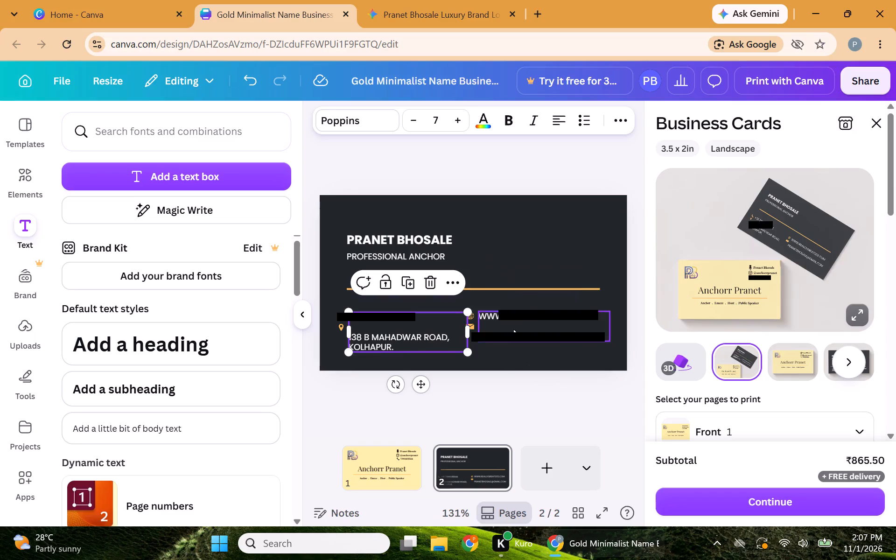
{"action": "left_click", "coordinate": [547, 253]}
{"action": "left_click_drag", "start_coordinate": [468, 328], "coordinate": [468, 336]}
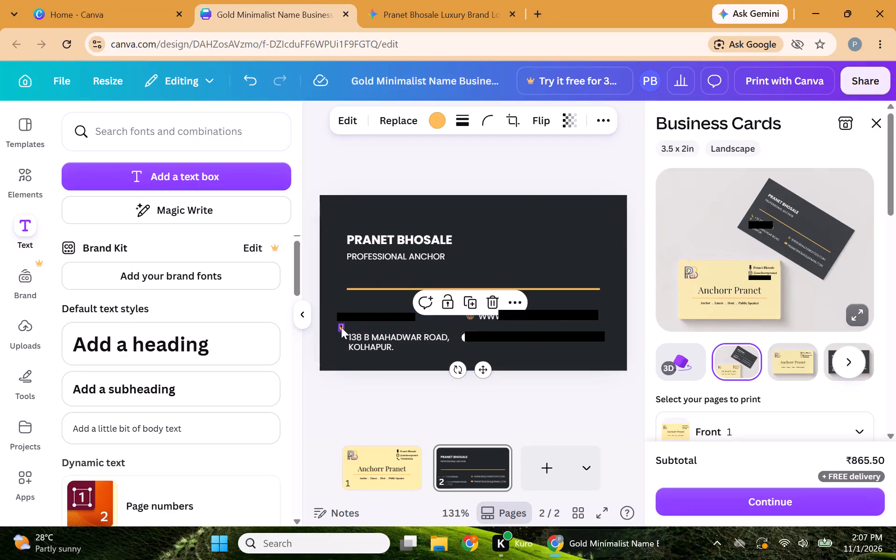
{"action": "left_click", "coordinate": [341, 327]}
{"action": "left_click_drag", "start_coordinate": [357, 367], "coordinate": [357, 380]}
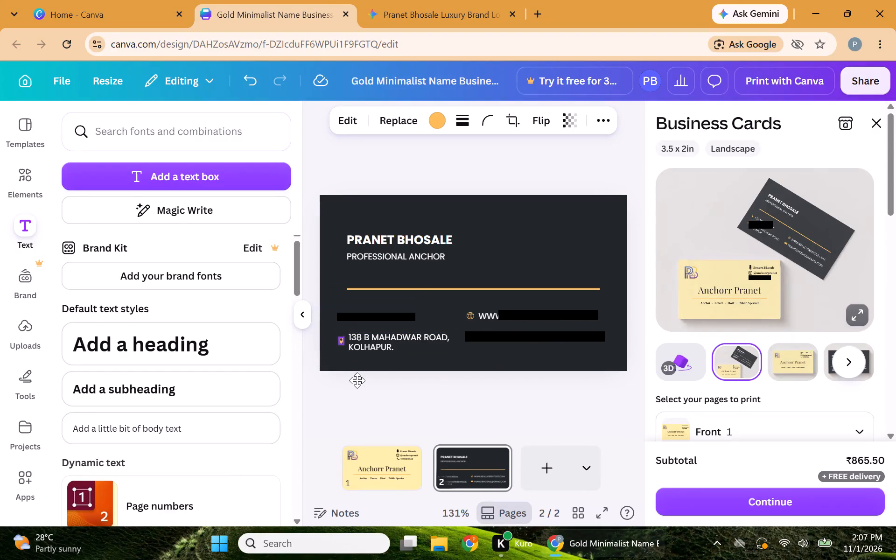
{"action": "left_click_drag", "start_coordinate": [357, 380], "coordinate": [357, 378]}
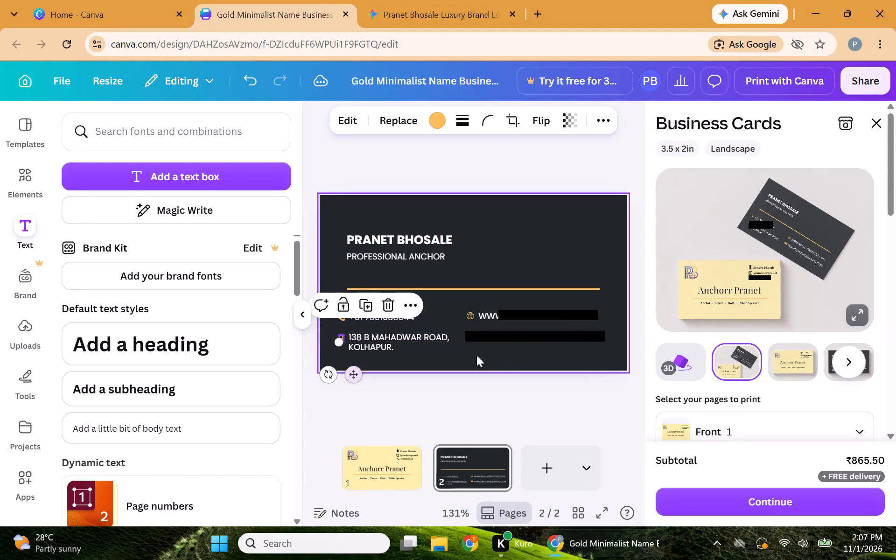
{"action": "left_click", "coordinate": [510, 354]}
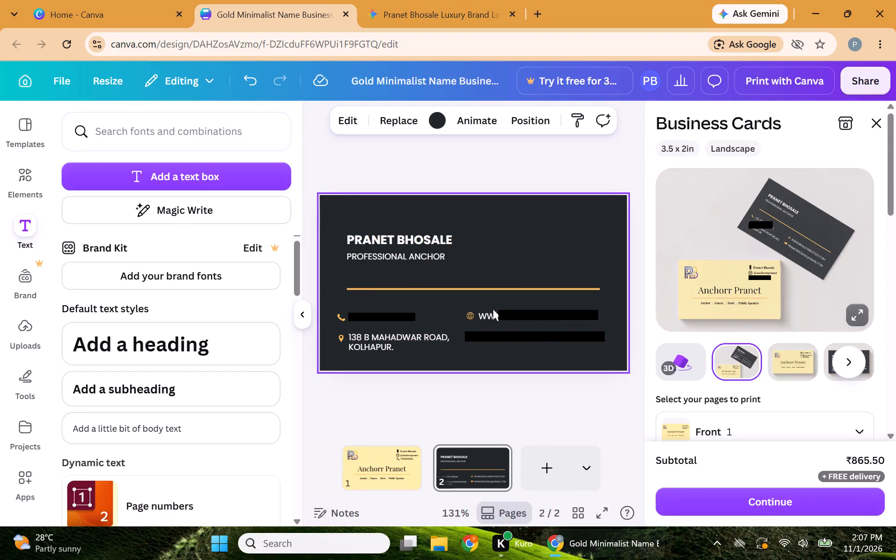
Set the line spacing of the phone and address text to 0.97.
{"action": "left_click", "coordinate": [409, 330]}
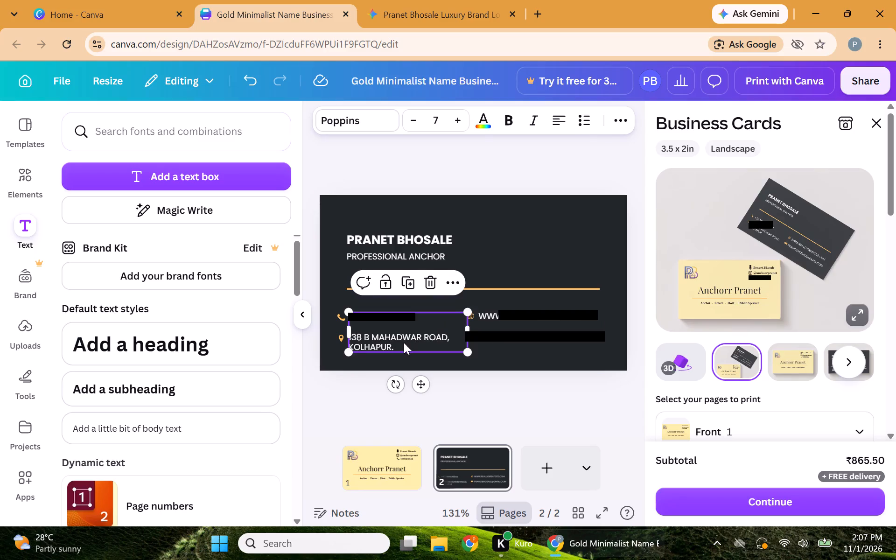
{"action": "double_click", "coordinate": [404, 343]}
{"action": "left_click_drag", "start_coordinate": [394, 345], "coordinate": [358, 319]}
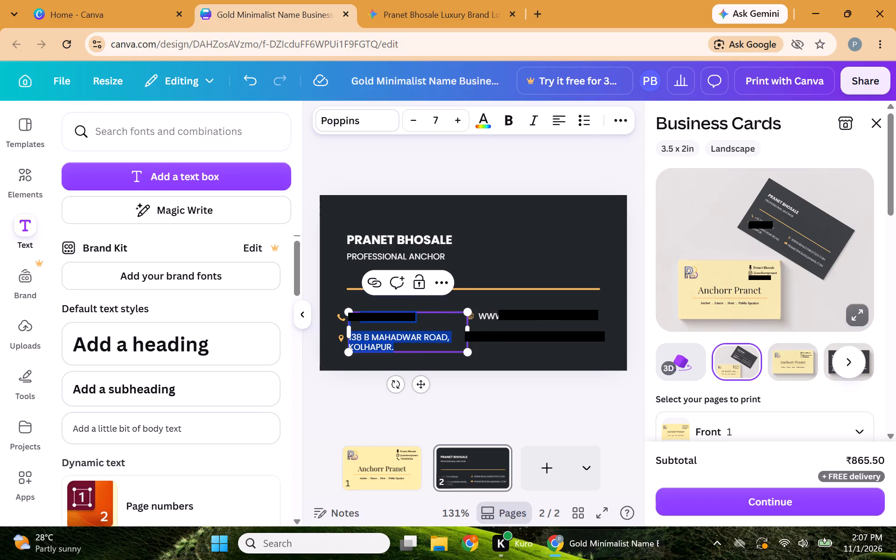
{"action": "left_click_drag", "start_coordinate": [358, 319], "coordinate": [343, 316]}
{"action": "left_click", "coordinate": [615, 115]}
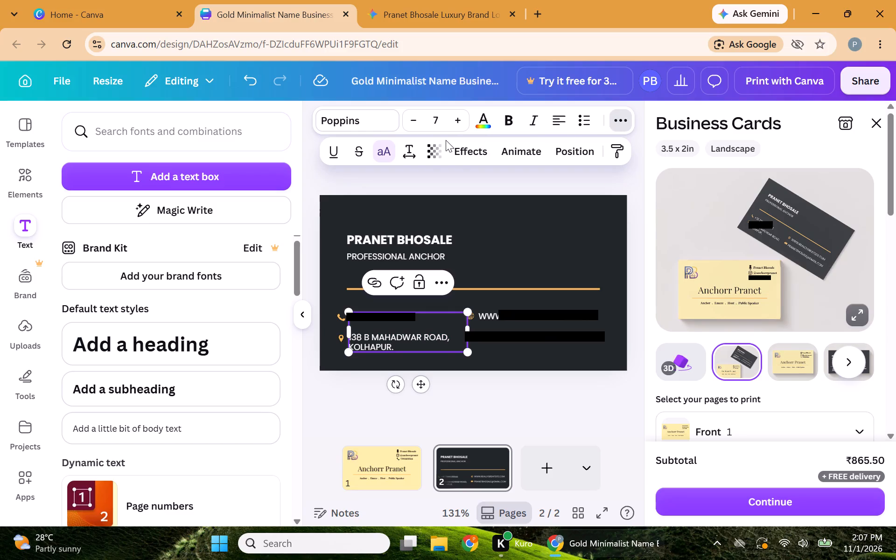
{"action": "left_click", "coordinate": [409, 151]}
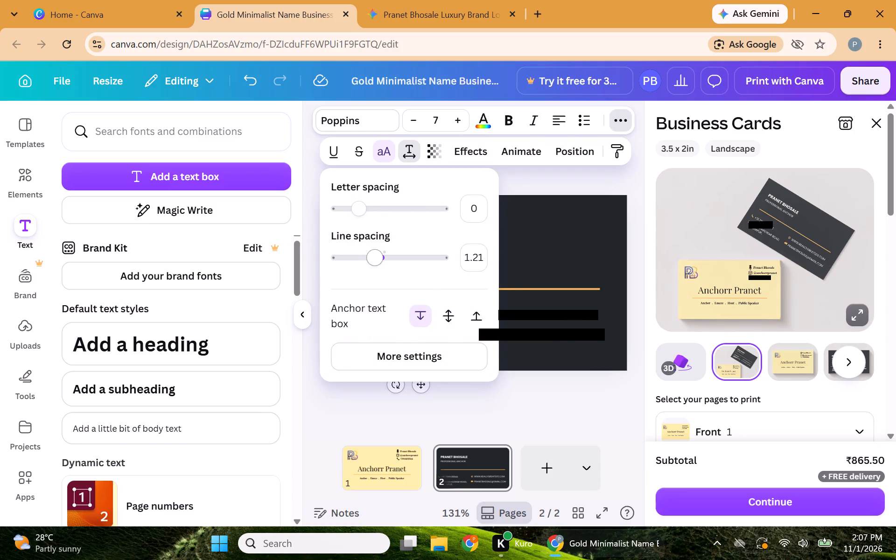
{"action": "left_click_drag", "start_coordinate": [371, 262], "coordinate": [362, 262]}
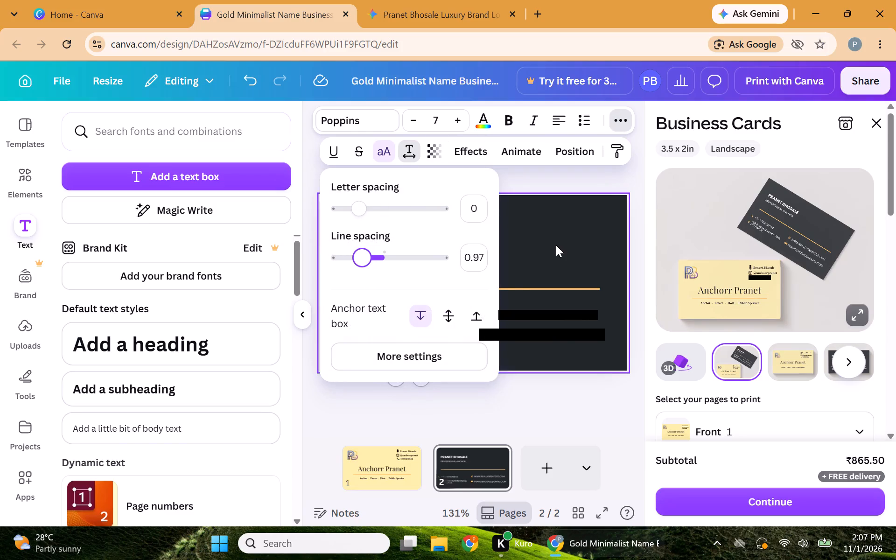
{"action": "left_click", "coordinate": [557, 245]}
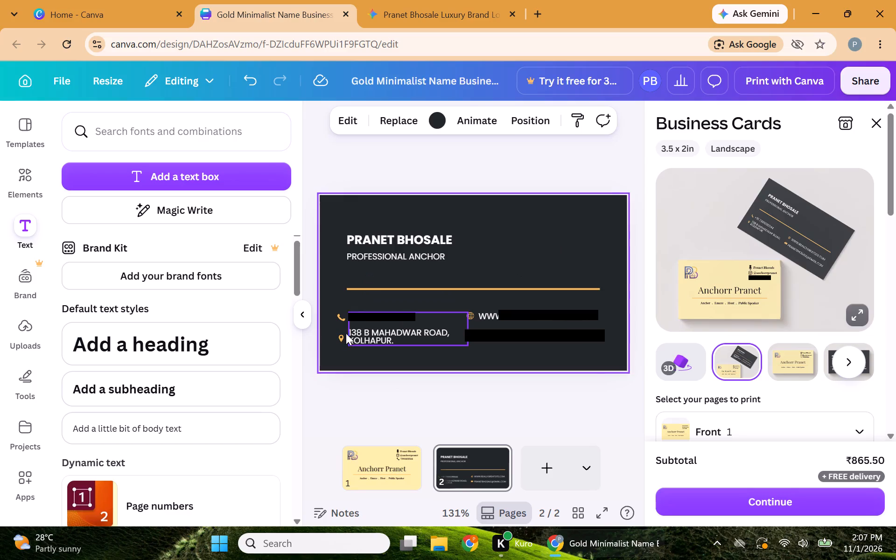
Move the location pin icon up to line up with the first line of the address.
{"action": "left_click", "coordinate": [341, 338]}
{"action": "left_click_drag", "start_coordinate": [350, 371], "coordinate": [351, 364]}
{"action": "left_click", "coordinate": [418, 354]}
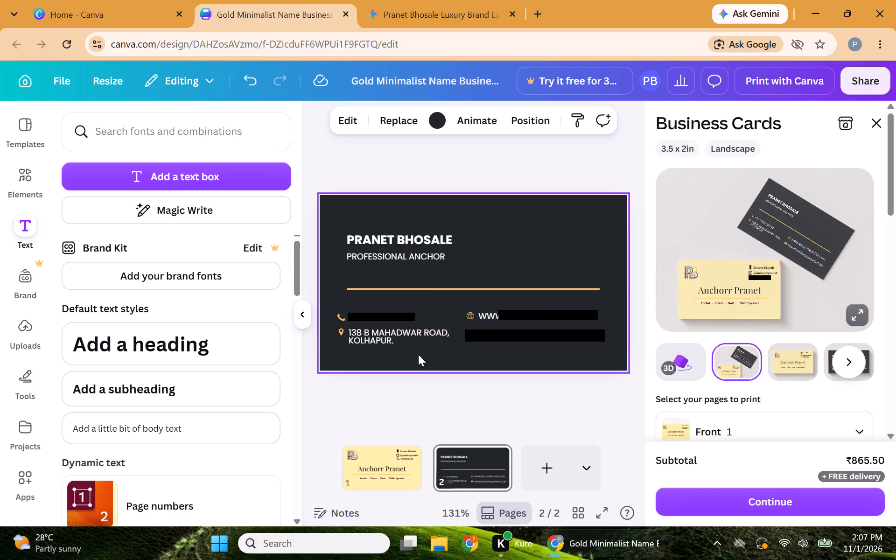
Check the line spacing value used by the phone and address text.
{"action": "left_click", "coordinate": [537, 309]}
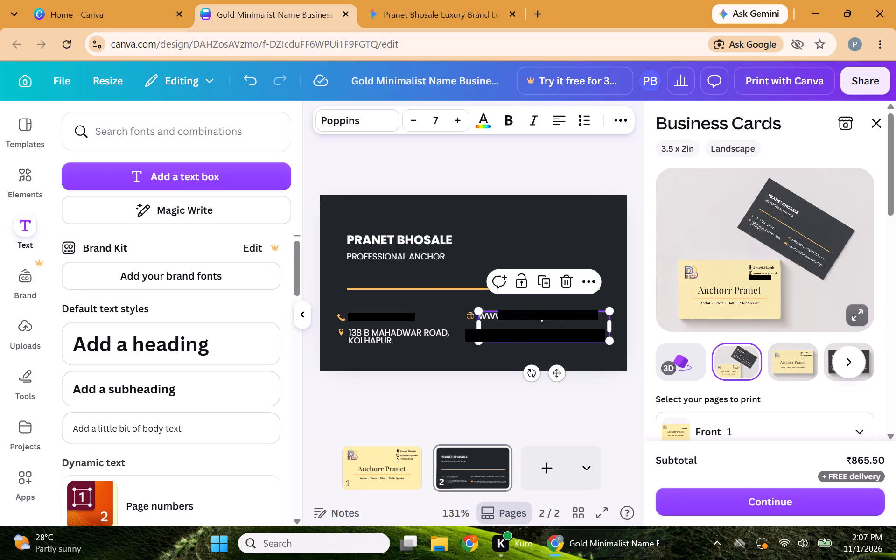
{"action": "left_click", "coordinate": [599, 338]}
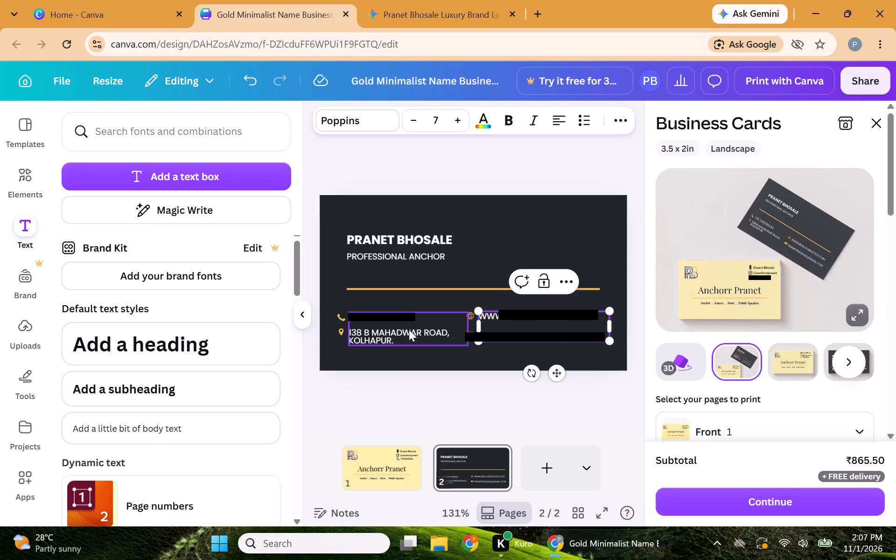
{"action": "double_click", "coordinate": [409, 329]}
{"action": "left_click", "coordinate": [406, 329]}
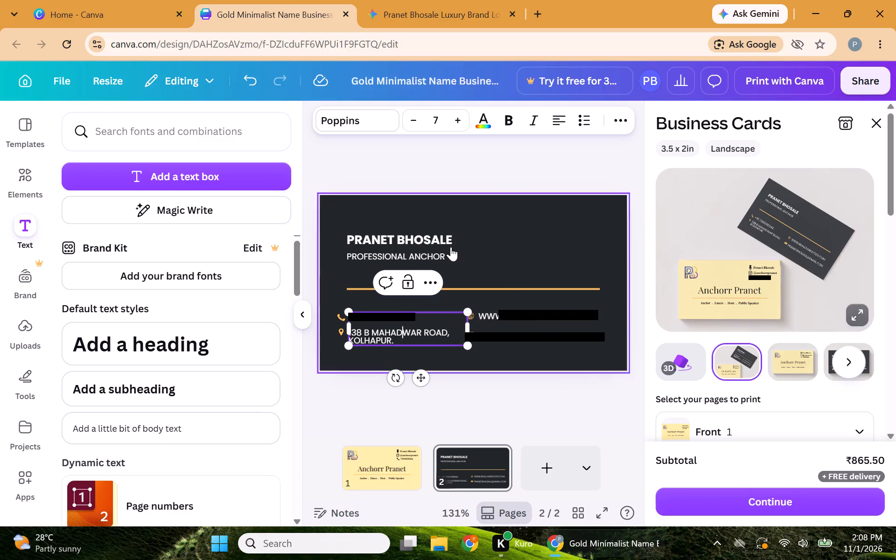
{"action": "left_click", "coordinate": [622, 120]}
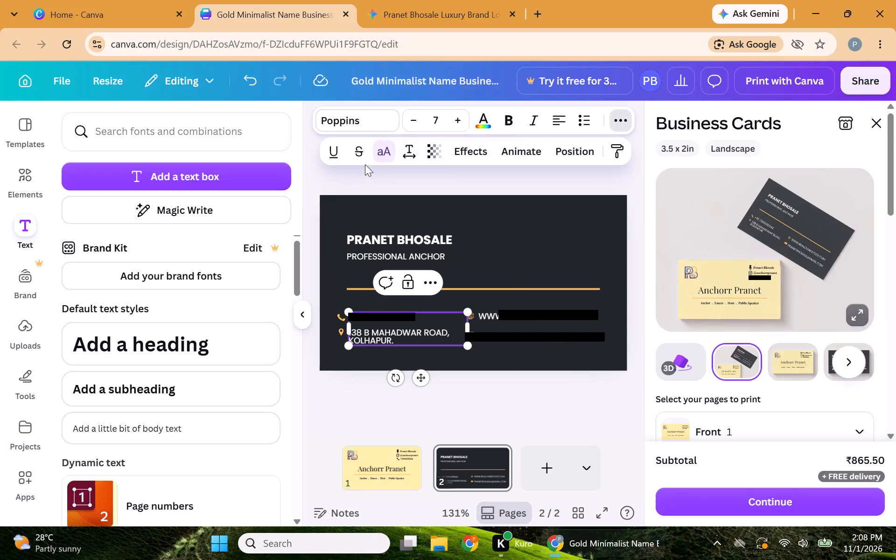
{"action": "left_click", "coordinate": [403, 154]}
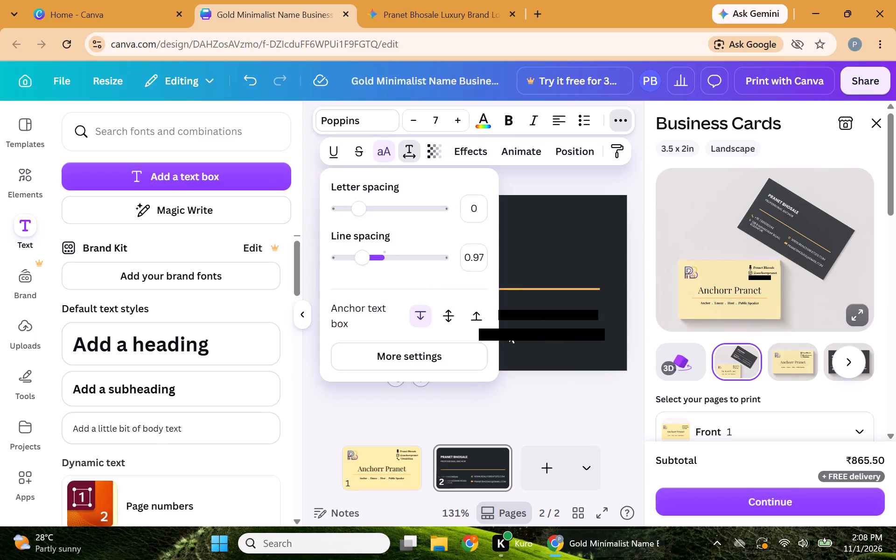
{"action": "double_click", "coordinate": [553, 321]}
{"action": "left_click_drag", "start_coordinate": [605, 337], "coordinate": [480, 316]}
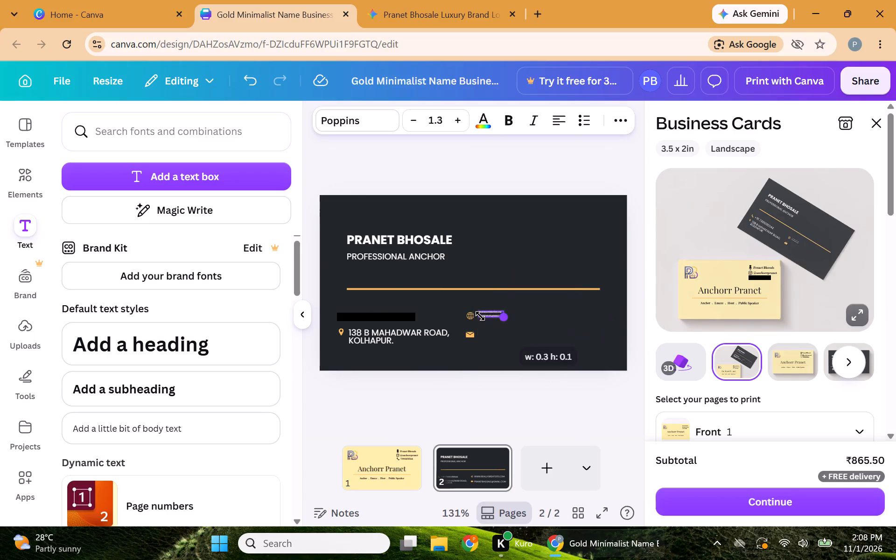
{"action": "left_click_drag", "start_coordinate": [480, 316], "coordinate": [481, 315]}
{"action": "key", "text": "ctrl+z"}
Reduce the line spacing of all the website and email text to about 0.95.
{"action": "left_click", "coordinate": [553, 328]}
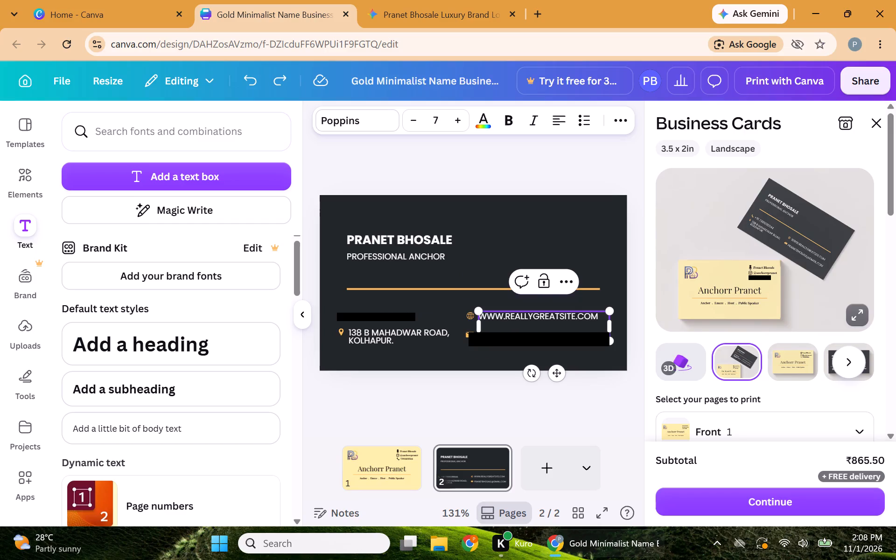
{"action": "key", "text": "ctrl+a"}
{"action": "left_click", "coordinate": [620, 121]}
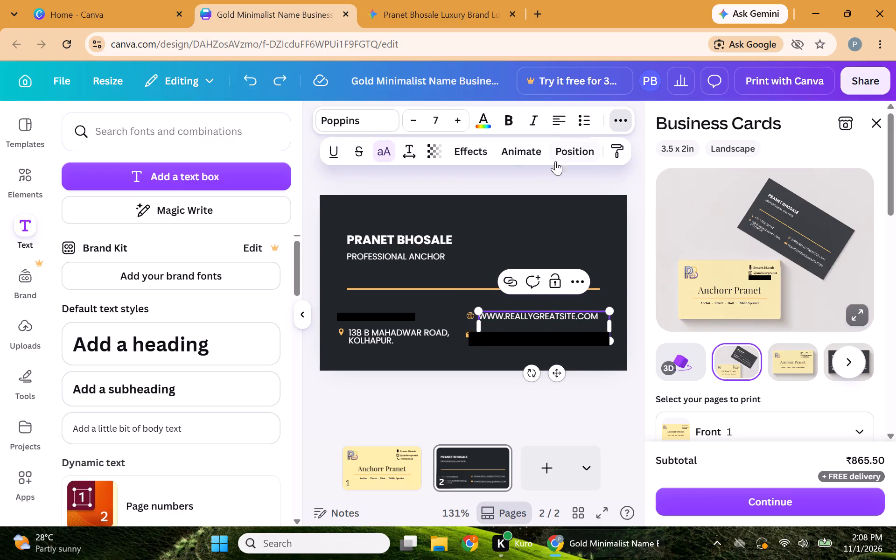
{"action": "left_click", "coordinate": [418, 146]}
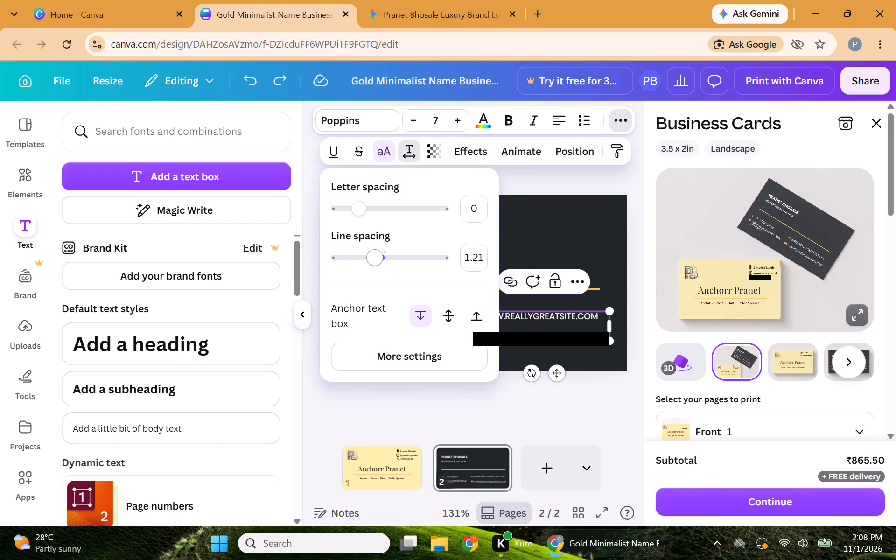
{"action": "left_click_drag", "start_coordinate": [379, 258], "coordinate": [369, 259]}
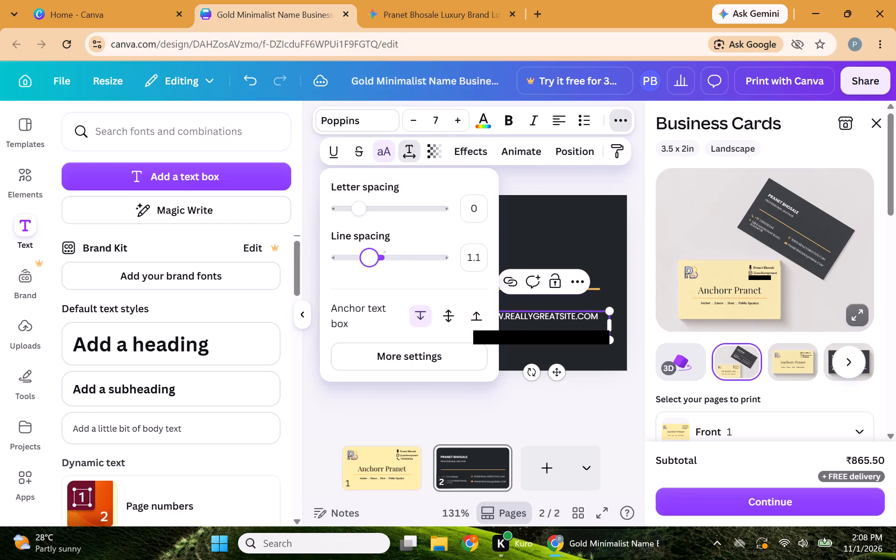
{"action": "left_click_drag", "start_coordinate": [369, 259], "coordinate": [360, 263]}
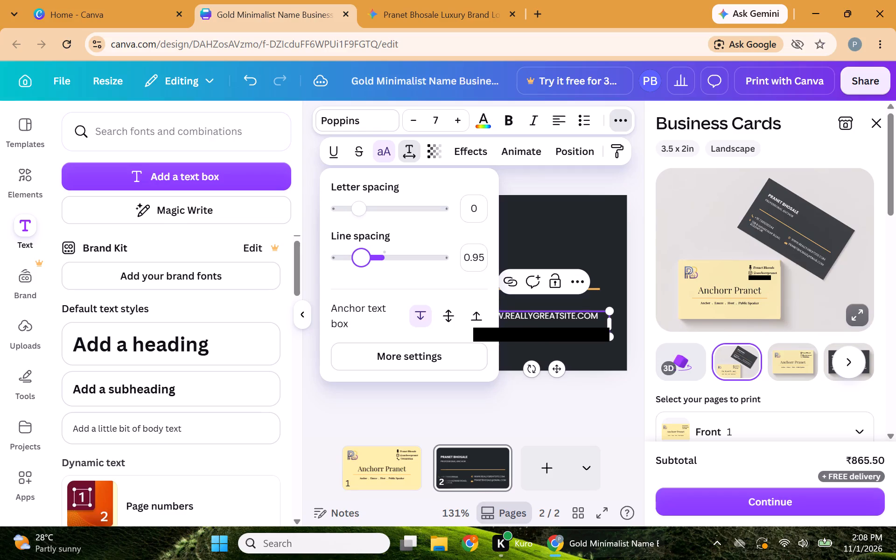
{"action": "left_click_drag", "start_coordinate": [360, 263], "coordinate": [360, 264]}
{"action": "left_click_drag", "start_coordinate": [360, 264], "coordinate": [362, 264]}
{"action": "left_click", "coordinate": [543, 218]}
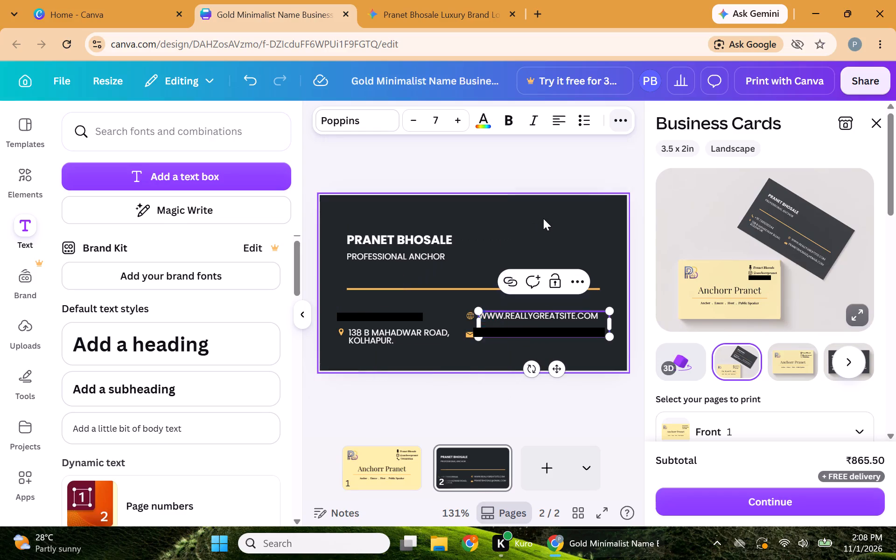
Move the envelope icon slightly up to line up with the email line.
{"action": "left_click", "coordinate": [471, 336]}
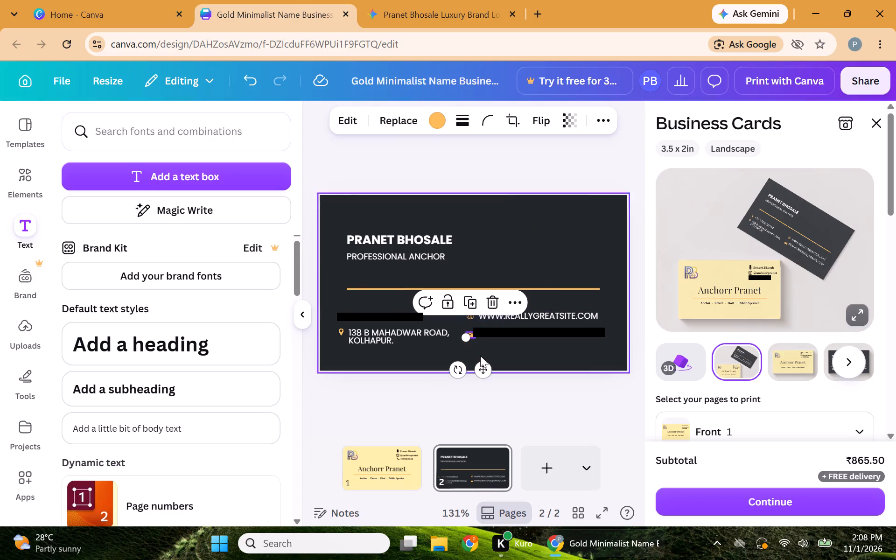
{"action": "left_click", "coordinate": [486, 366]}
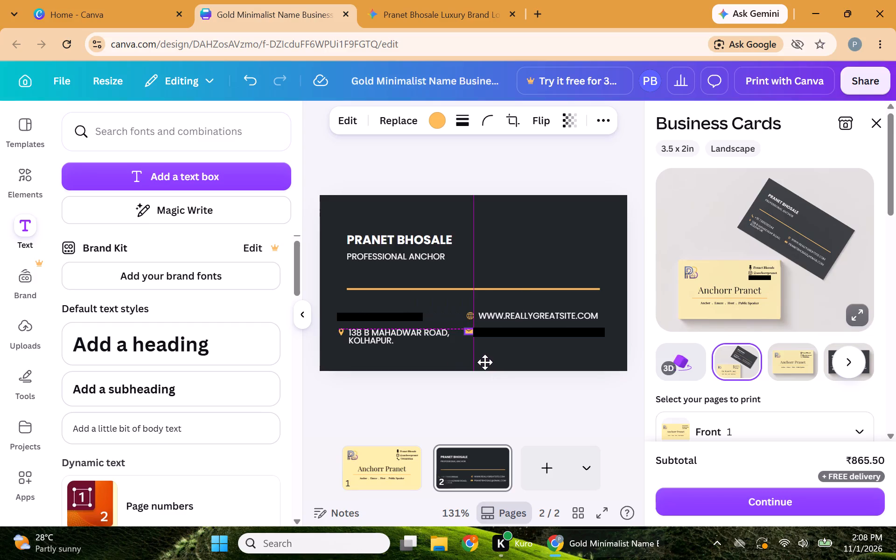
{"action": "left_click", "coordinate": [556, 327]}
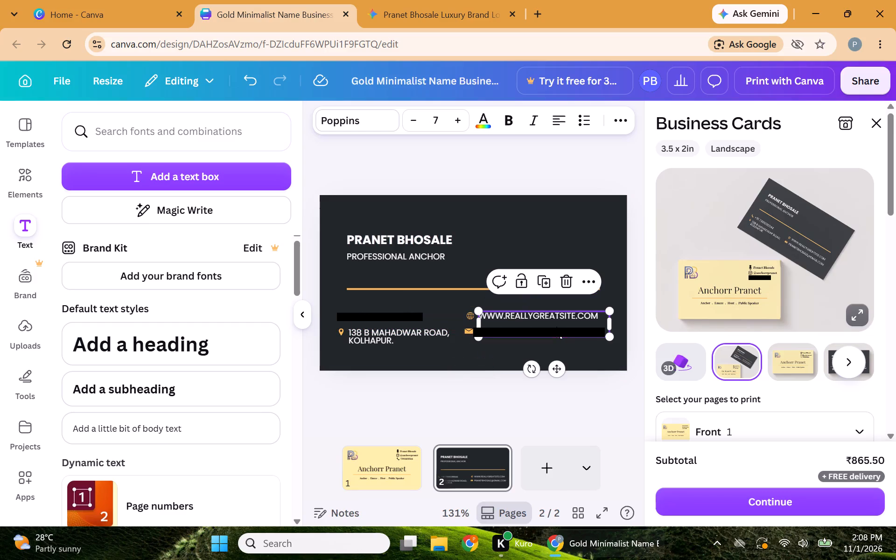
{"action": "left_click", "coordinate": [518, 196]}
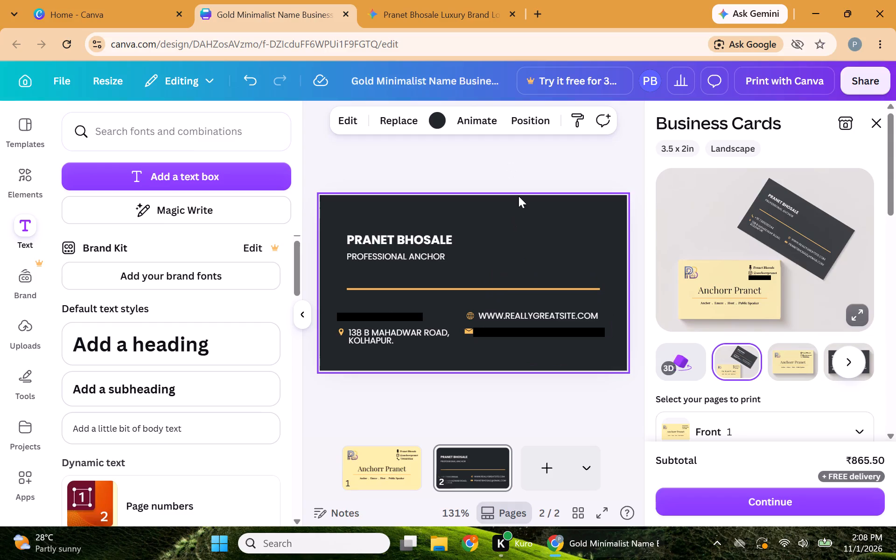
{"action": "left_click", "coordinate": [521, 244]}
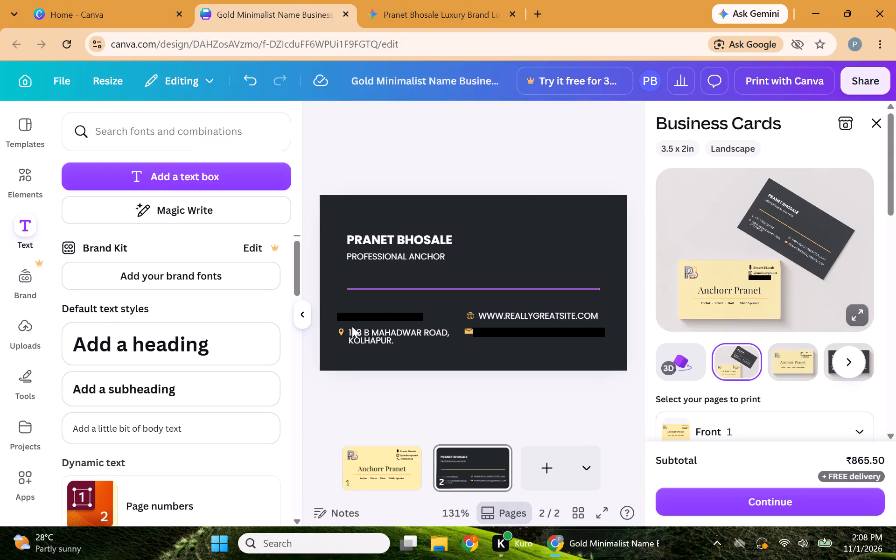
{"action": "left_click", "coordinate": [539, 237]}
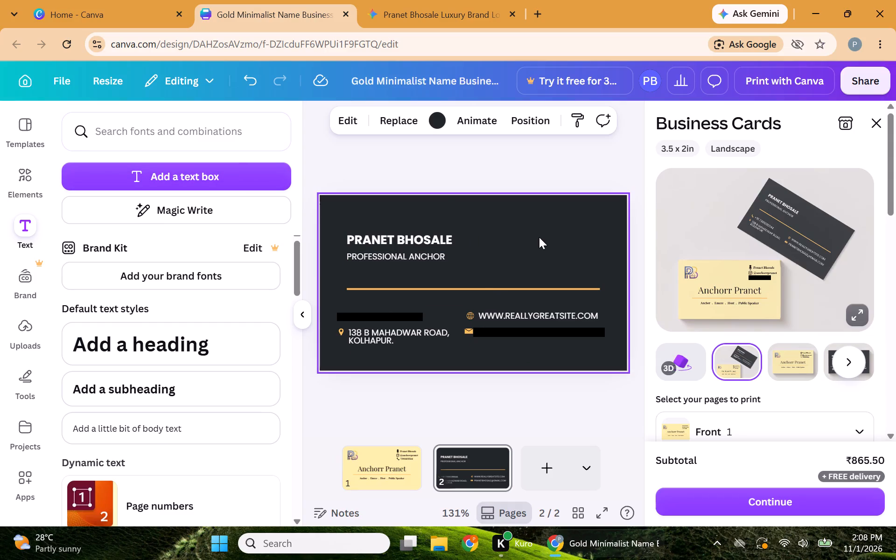
Change the back page's background from dark to the light yellow used on the front page.
{"action": "left_click", "coordinate": [439, 120]}
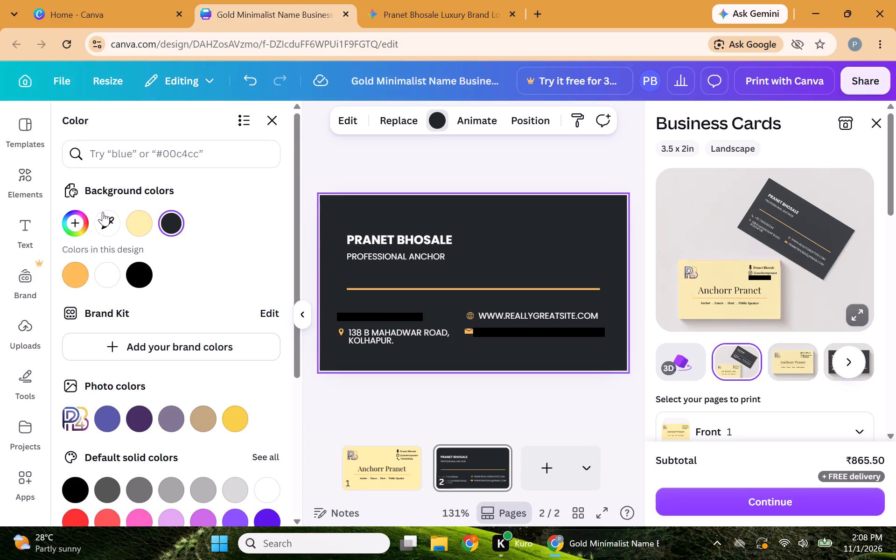
{"action": "left_click", "coordinate": [143, 225]}
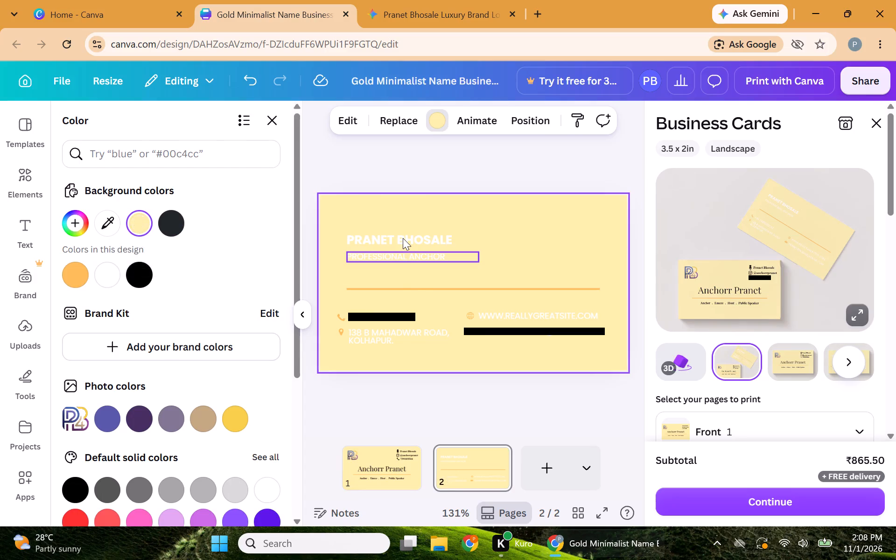
Recolour the back page's name, job title, phone and address text, and website and email text to black.
{"action": "left_click", "coordinate": [403, 238]}
{"action": "left_click", "coordinate": [481, 119]}
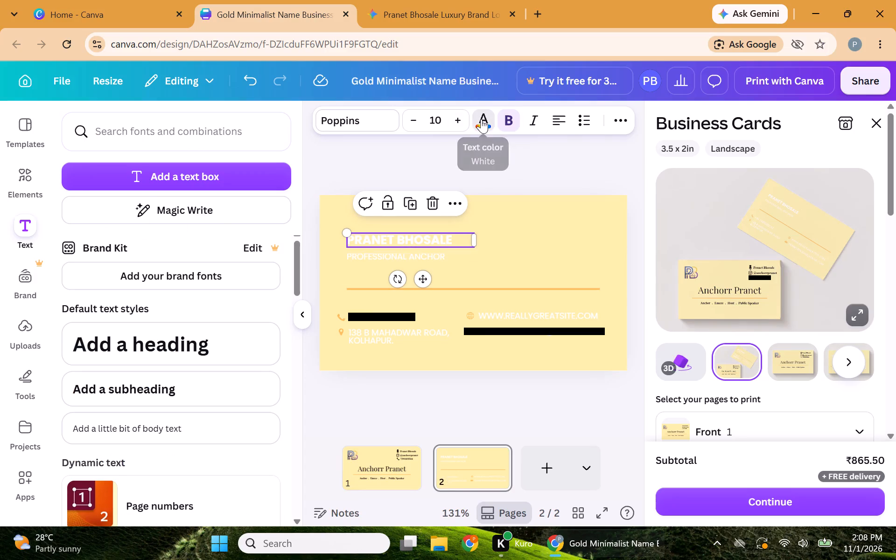
{"action": "left_click", "coordinate": [168, 233]}
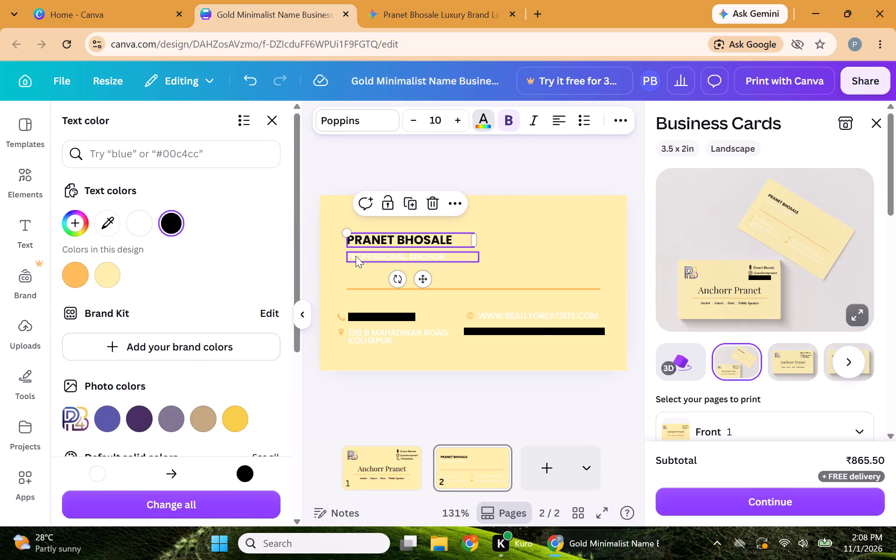
{"action": "left_click", "coordinate": [357, 256]}
{"action": "left_click", "coordinate": [168, 226]}
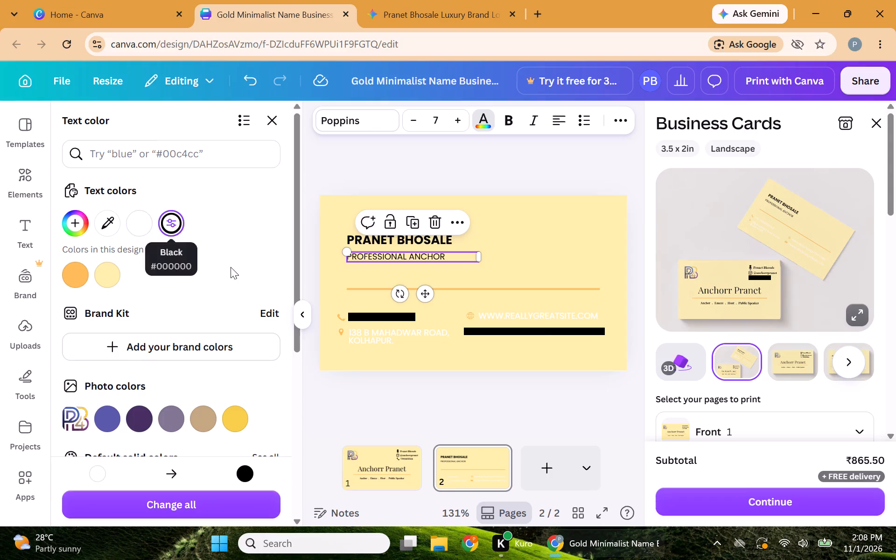
{"action": "left_click", "coordinate": [378, 314]}
{"action": "left_click", "coordinate": [174, 219]}
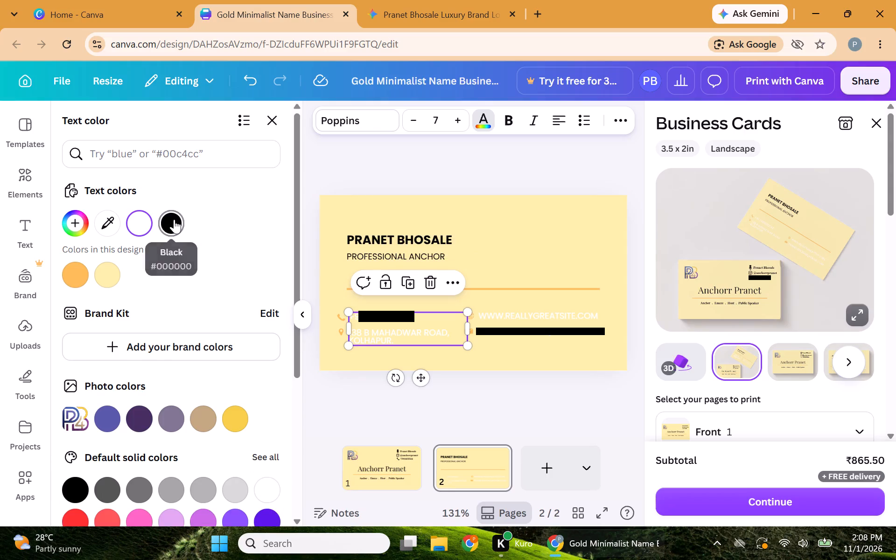
{"action": "left_click", "coordinate": [564, 311]}
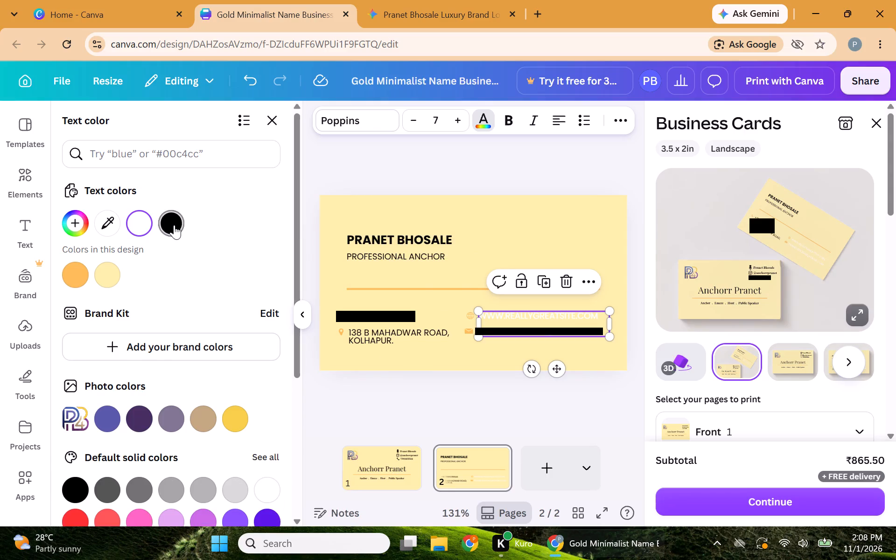
{"action": "left_click", "coordinate": [174, 225]}
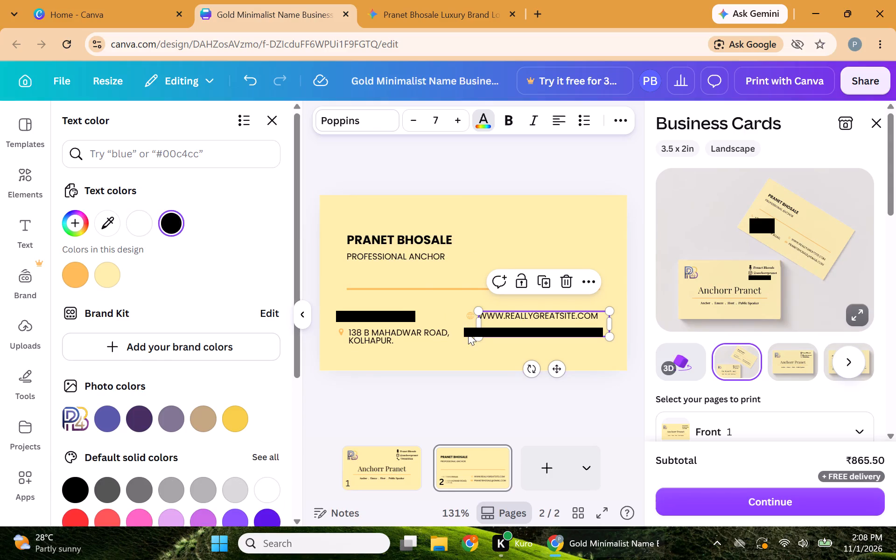
Recolour the envelope, location pin, phone and globe icons on the back page to black.
{"action": "left_click", "coordinate": [470, 333]}
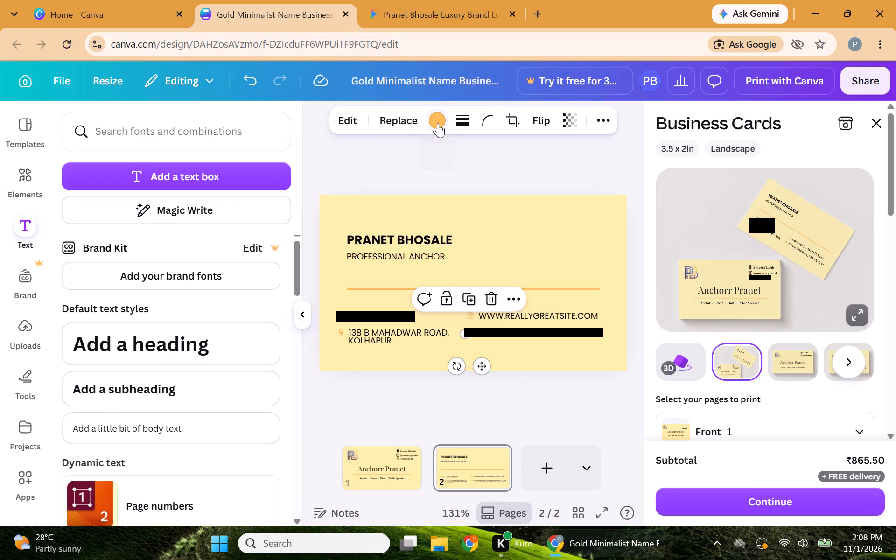
{"action": "left_click", "coordinate": [438, 123]}
{"action": "left_click", "coordinate": [174, 218]}
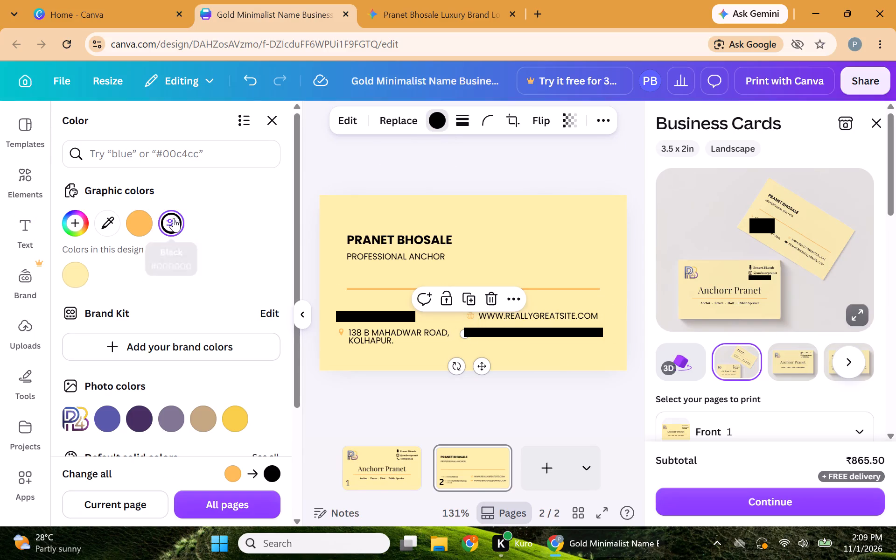
{"action": "left_click", "coordinate": [341, 330]}
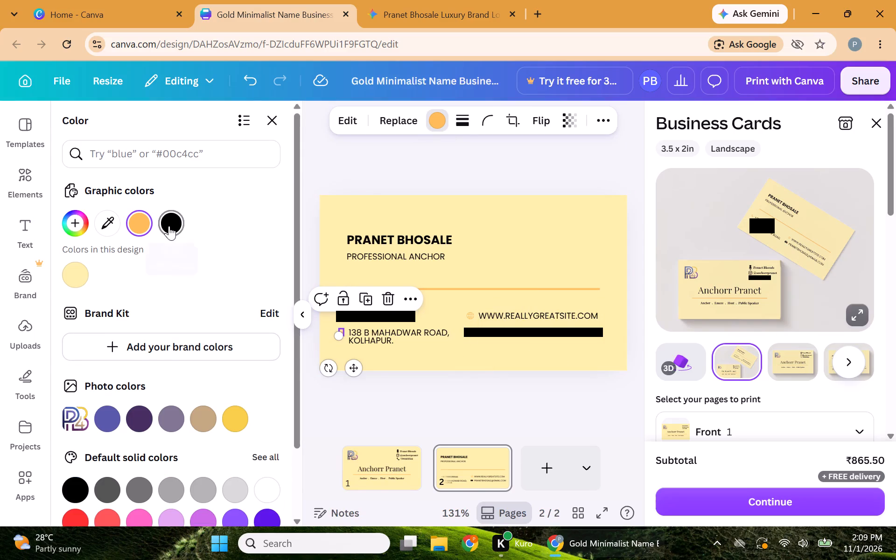
{"action": "left_click", "coordinate": [169, 226]}
{"action": "left_click", "coordinate": [339, 319]}
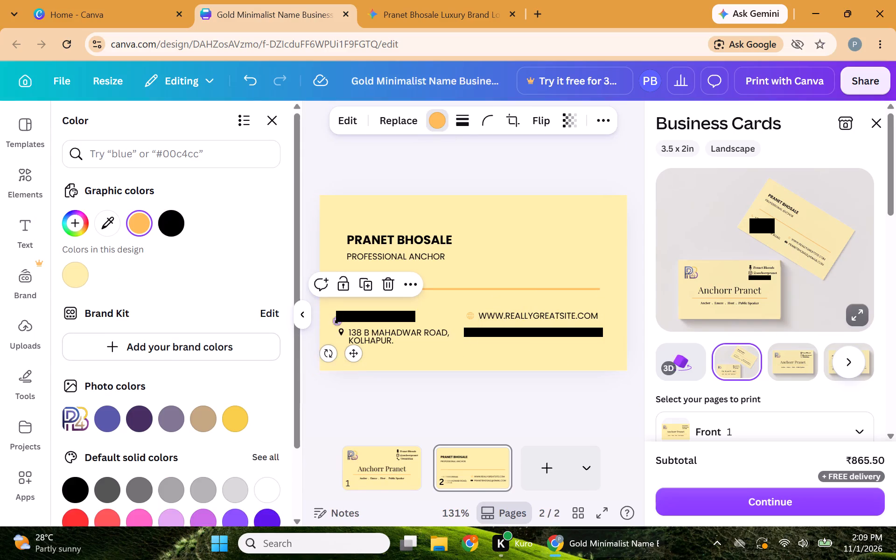
{"action": "left_click", "coordinate": [174, 226]}
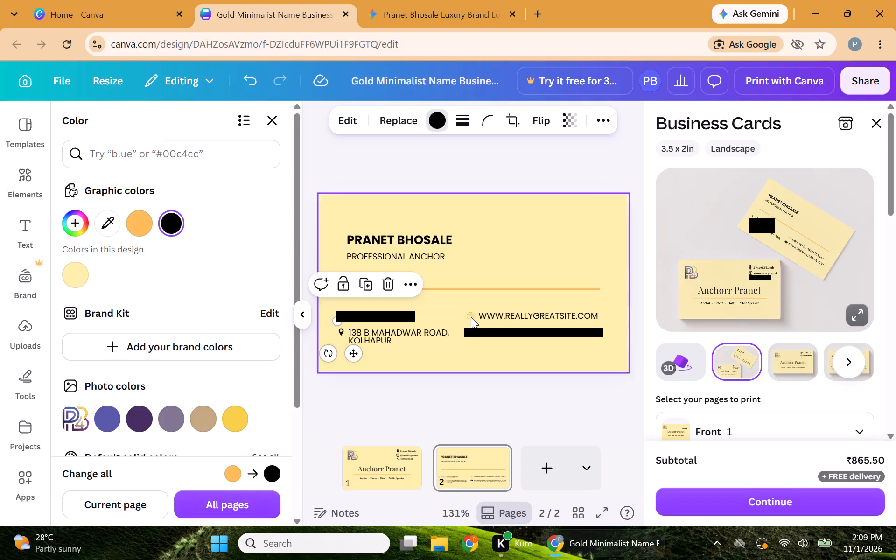
{"action": "left_click", "coordinate": [470, 316]}
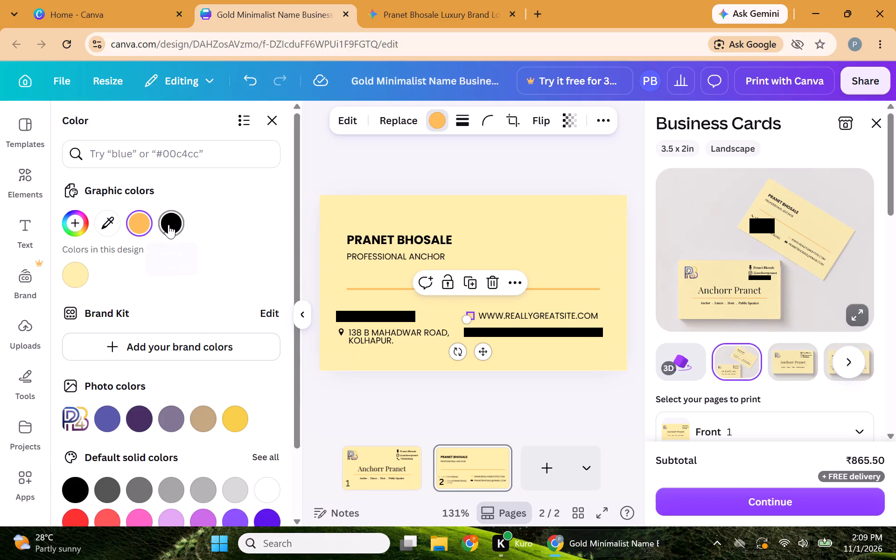
{"action": "left_click", "coordinate": [168, 224]}
Set the back page's horizontal divider line to black (#000000).
{"action": "left_click", "coordinate": [548, 291]}
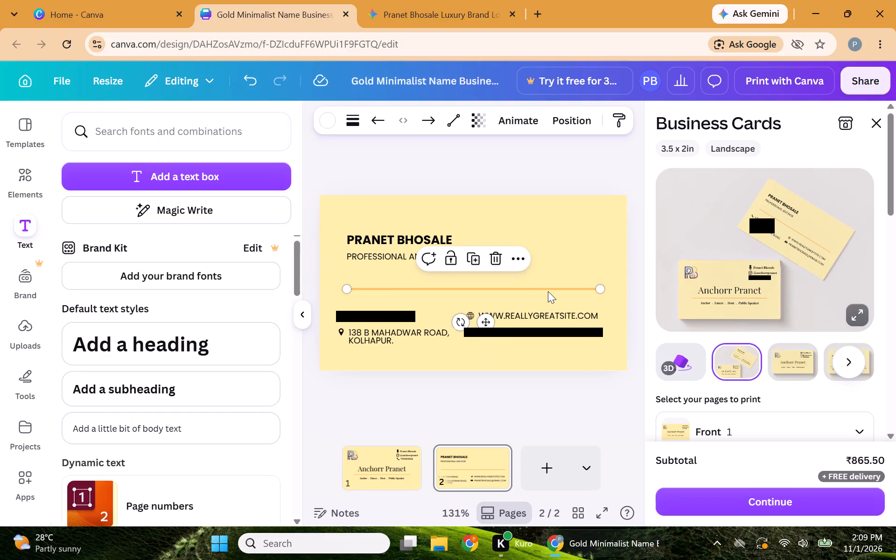
{"action": "left_click", "coordinate": [323, 114]}
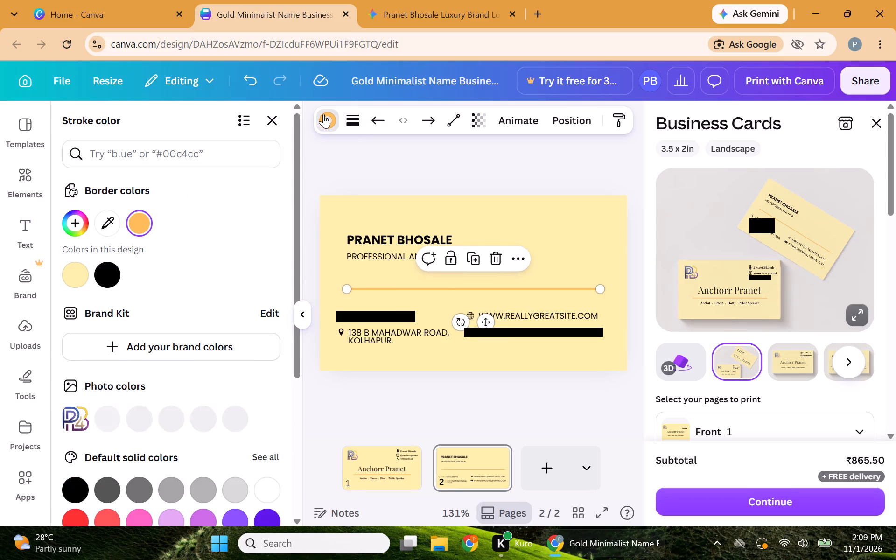
{"action": "left_click", "coordinate": [105, 265]}
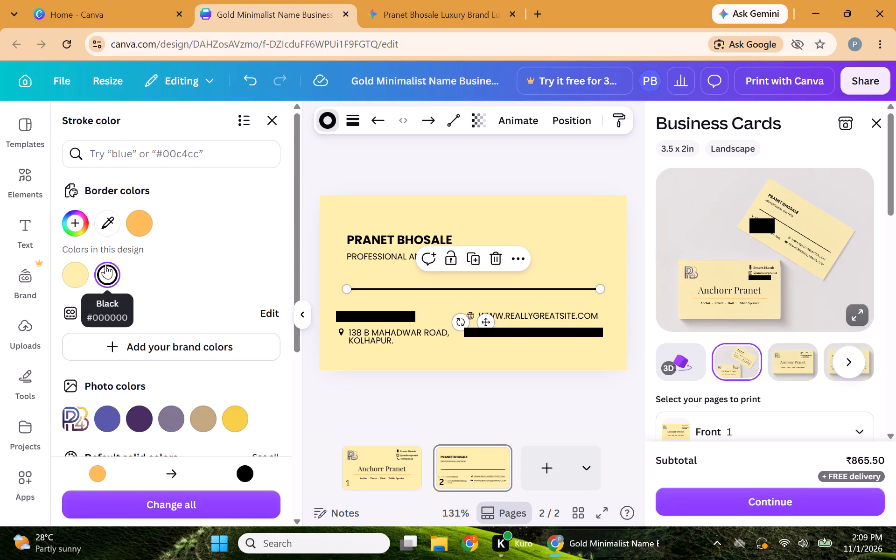
{"action": "left_click", "coordinate": [530, 211]}
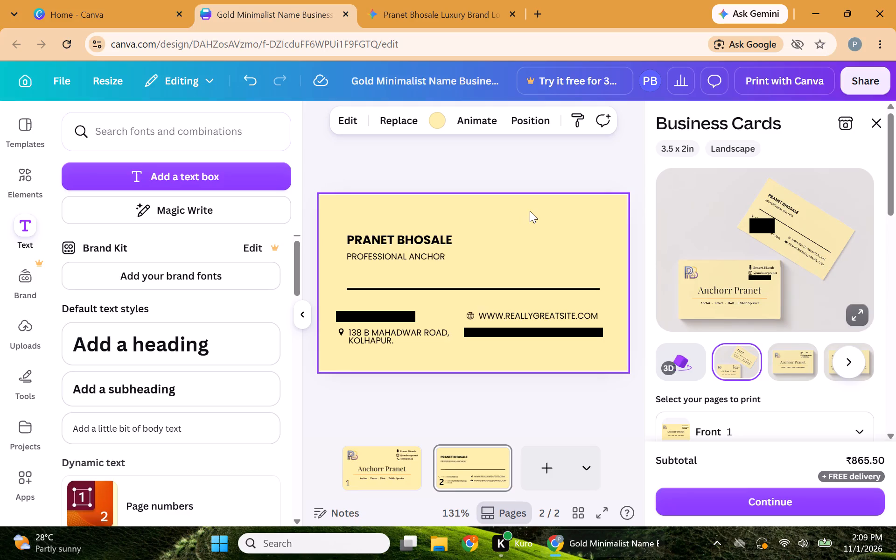
On the front page, recolour the large central name heading to a custom muted dark purple.
{"action": "left_click", "coordinate": [402, 461]}
{"action": "left_click", "coordinate": [465, 287]}
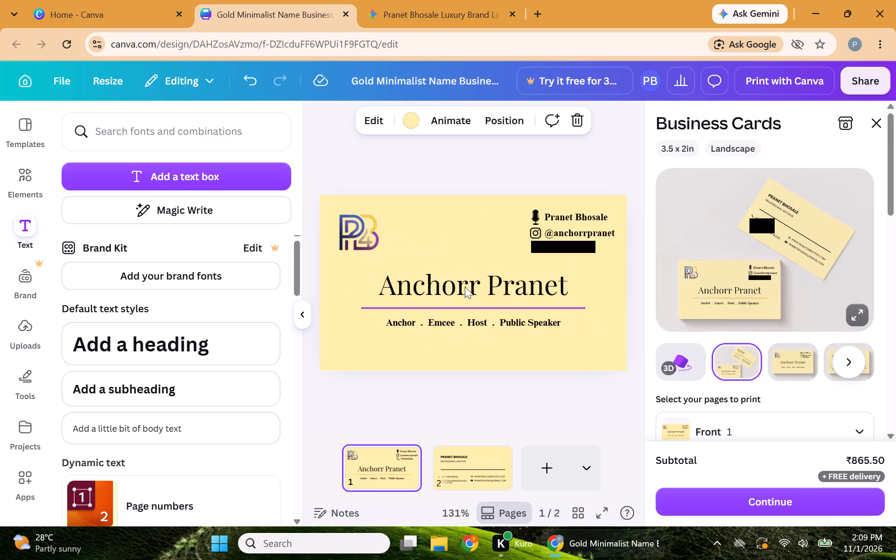
{"action": "left_click", "coordinate": [487, 119]}
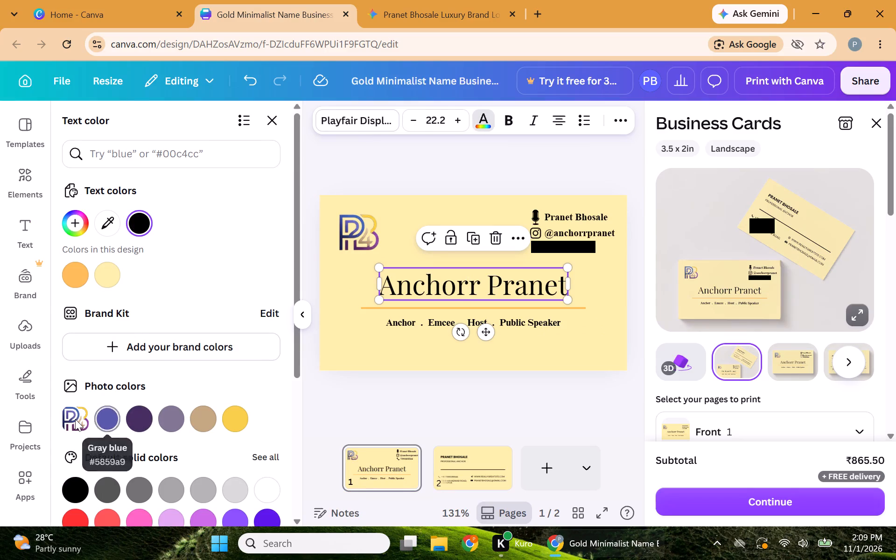
{"action": "left_click", "coordinate": [266, 516]}
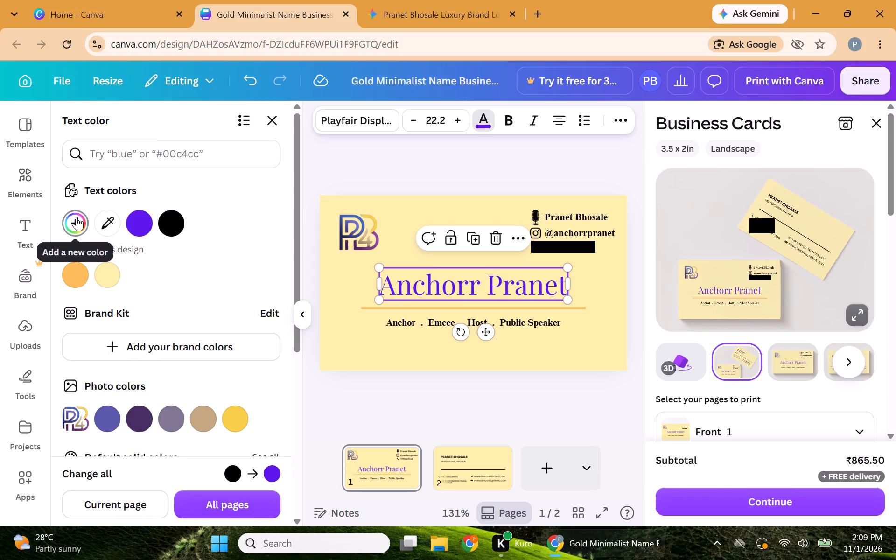
{"action": "left_click", "coordinate": [77, 217]}
{"action": "left_click_drag", "start_coordinate": [255, 294], "coordinate": [256, 303]}
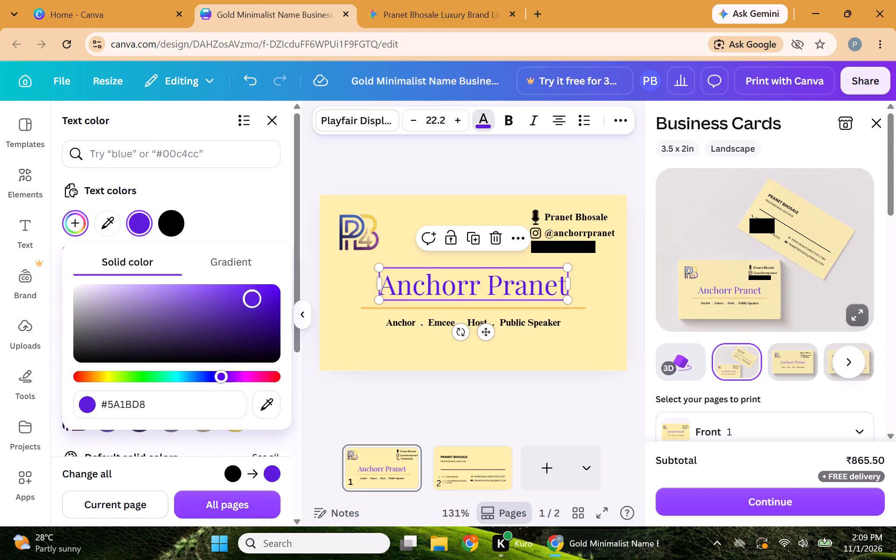
{"action": "left_click_drag", "start_coordinate": [256, 303], "coordinate": [248, 340]}
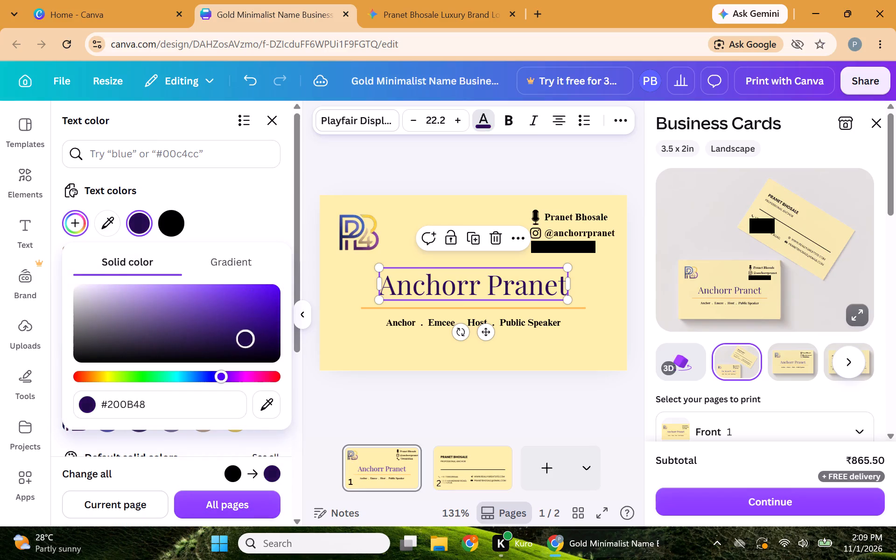
{"action": "left_click_drag", "start_coordinate": [248, 340], "coordinate": [206, 321]}
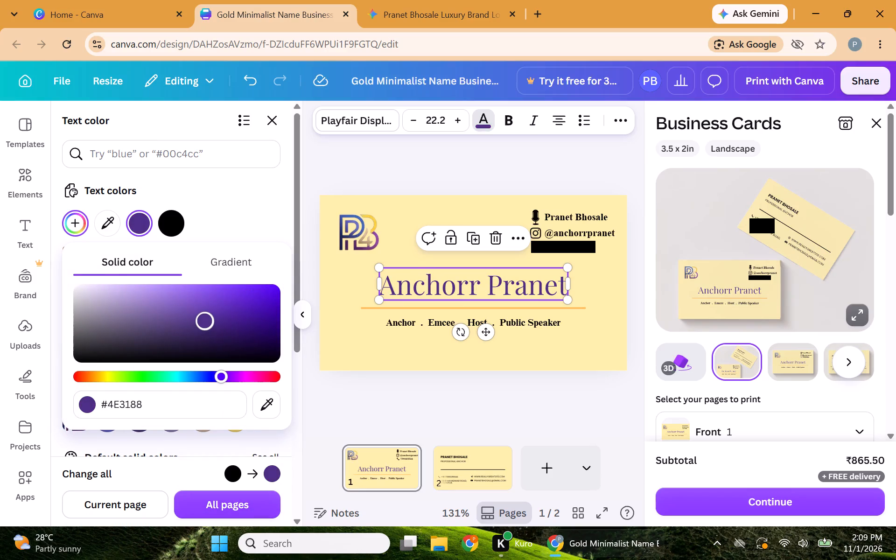
{"action": "left_click_drag", "start_coordinate": [206, 321], "coordinate": [209, 329]}
{"action": "left_click", "coordinate": [427, 209]}
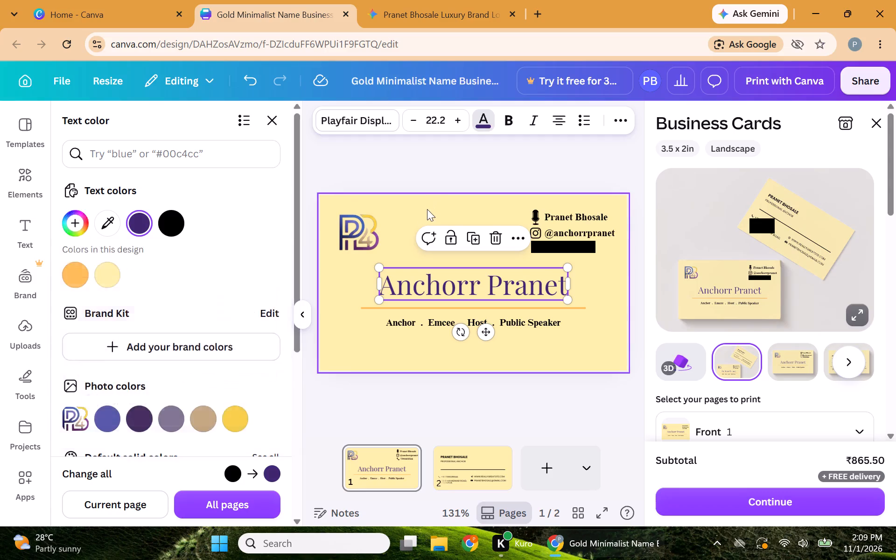
{"action": "left_click", "coordinate": [427, 209]}
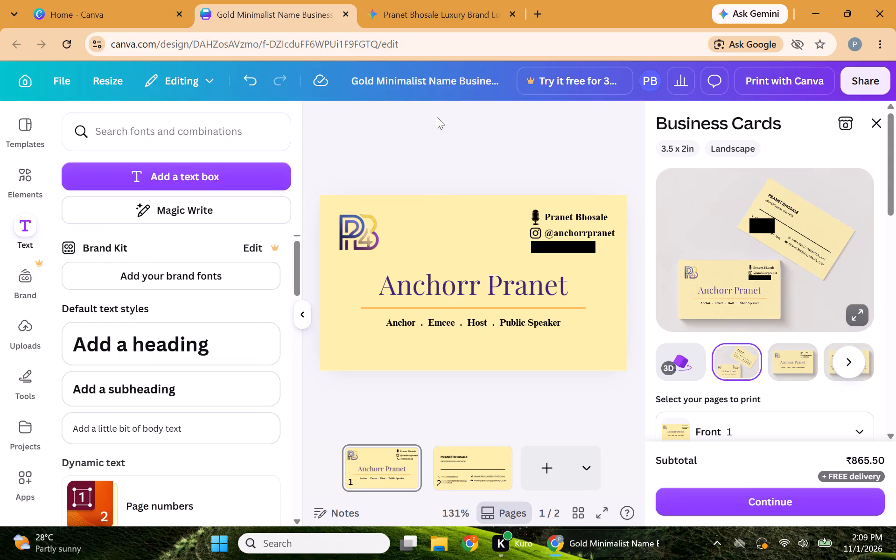
Fill the front page's background with the default green linear gradient, #89d957 to #c9e265.
{"action": "left_click", "coordinate": [435, 202]}
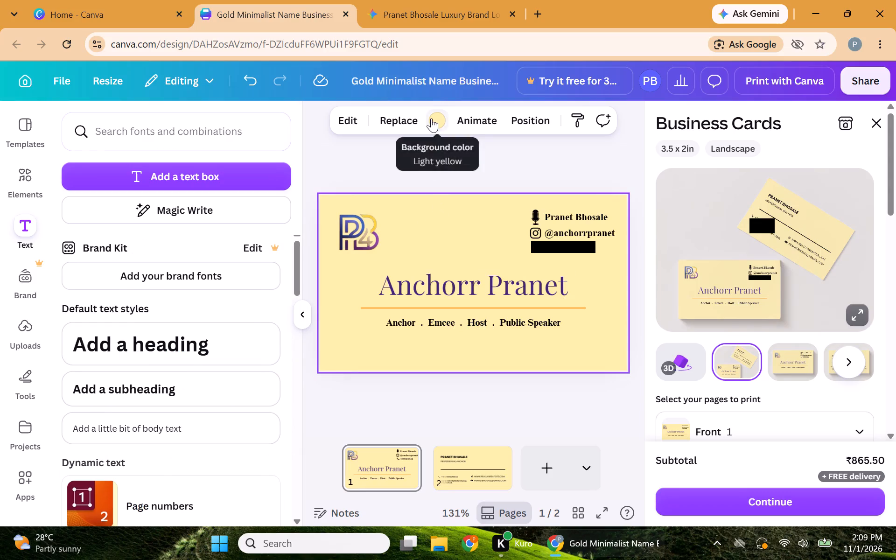
{"action": "left_click", "coordinate": [431, 118]}
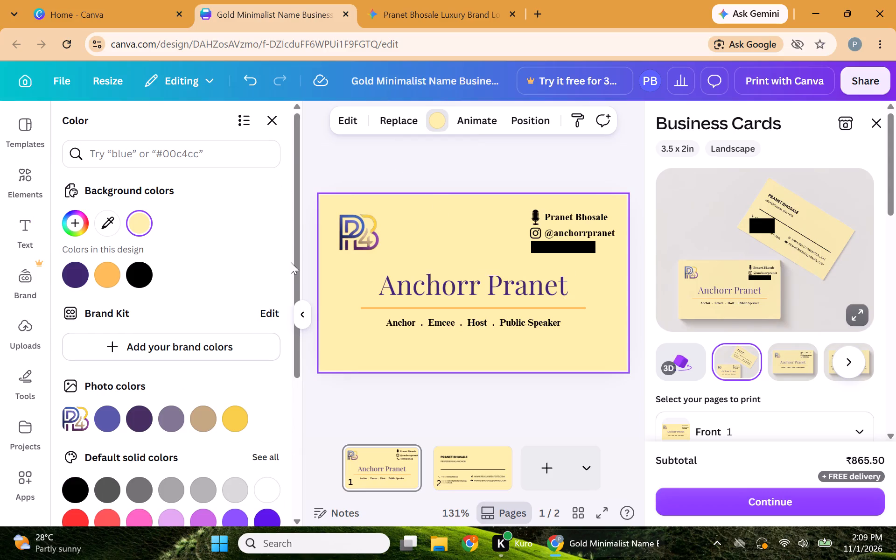
{"action": "left_click_drag", "start_coordinate": [291, 262], "coordinate": [297, 304]}
{"action": "left_click_drag", "start_coordinate": [297, 268], "coordinate": [298, 465]}
{"action": "left_click", "coordinate": [170, 440]}
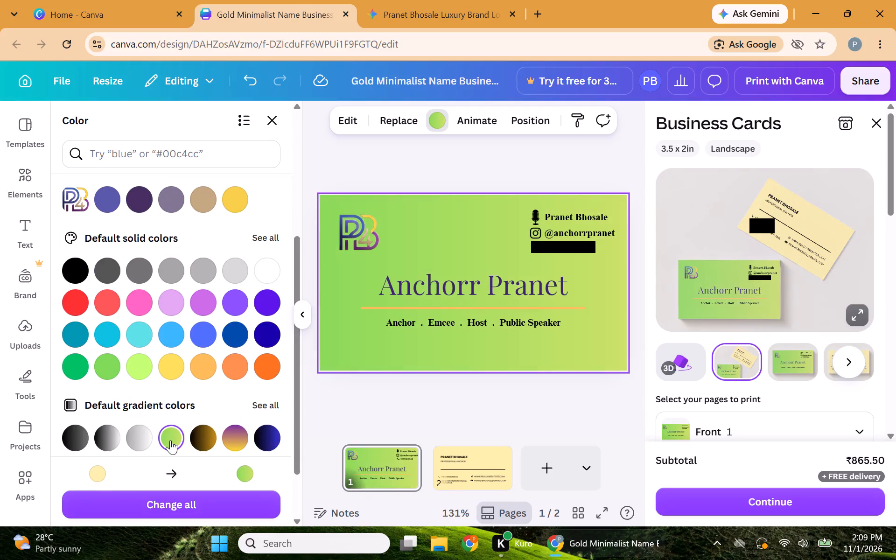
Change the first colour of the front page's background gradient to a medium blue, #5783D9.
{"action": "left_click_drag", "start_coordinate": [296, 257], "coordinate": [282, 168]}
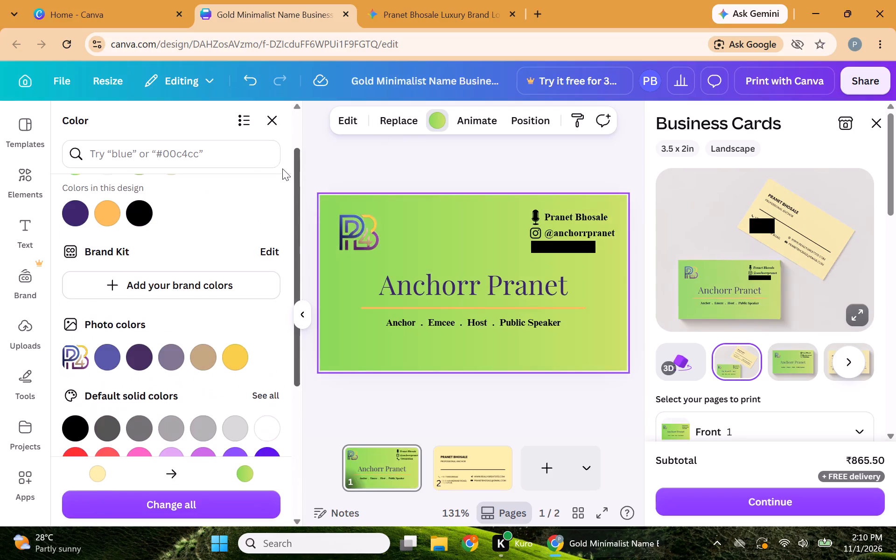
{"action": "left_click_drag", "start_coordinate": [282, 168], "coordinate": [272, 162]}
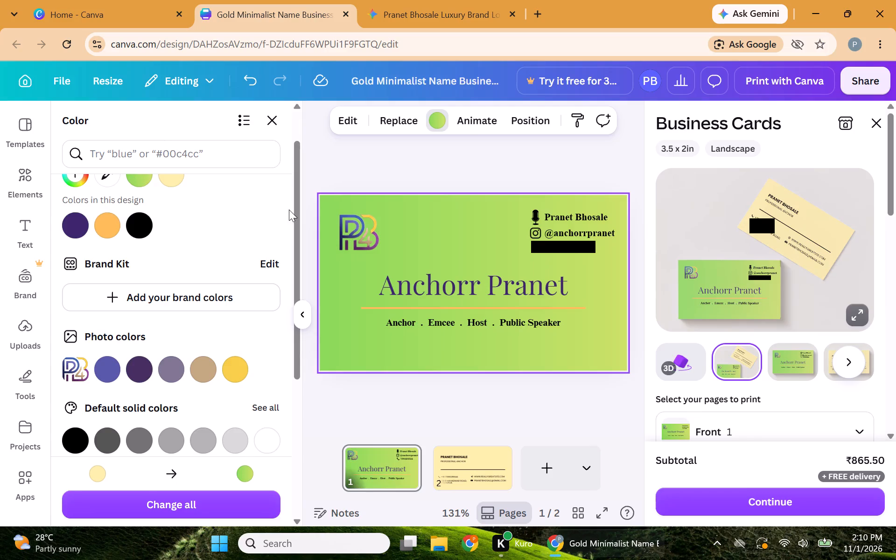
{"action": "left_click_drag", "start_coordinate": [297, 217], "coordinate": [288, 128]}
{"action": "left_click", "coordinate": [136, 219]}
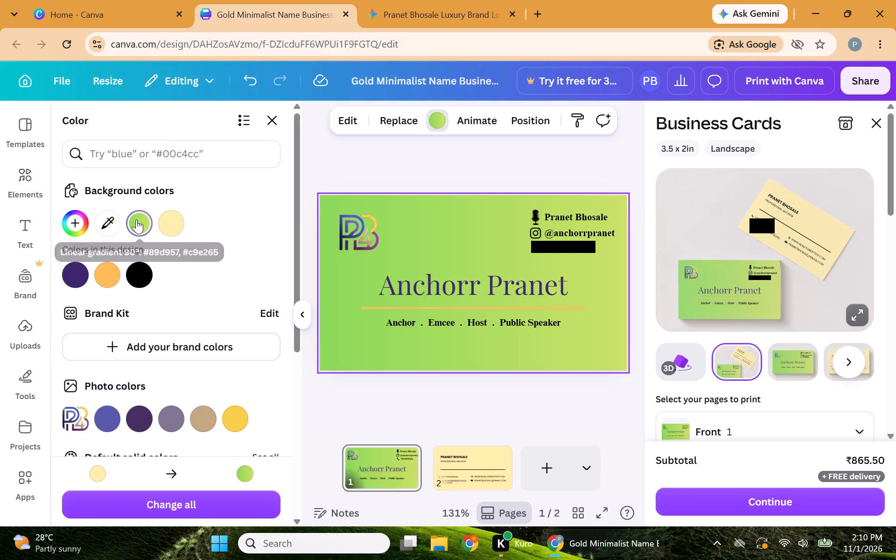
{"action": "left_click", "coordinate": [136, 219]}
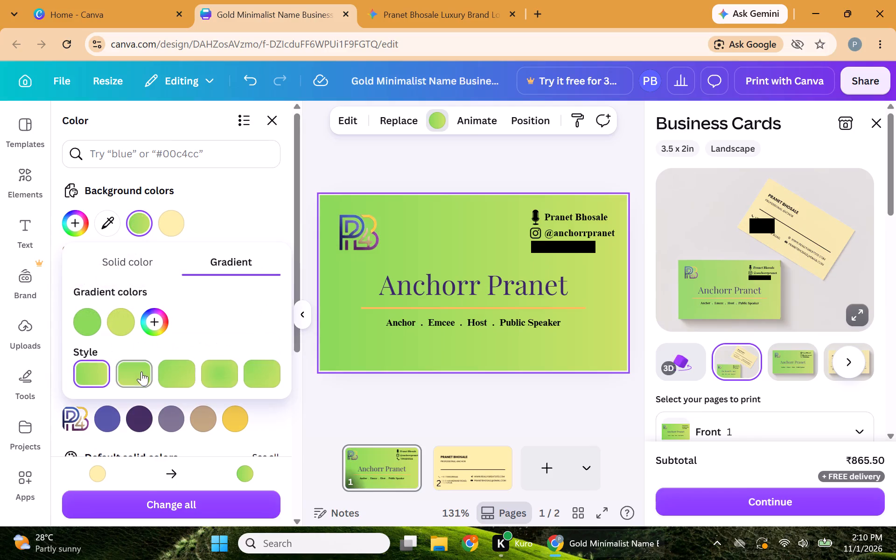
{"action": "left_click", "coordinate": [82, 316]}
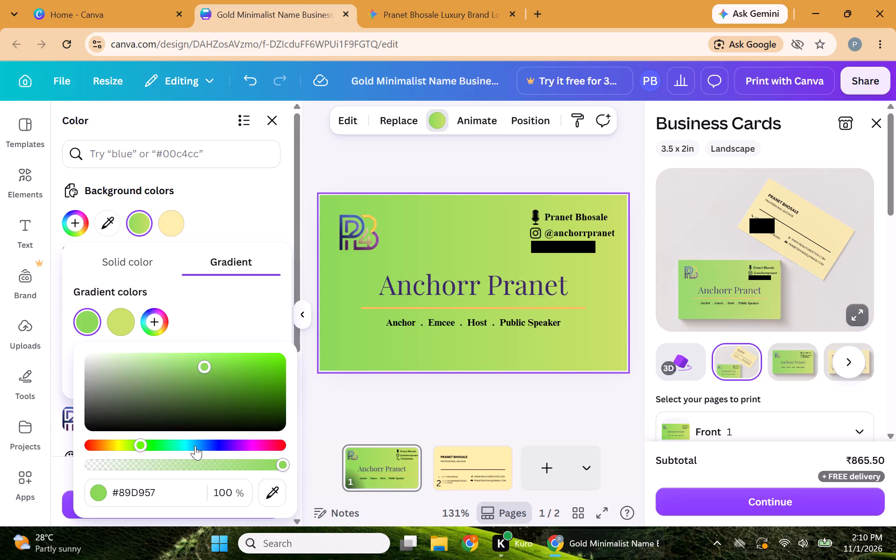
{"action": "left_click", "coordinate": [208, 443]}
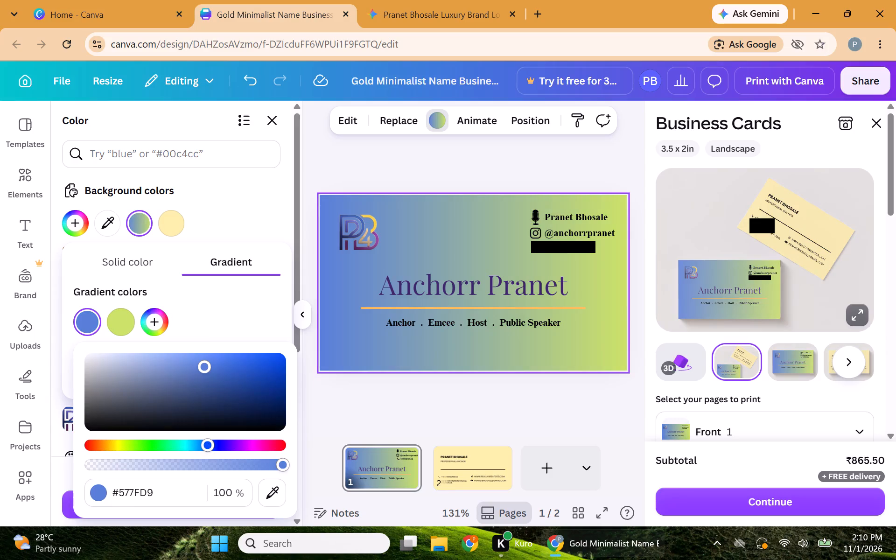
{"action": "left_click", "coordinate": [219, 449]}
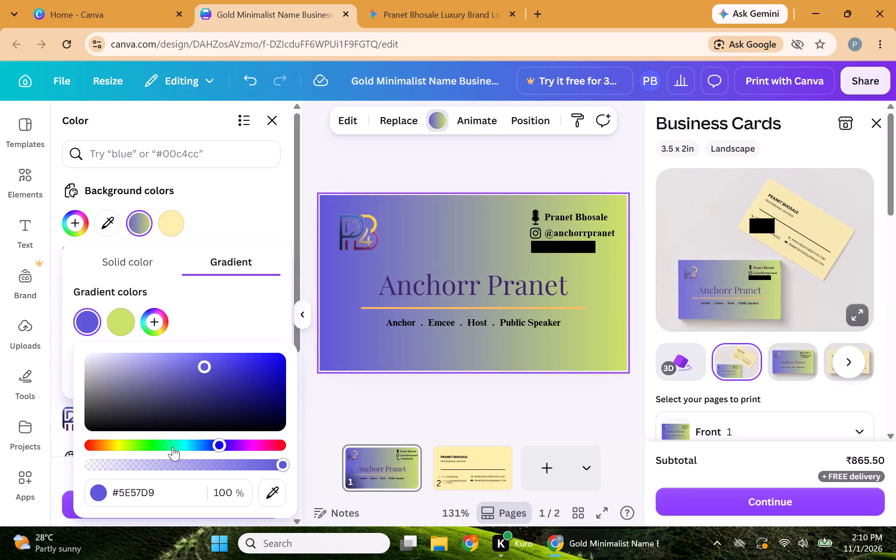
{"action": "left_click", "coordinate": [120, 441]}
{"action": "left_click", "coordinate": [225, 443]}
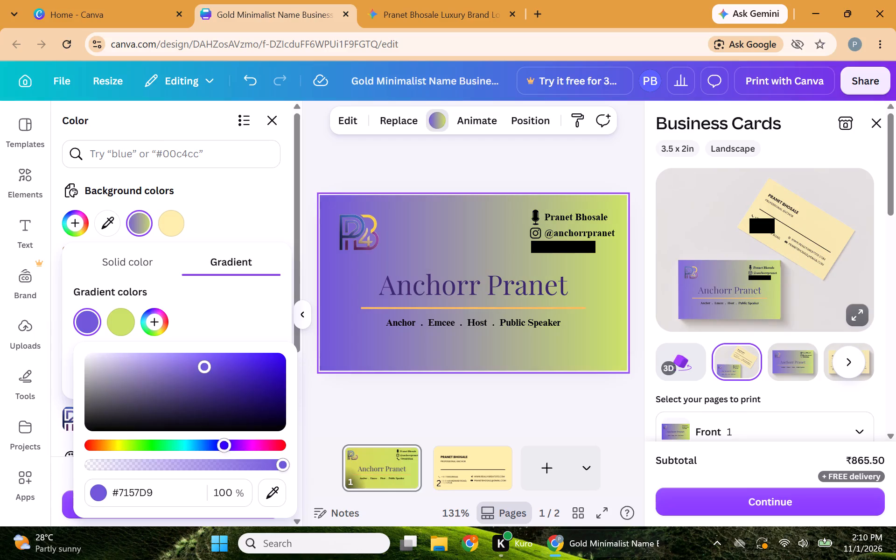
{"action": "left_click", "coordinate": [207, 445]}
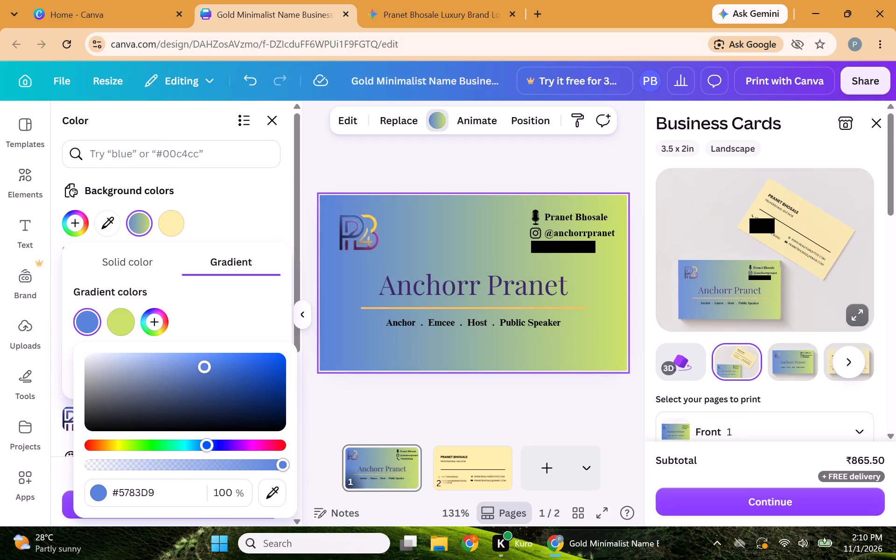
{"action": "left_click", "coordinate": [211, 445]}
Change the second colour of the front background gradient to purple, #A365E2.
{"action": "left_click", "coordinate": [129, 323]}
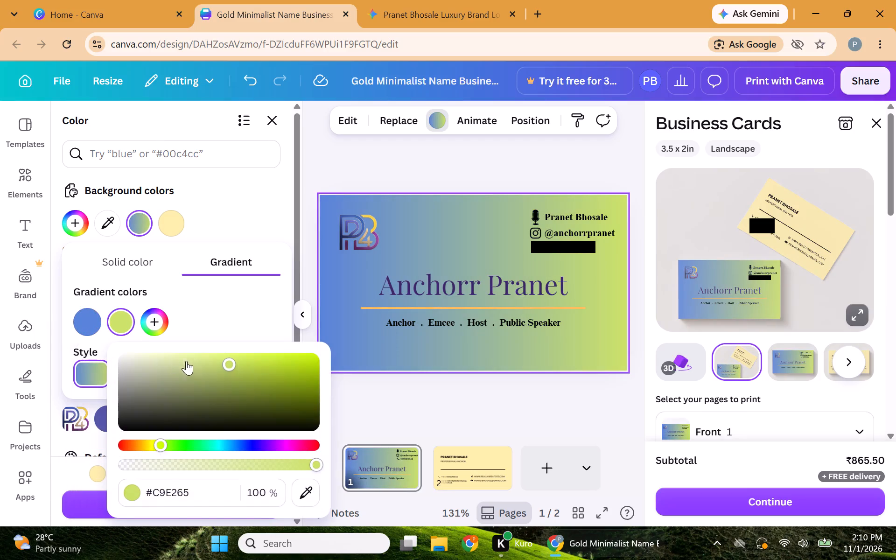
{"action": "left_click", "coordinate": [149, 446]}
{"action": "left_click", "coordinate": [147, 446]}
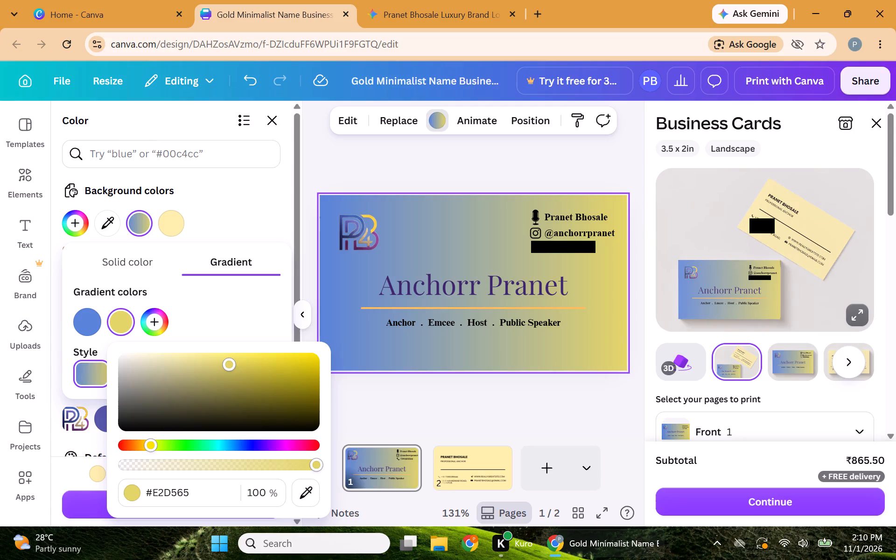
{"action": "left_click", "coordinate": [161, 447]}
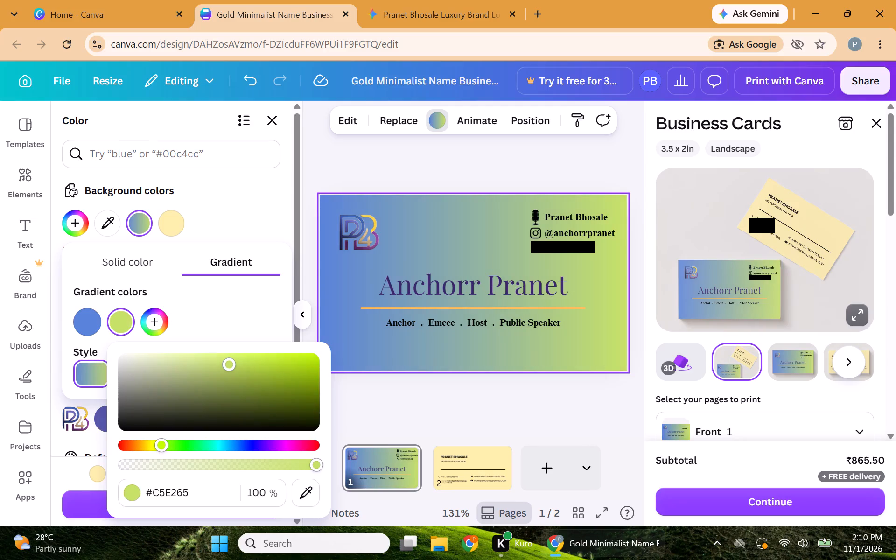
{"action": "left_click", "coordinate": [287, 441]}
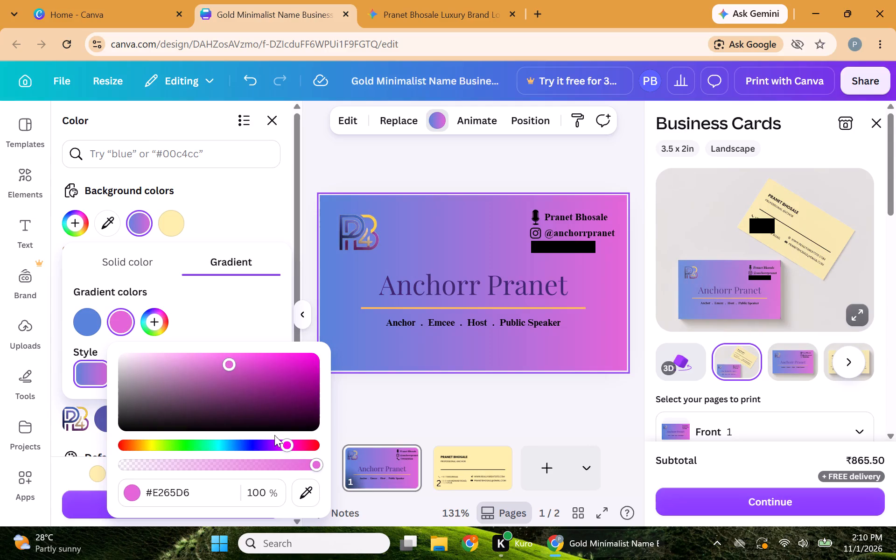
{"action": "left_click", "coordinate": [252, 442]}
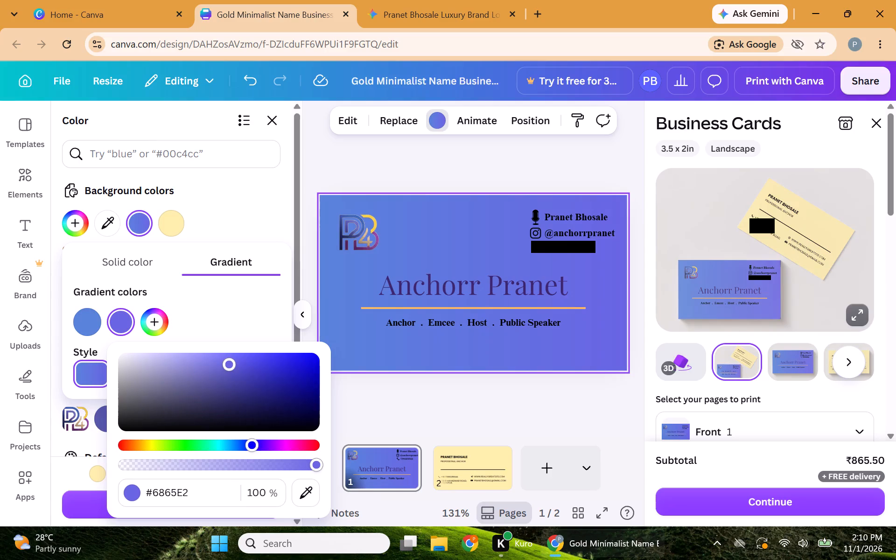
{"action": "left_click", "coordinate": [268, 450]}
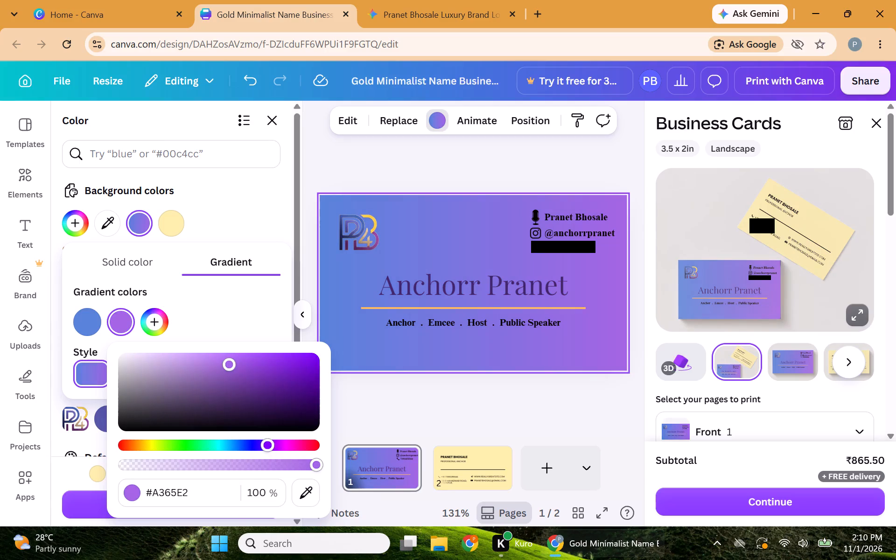
Set the first colour of the front background gradient to a deep indigo blue, #322BB3.
{"action": "left_click", "coordinate": [86, 325]}
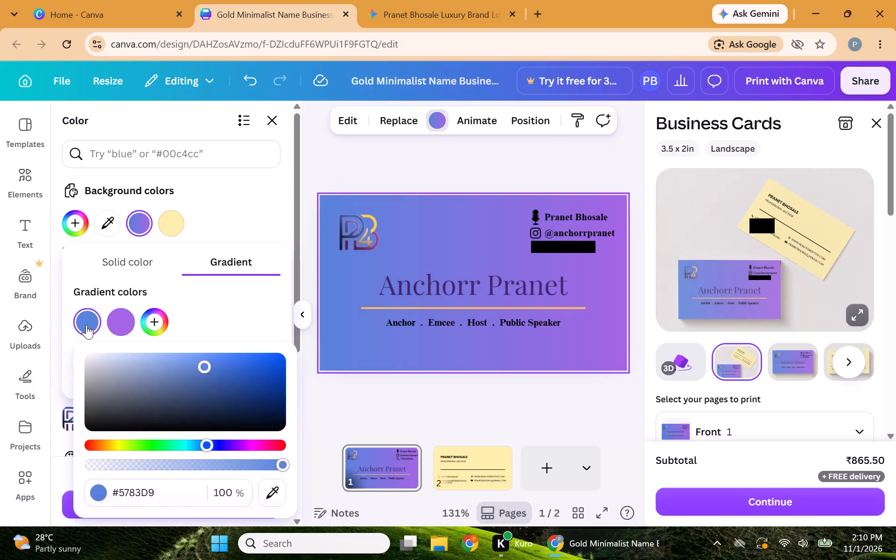
{"action": "left_click_drag", "start_coordinate": [202, 365], "coordinate": [210, 387]}
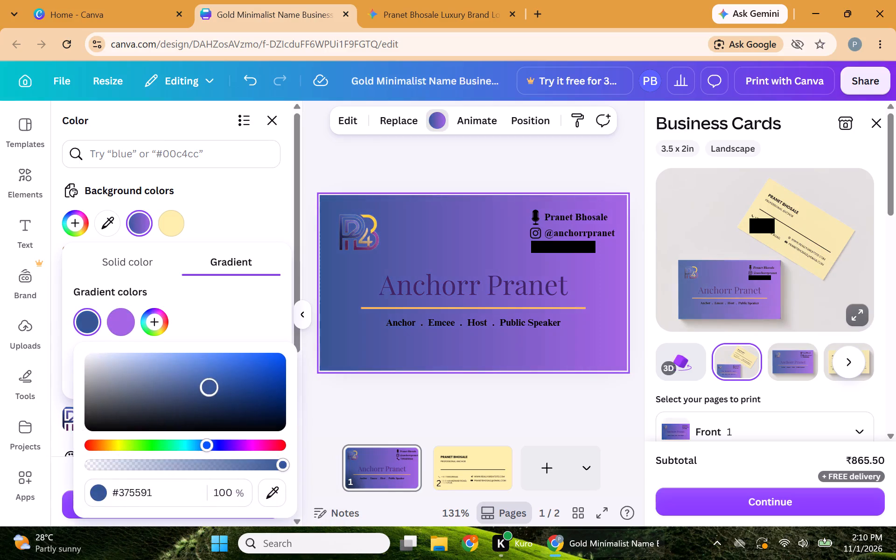
{"action": "left_click_drag", "start_coordinate": [210, 387], "coordinate": [263, 393]}
{"action": "left_click_drag", "start_coordinate": [206, 444], "coordinate": [219, 444]}
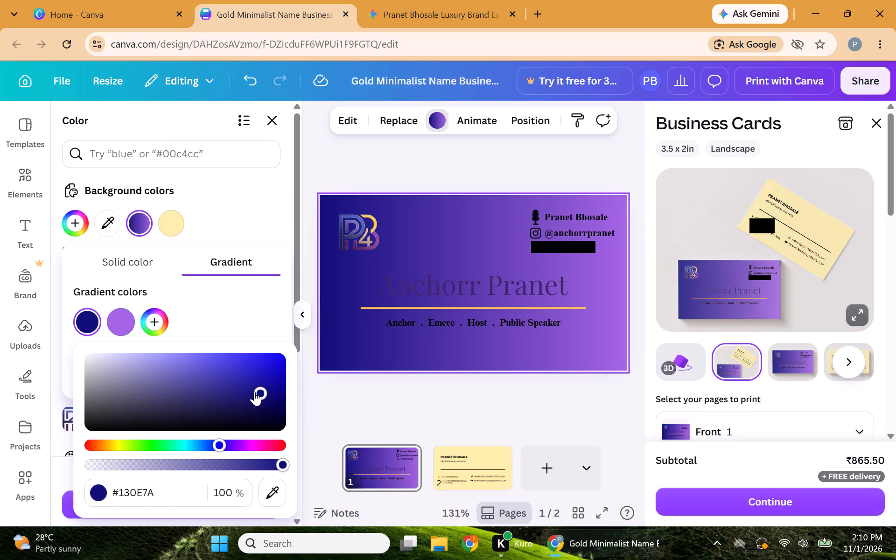
{"action": "left_click_drag", "start_coordinate": [254, 390], "coordinate": [238, 376]}
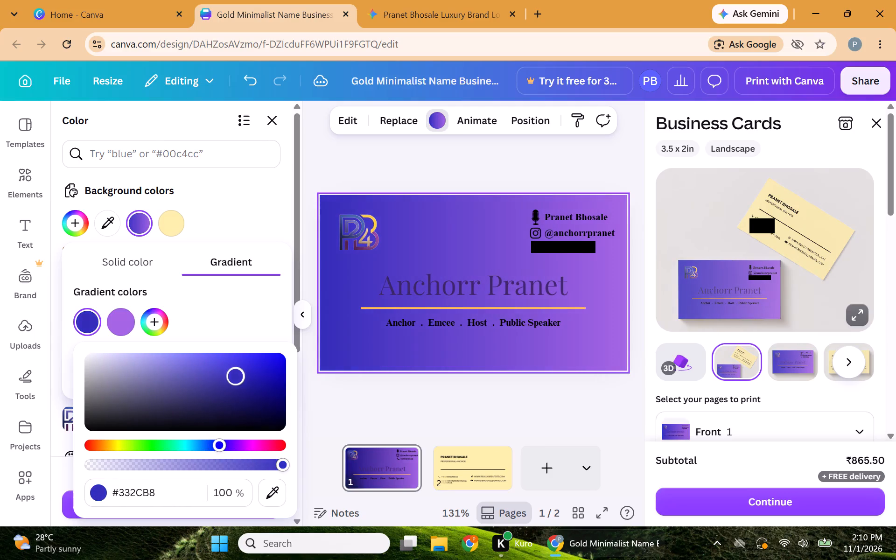
{"action": "left_click_drag", "start_coordinate": [238, 376], "coordinate": [238, 376]}
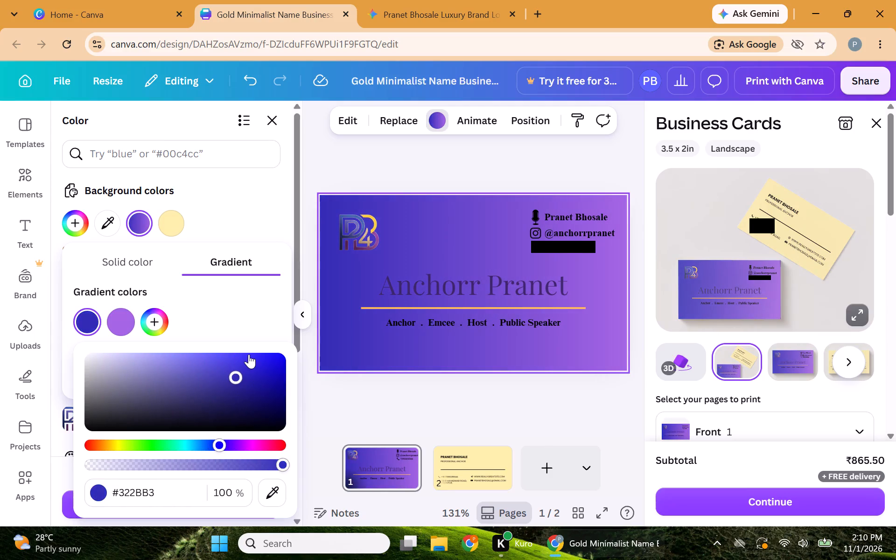
Set the second colour of the front background gradient to white, #FFFFFF.
{"action": "left_click", "coordinate": [124, 323]}
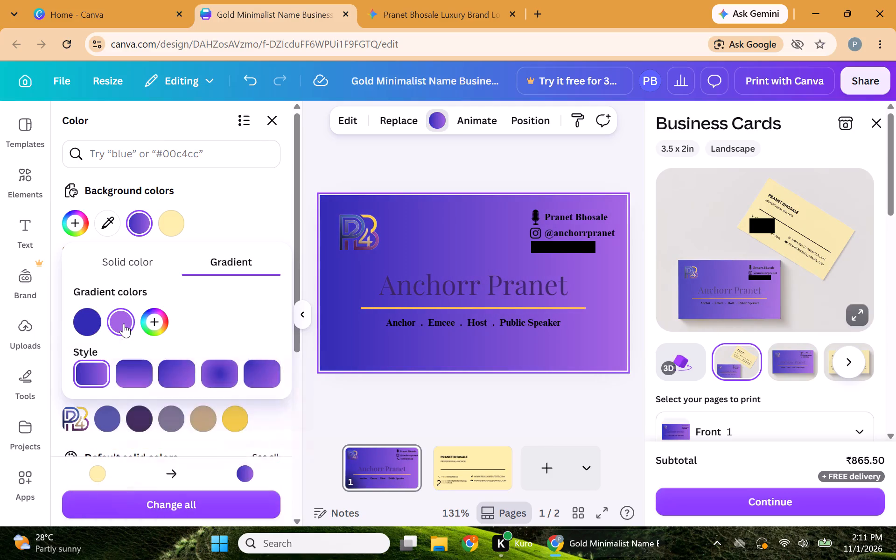
{"action": "left_click_drag", "start_coordinate": [230, 362], "coordinate": [206, 360]}
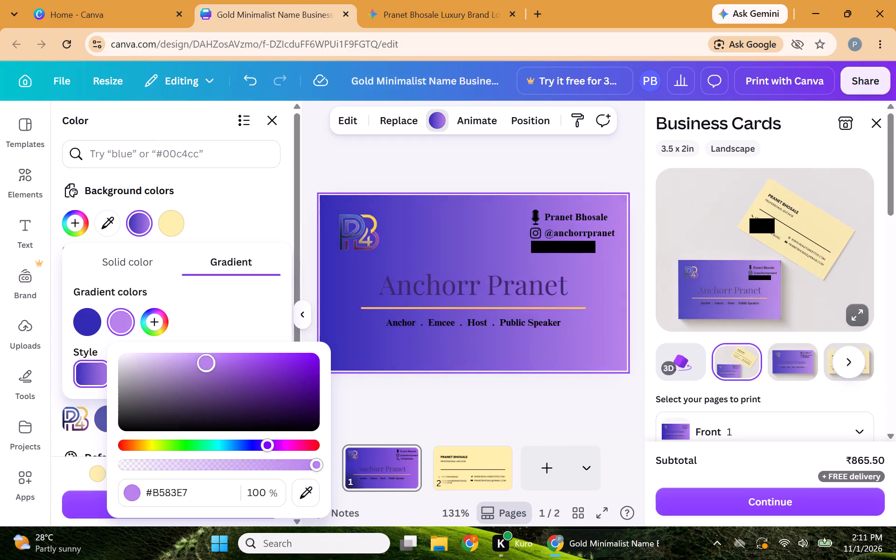
{"action": "left_click_drag", "start_coordinate": [206, 360], "coordinate": [175, 356]}
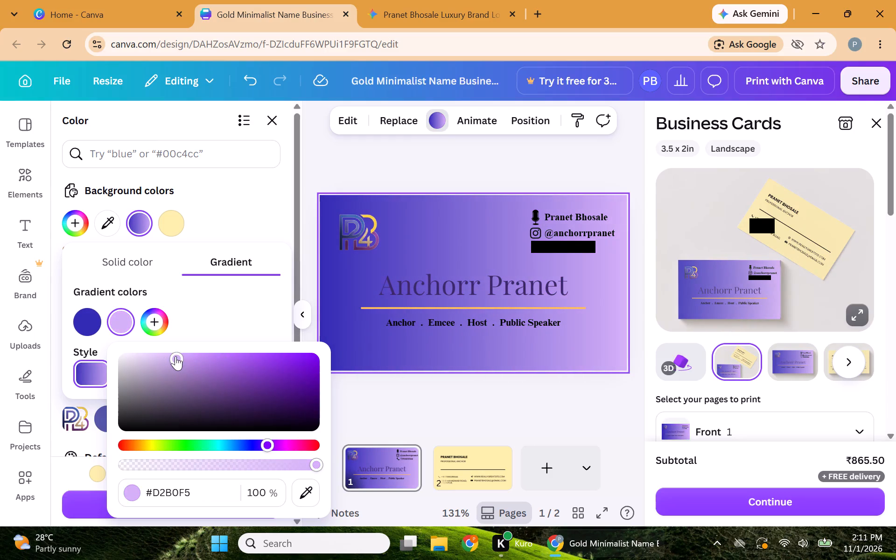
{"action": "left_click_drag", "start_coordinate": [175, 356], "coordinate": [146, 330]}
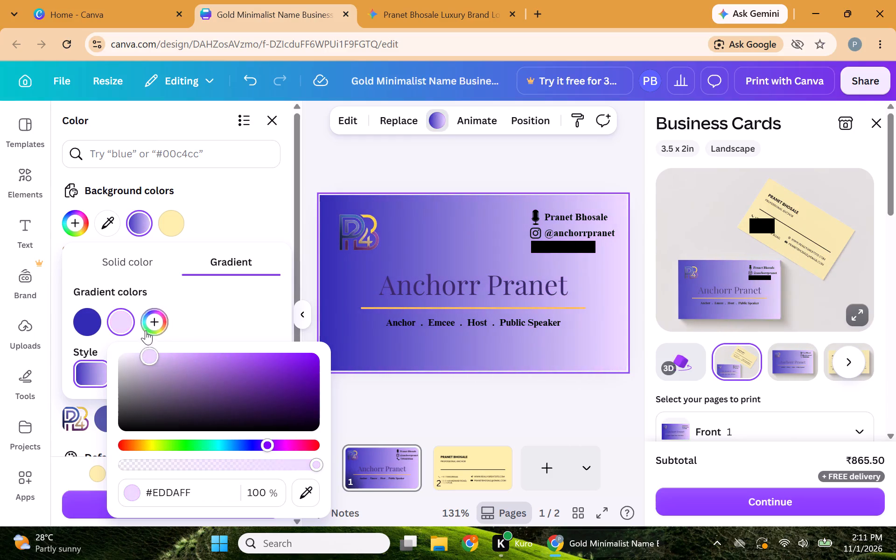
{"action": "left_click_drag", "start_coordinate": [146, 330], "coordinate": [143, 327]}
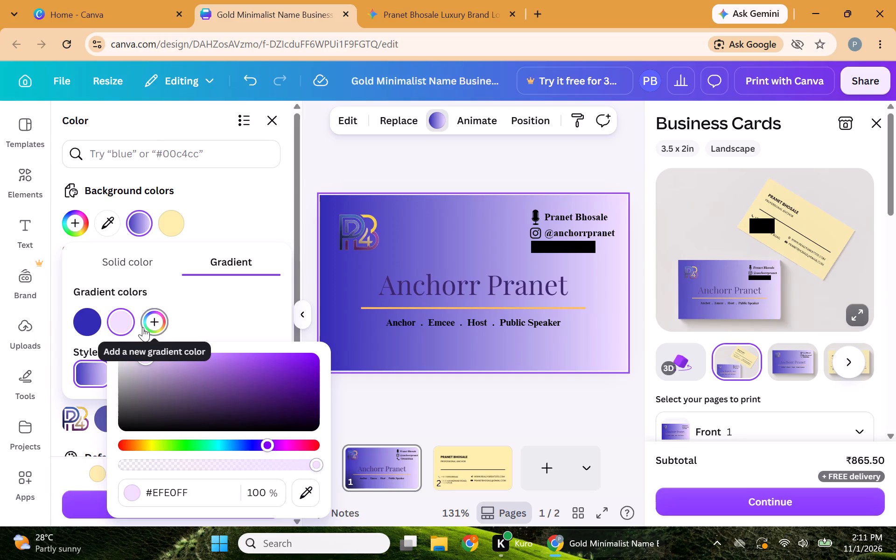
{"action": "left_click_drag", "start_coordinate": [143, 327], "coordinate": [111, 297]}
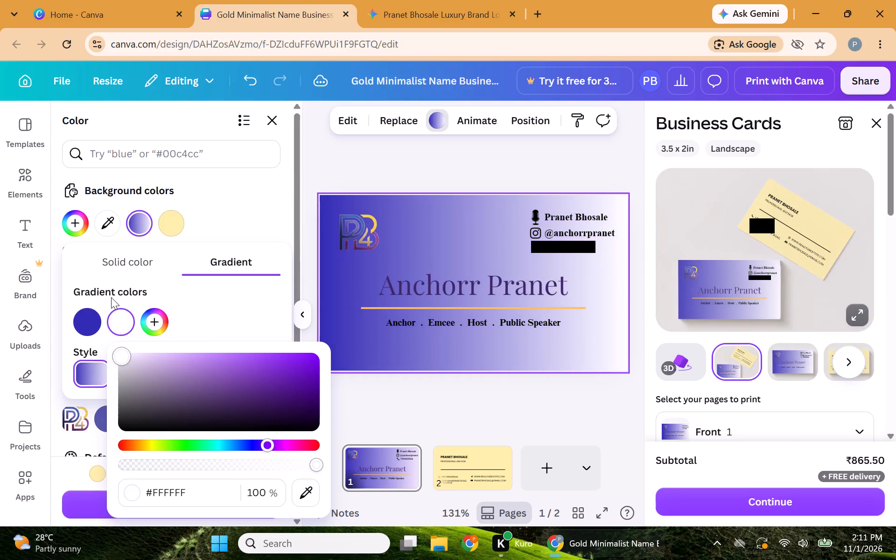
{"action": "left_click_drag", "start_coordinate": [111, 297], "coordinate": [113, 300]}
{"action": "left_click_drag", "start_coordinate": [113, 300], "coordinate": [118, 305]}
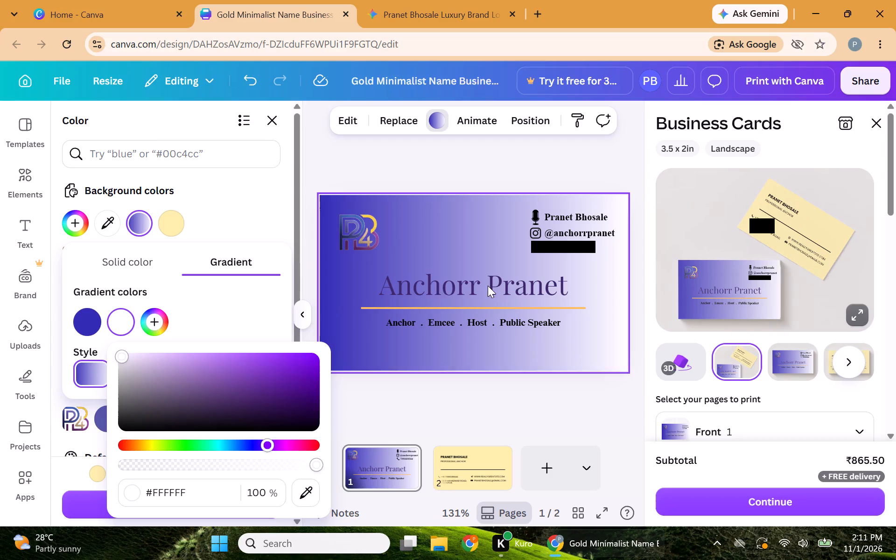
{"action": "left_click", "coordinate": [238, 298]}
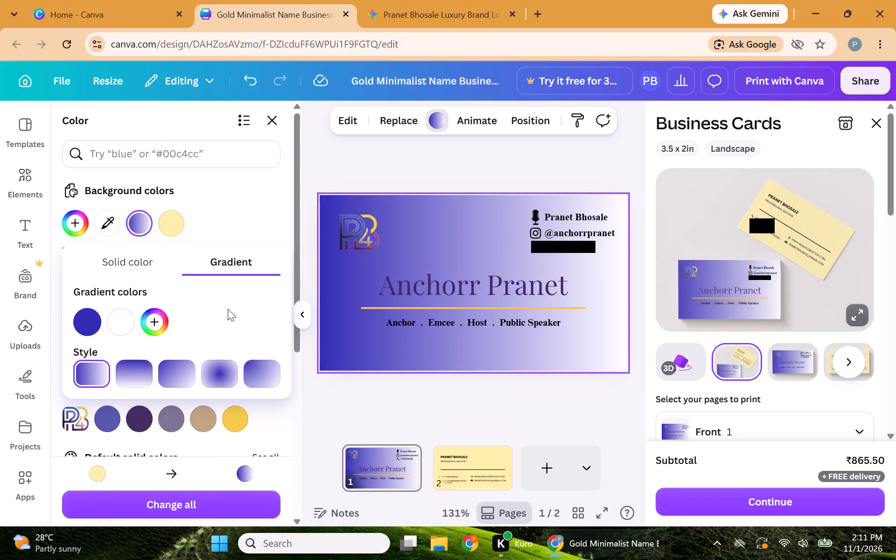
Add a third colour to the front background gradient and set it to a soft yellow, #FFE36D.
{"action": "left_click", "coordinate": [153, 326]}
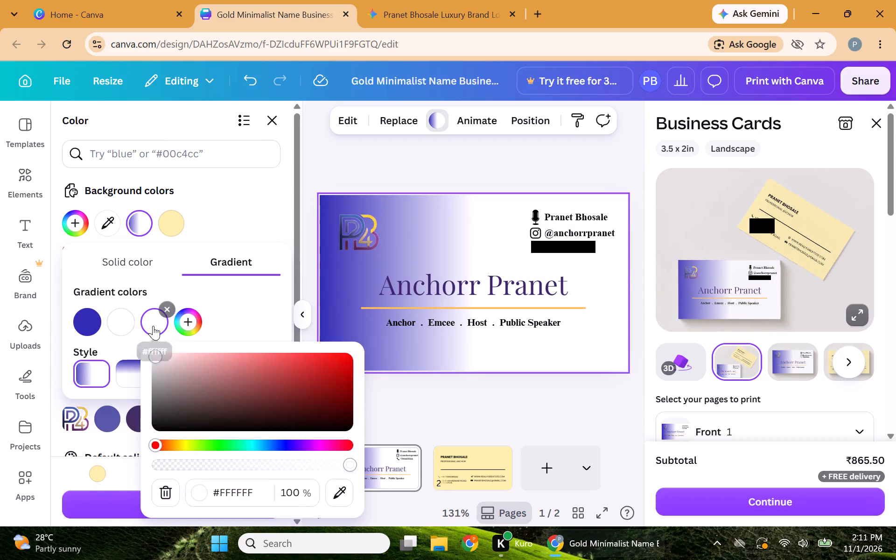
{"action": "left_click_drag", "start_coordinate": [161, 445], "coordinate": [178, 446]}
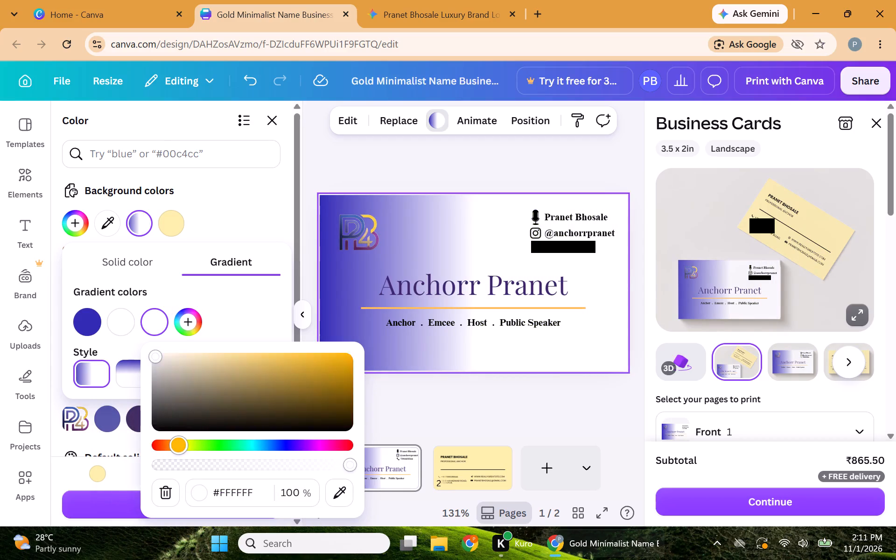
{"action": "left_click_drag", "start_coordinate": [178, 446], "coordinate": [182, 451]}
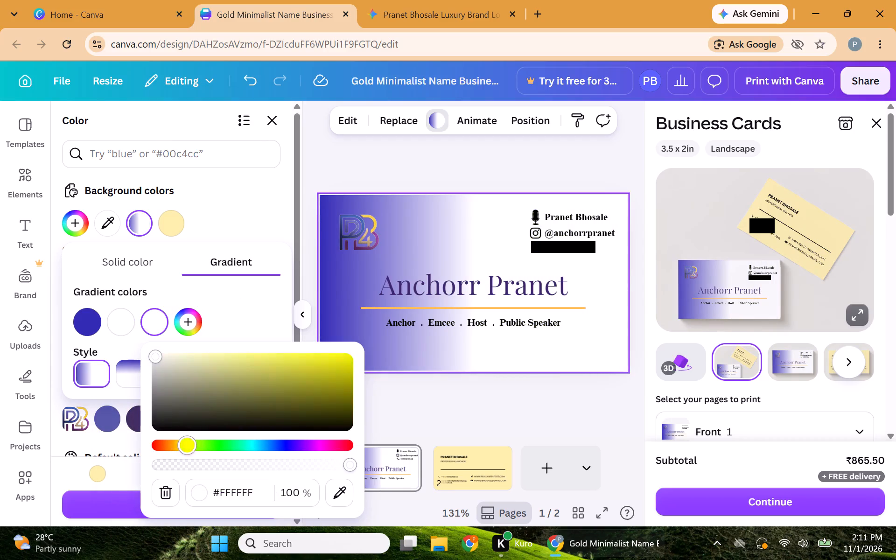
{"action": "left_click_drag", "start_coordinate": [182, 451], "coordinate": [180, 450]}
{"action": "left_click", "coordinate": [329, 353]}
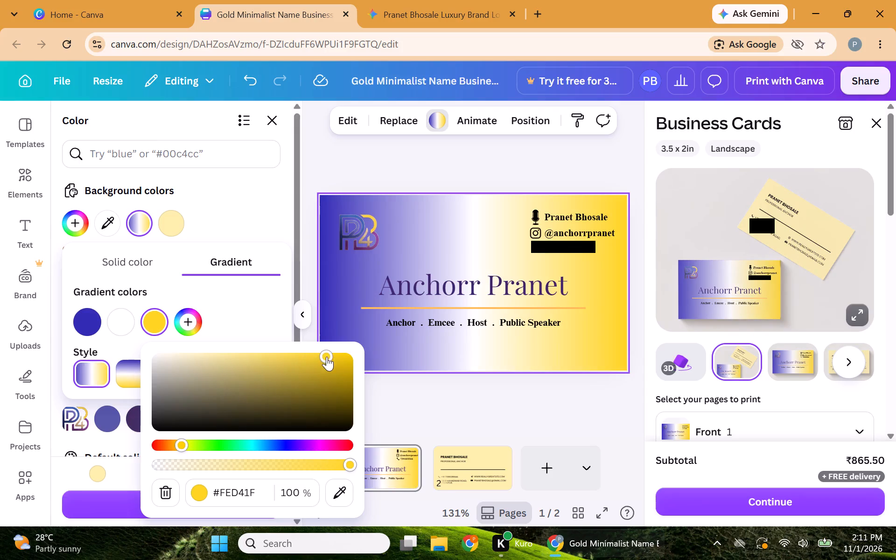
{"action": "left_click_drag", "start_coordinate": [323, 356], "coordinate": [274, 343]}
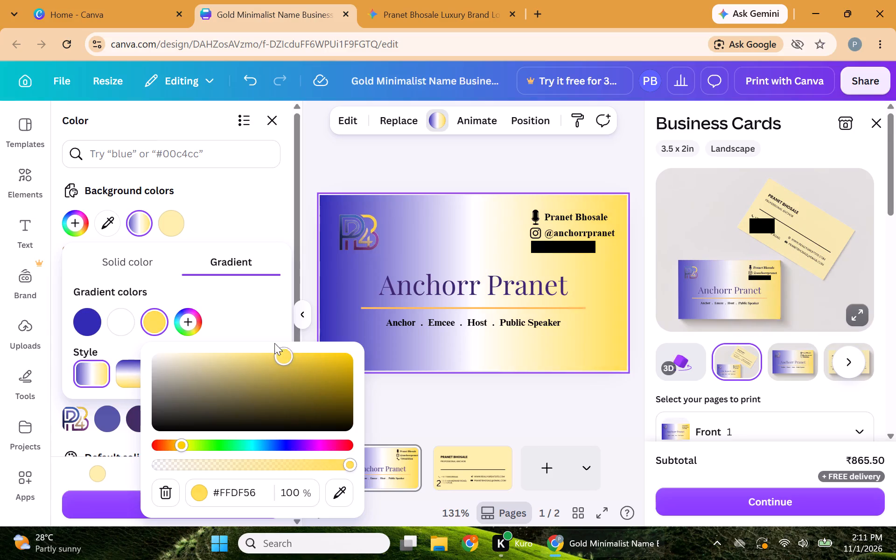
{"action": "left_click_drag", "start_coordinate": [274, 343], "coordinate": [267, 341]}
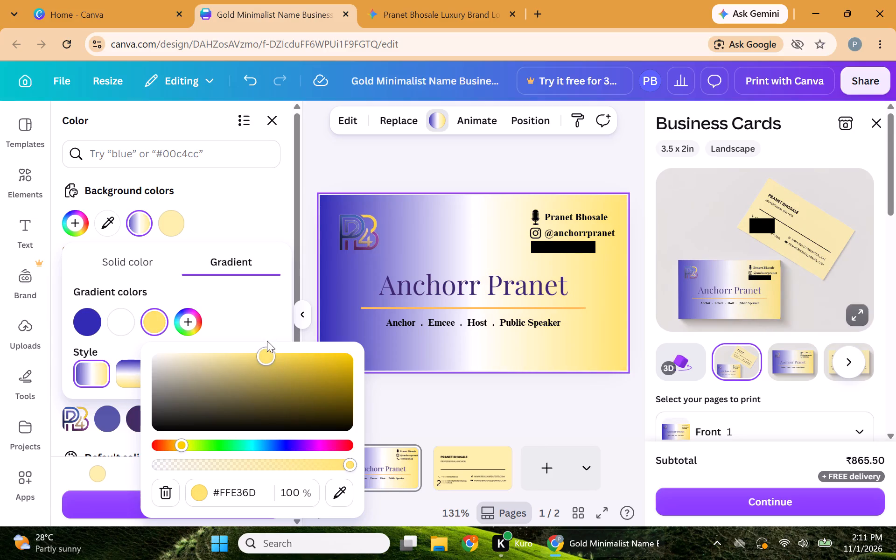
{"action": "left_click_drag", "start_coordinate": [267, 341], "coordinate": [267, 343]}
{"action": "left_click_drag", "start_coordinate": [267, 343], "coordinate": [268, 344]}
Change the second colour of the front background gradient from white to a very pale cream yellow.
{"action": "left_click", "coordinate": [119, 317]}
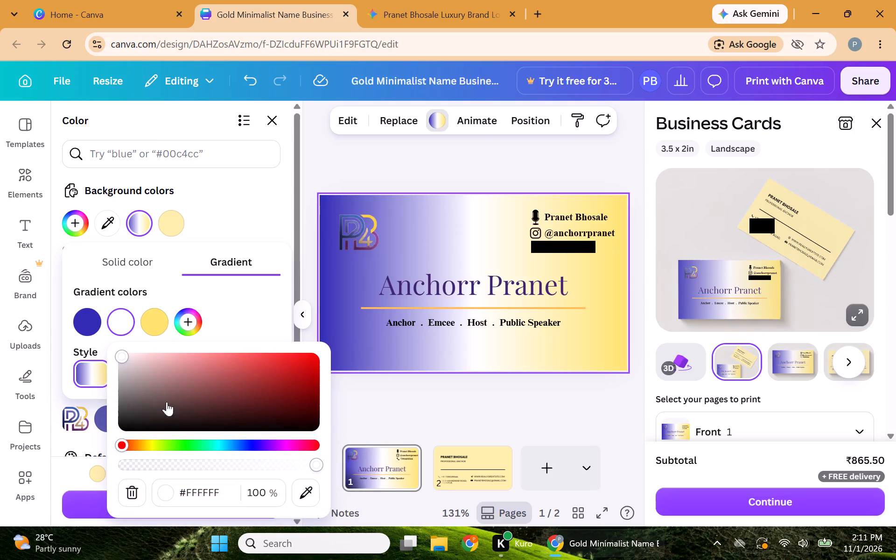
{"action": "left_click_drag", "start_coordinate": [124, 352], "coordinate": [137, 354]}
{"action": "left_click_drag", "start_coordinate": [137, 354], "coordinate": [139, 354]}
{"action": "left_click", "coordinate": [127, 451]}
{"action": "left_click_drag", "start_coordinate": [122, 447], "coordinate": [266, 452]}
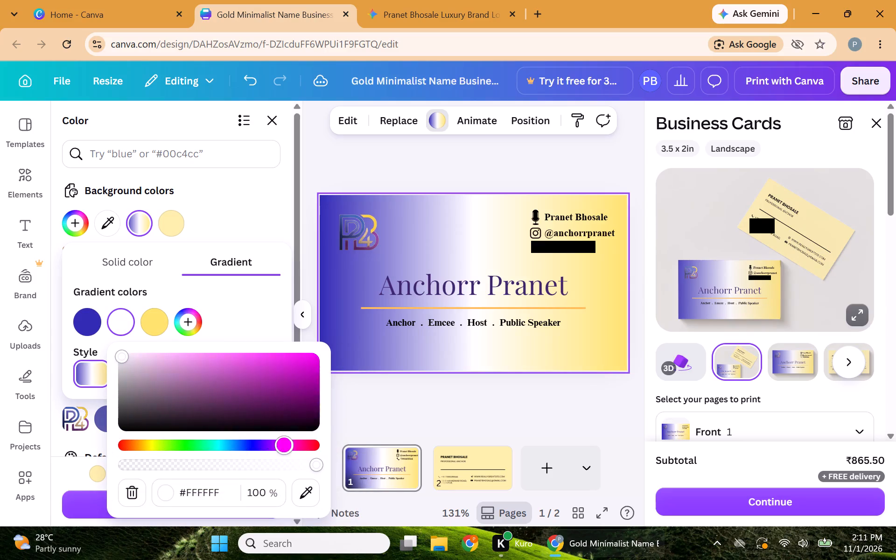
{"action": "left_click_drag", "start_coordinate": [266, 452], "coordinate": [150, 448]}
{"action": "left_click_drag", "start_coordinate": [122, 354], "coordinate": [156, 357]}
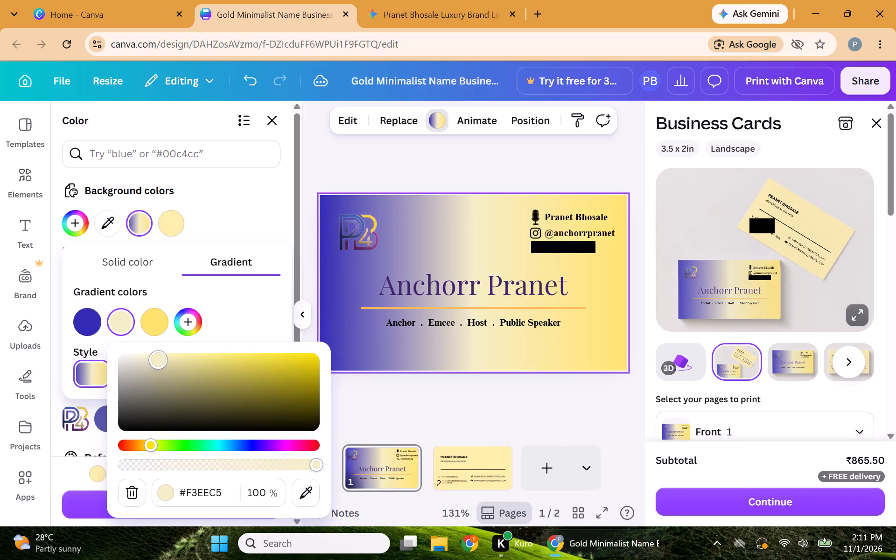
{"action": "left_click_drag", "start_coordinate": [156, 357], "coordinate": [170, 358]}
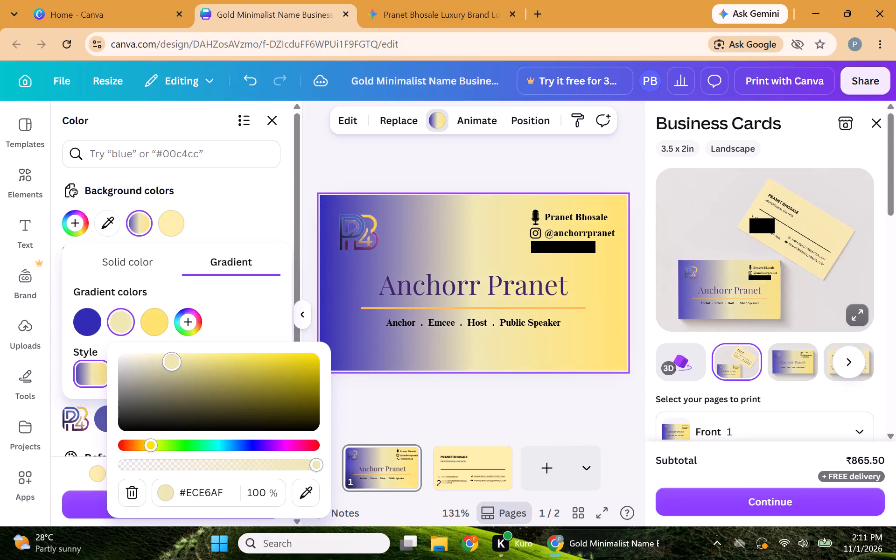
{"action": "left_click_drag", "start_coordinate": [170, 358], "coordinate": [171, 356]}
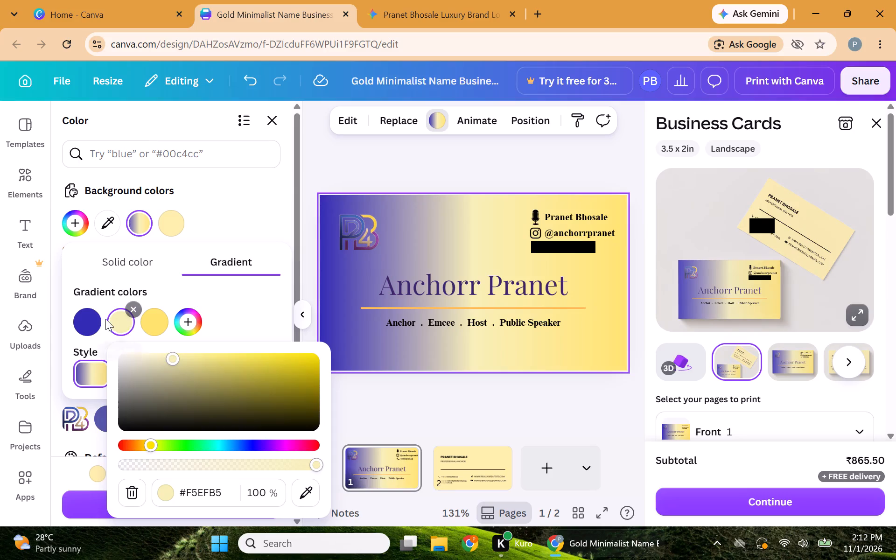
{"action": "left_click_drag", "start_coordinate": [171, 356], "coordinate": [152, 349]}
Recolour the large central name text on the front, trying light purple and settling on the vivid violet default solid colour.
{"action": "left_click", "coordinate": [496, 297]}
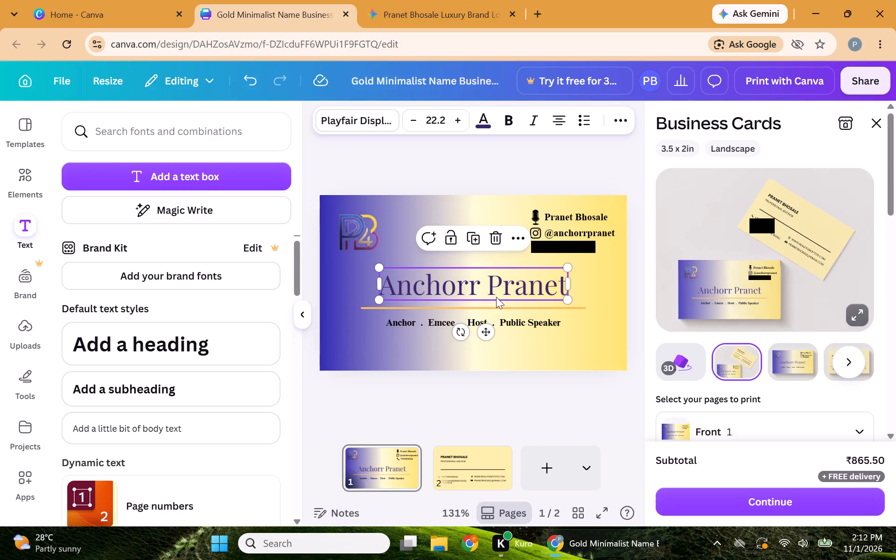
{"action": "left_click", "coordinate": [483, 120]}
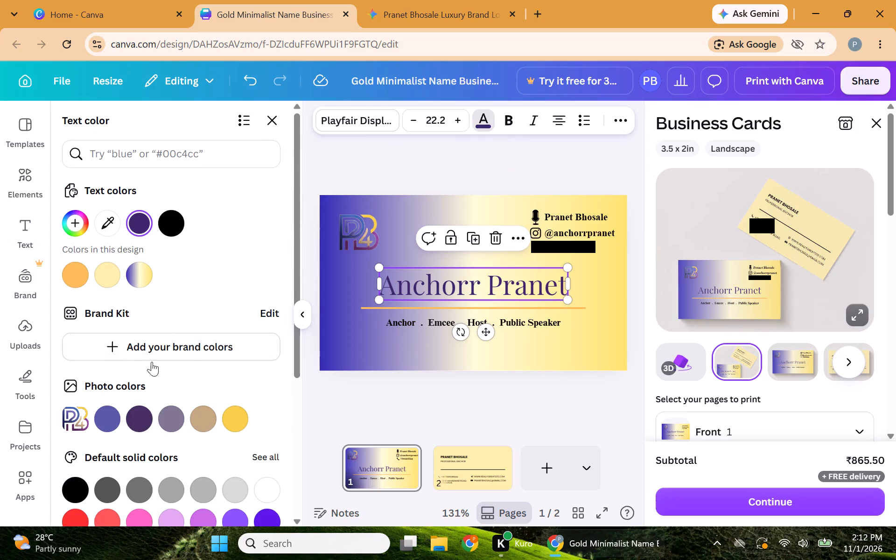
{"action": "left_click", "coordinate": [205, 523]}
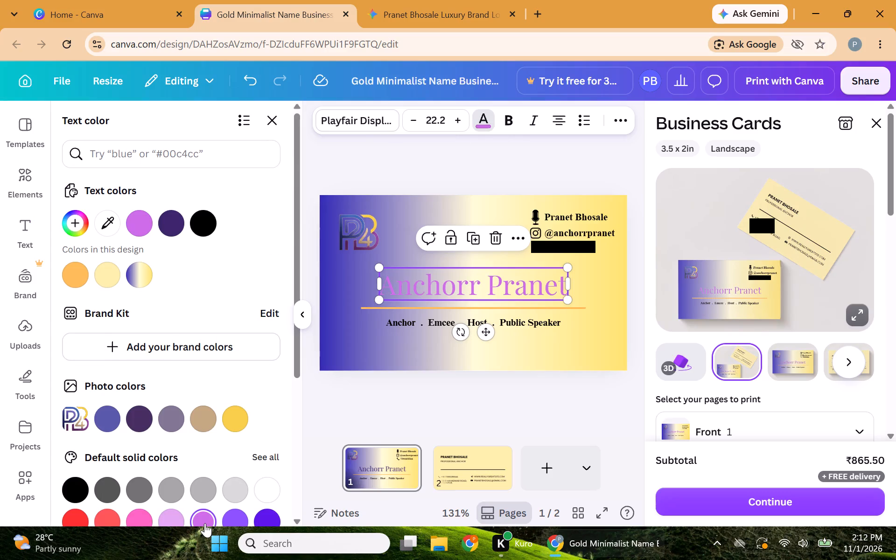
{"action": "left_click", "coordinate": [261, 519]}
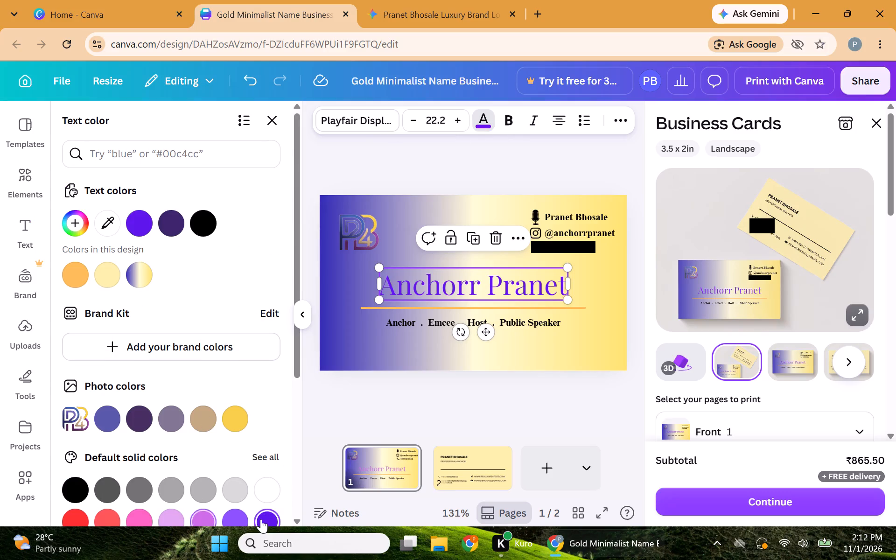
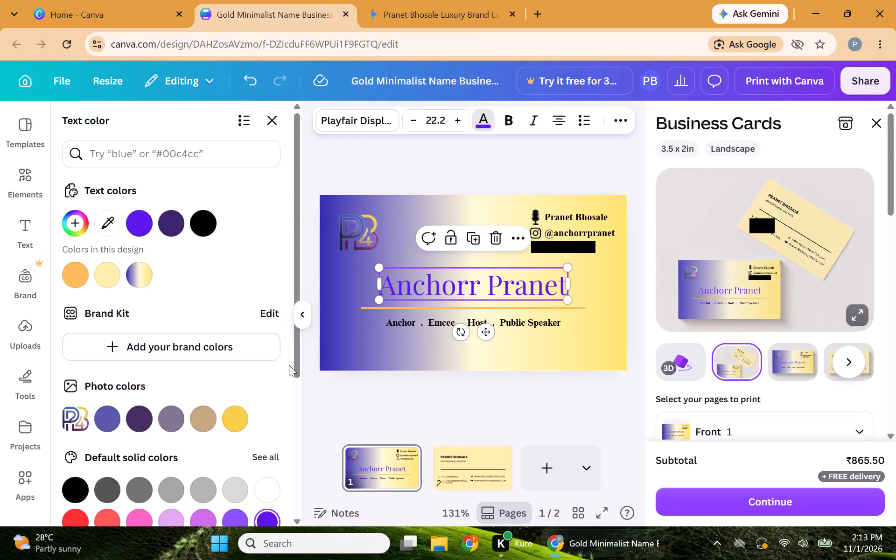
Recolour the large central name text on the front, trying orange and settling on the dark navy blue default solid colour.
{"action": "left_click", "coordinate": [616, 266]}
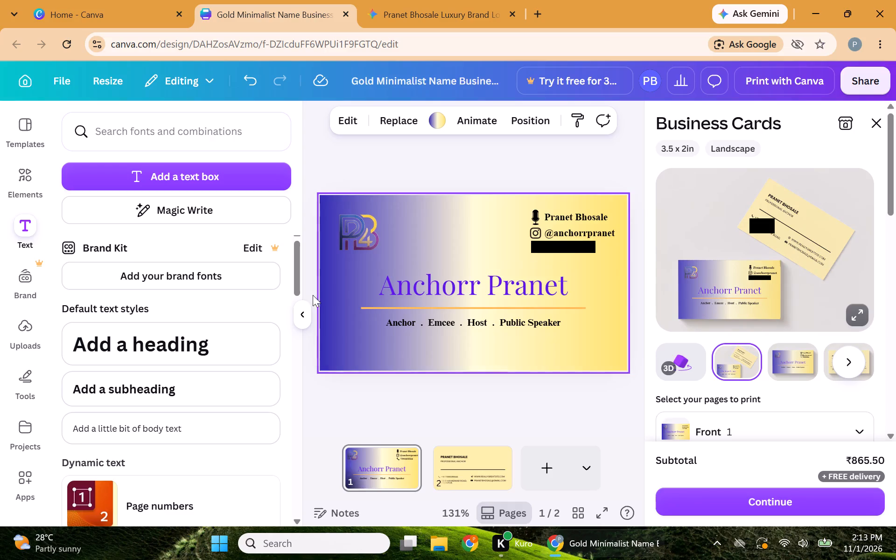
{"action": "left_click", "coordinate": [409, 287]}
{"action": "left_click", "coordinate": [485, 119]}
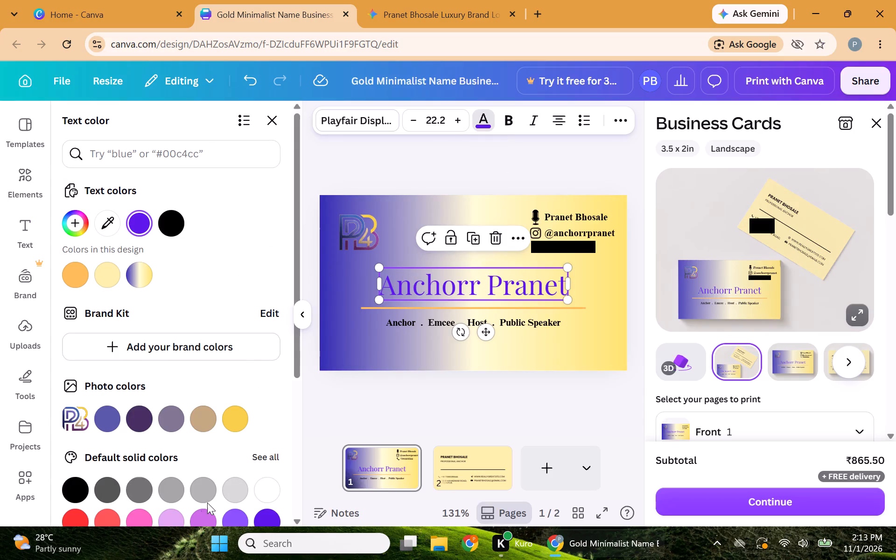
{"action": "left_click_drag", "start_coordinate": [295, 362], "coordinate": [295, 399]}
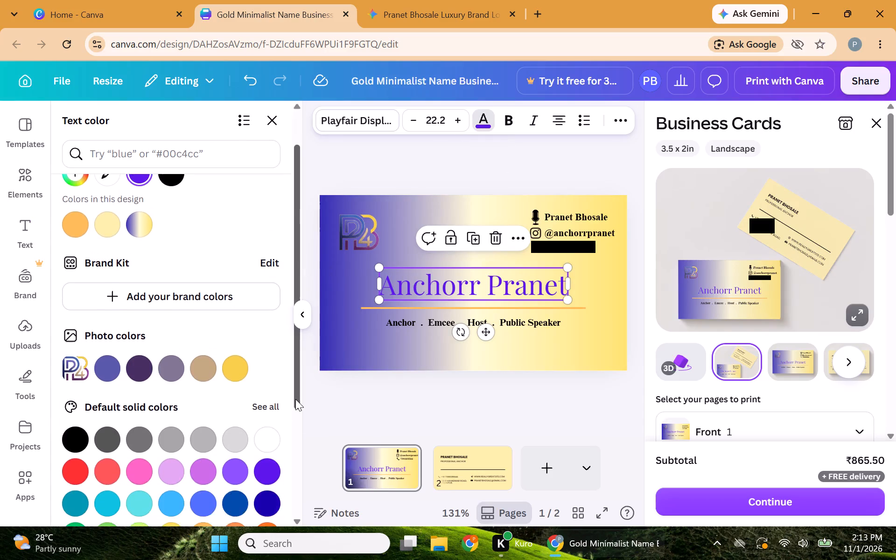
{"action": "left_click_drag", "start_coordinate": [295, 399], "coordinate": [302, 473]}
{"action": "left_click", "coordinate": [270, 425]}
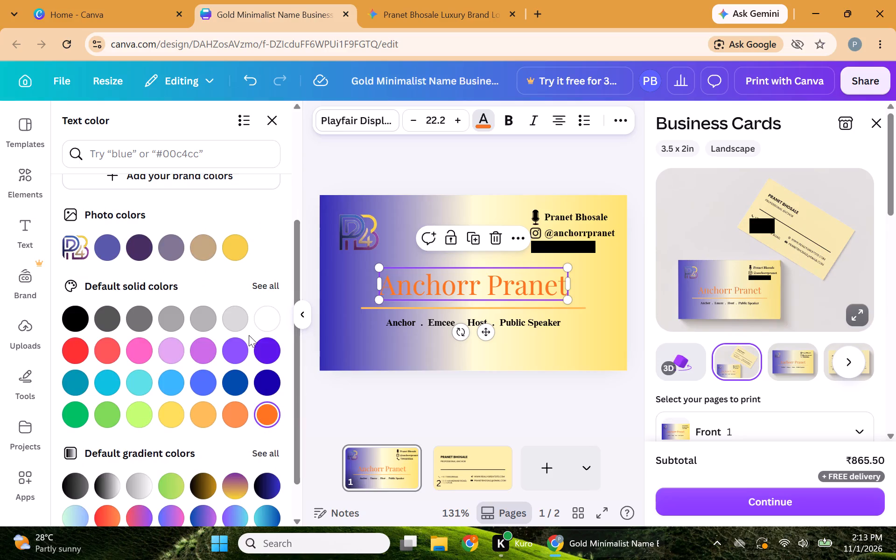
{"action": "left_click", "coordinate": [270, 369]}
{"action": "left_click", "coordinate": [271, 383]}
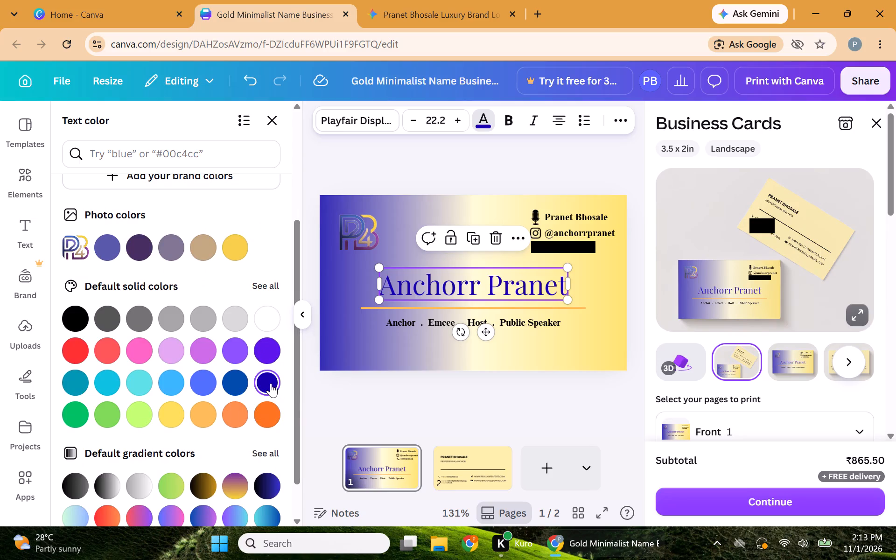
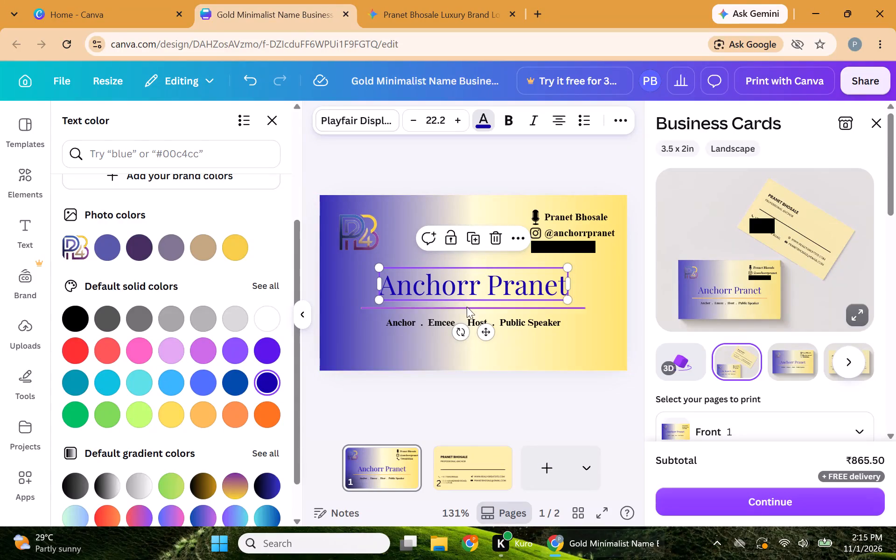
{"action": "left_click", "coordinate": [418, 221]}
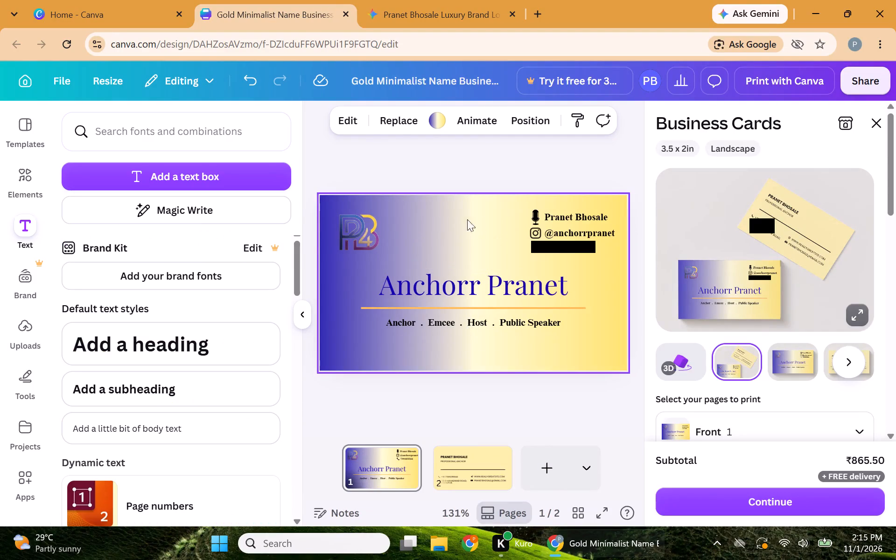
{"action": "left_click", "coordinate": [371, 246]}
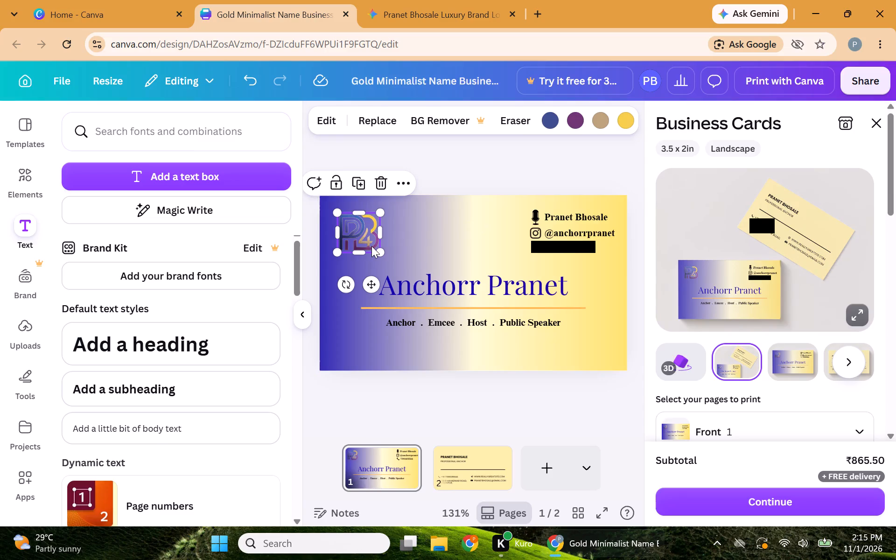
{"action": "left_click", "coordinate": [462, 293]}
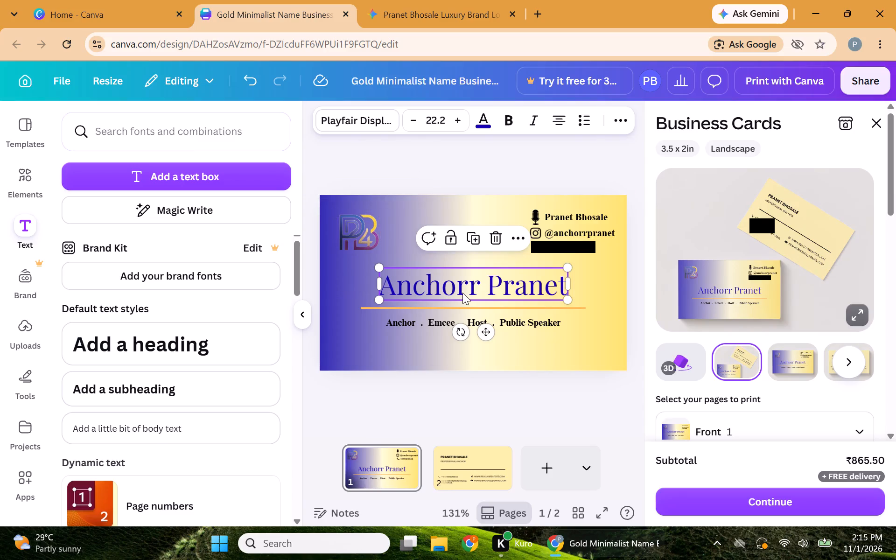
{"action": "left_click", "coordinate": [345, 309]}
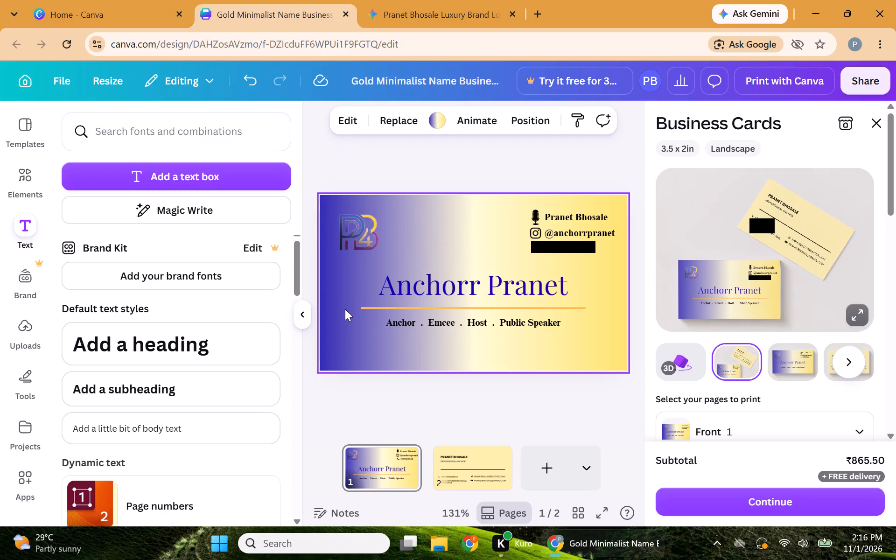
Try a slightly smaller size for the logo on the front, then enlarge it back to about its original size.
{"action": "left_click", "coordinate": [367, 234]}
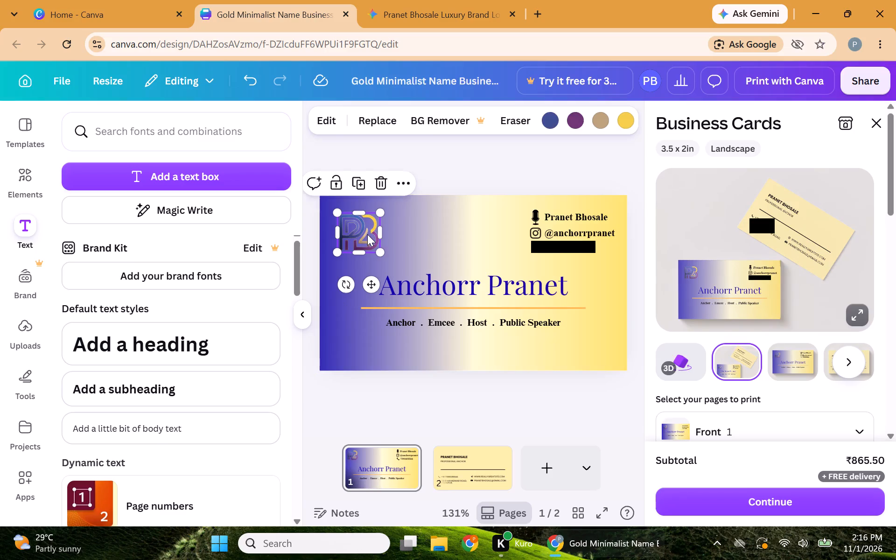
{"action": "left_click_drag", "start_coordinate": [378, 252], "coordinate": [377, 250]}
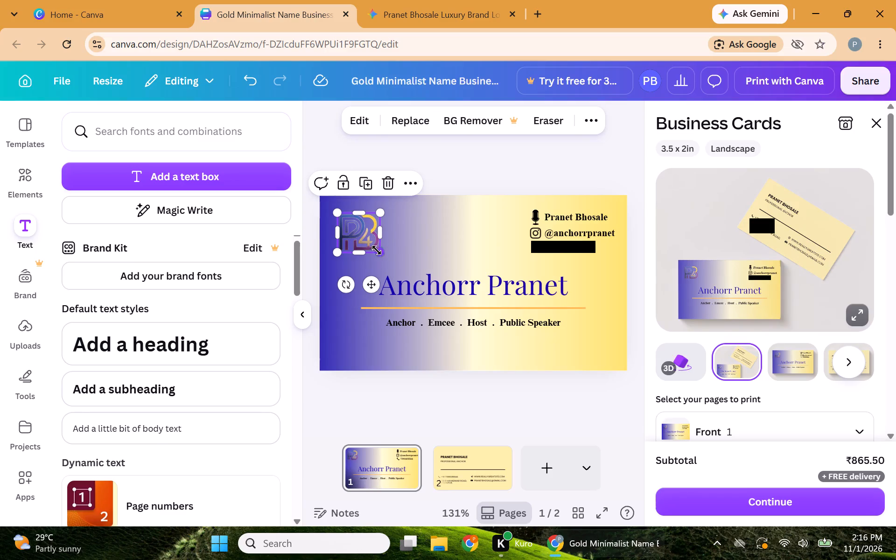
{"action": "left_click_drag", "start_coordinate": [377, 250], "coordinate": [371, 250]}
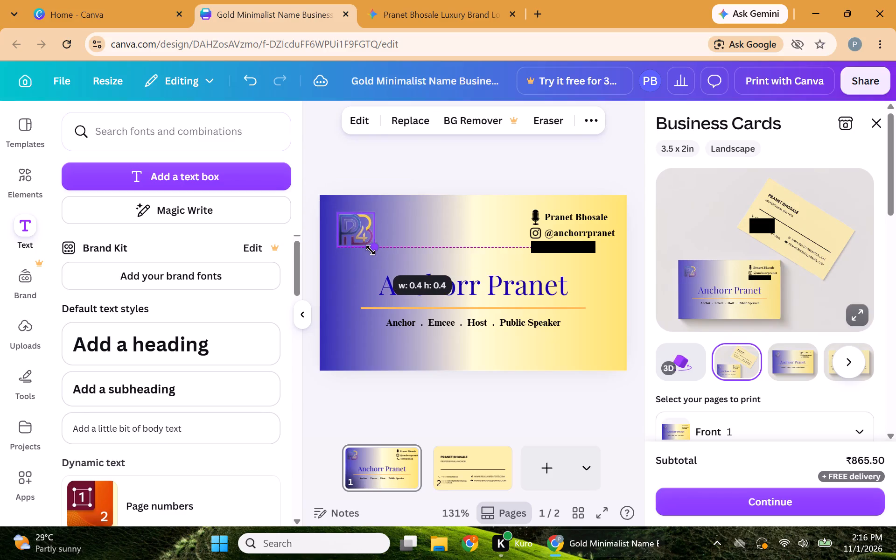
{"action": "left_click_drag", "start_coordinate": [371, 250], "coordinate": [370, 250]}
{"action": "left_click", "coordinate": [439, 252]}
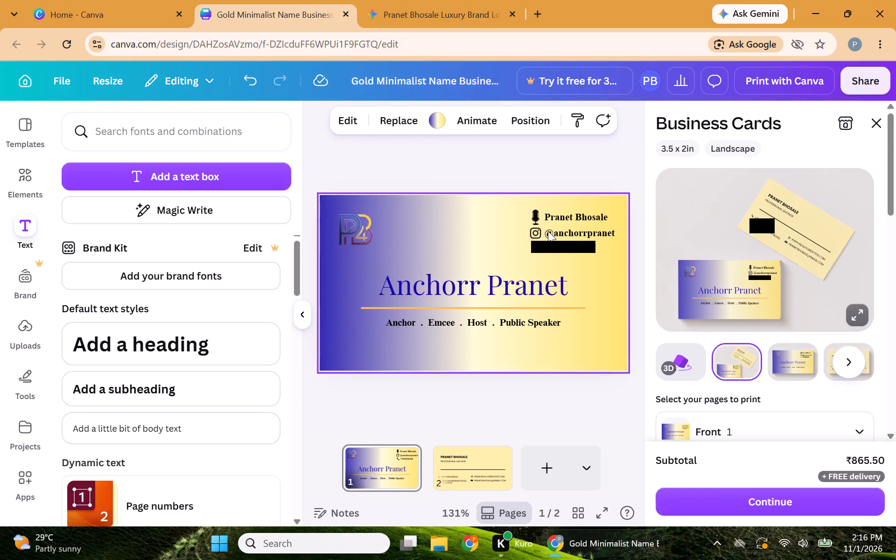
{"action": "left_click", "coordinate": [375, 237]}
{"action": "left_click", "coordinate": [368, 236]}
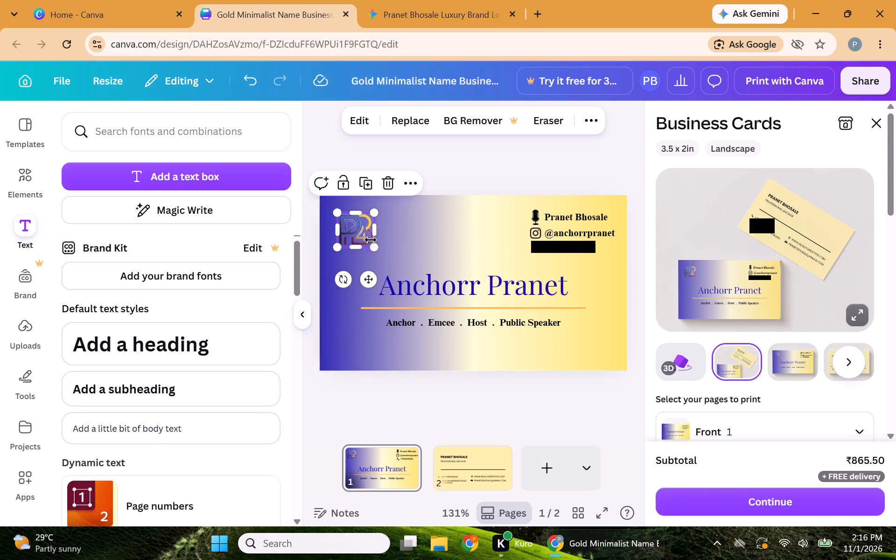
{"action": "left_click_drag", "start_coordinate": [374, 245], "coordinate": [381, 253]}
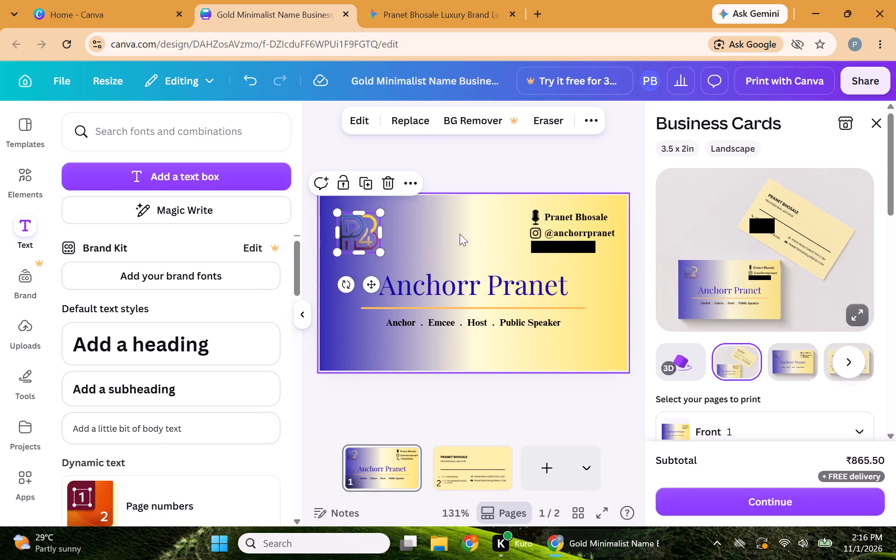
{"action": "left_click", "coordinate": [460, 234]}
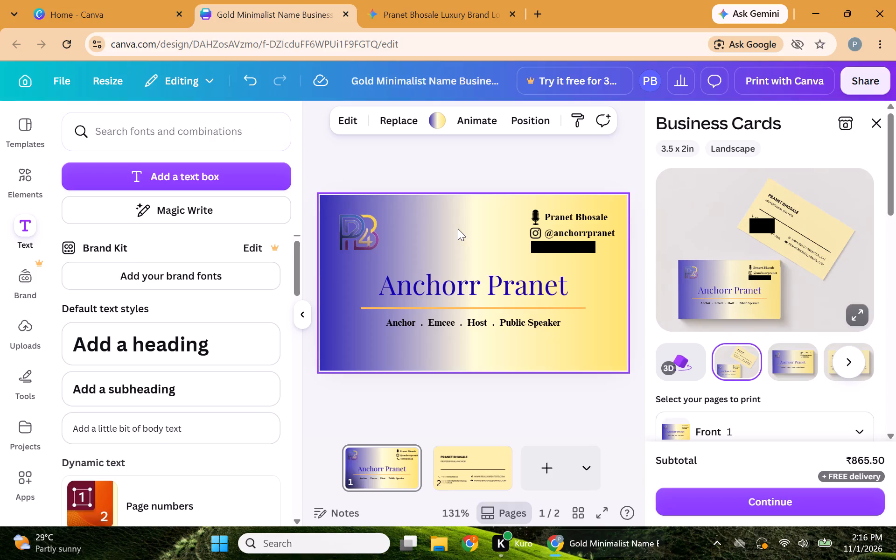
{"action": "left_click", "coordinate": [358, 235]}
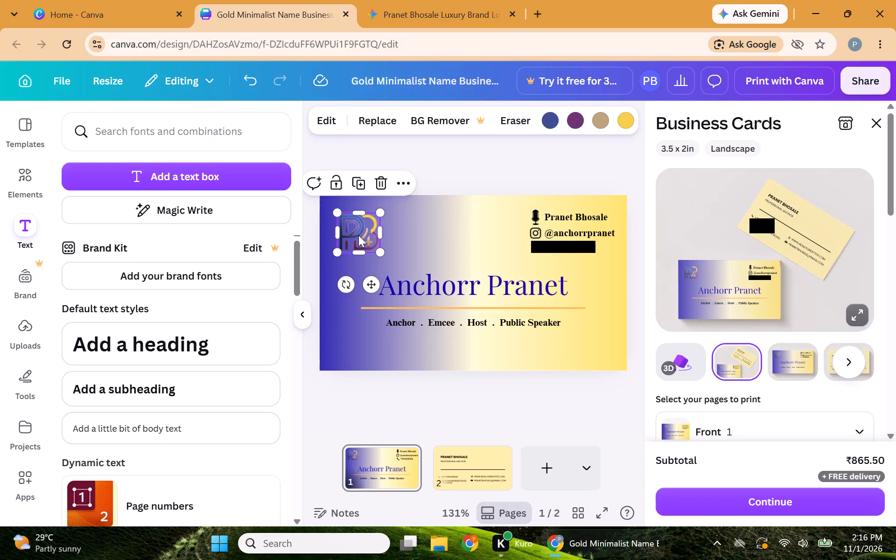
Recolour the large central name on the front with a custom solid colour, trying dark navy and green shades and settling on dark green #295D11.
{"action": "left_click", "coordinate": [420, 288]}
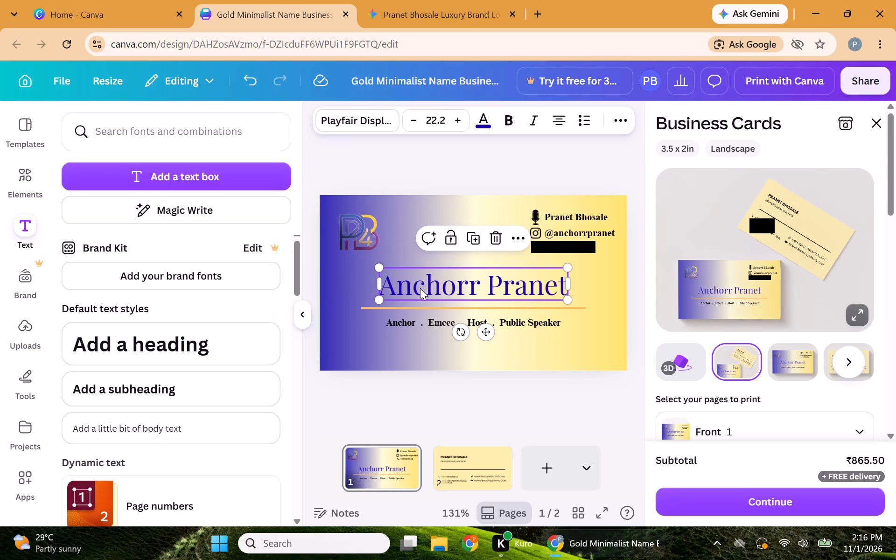
{"action": "left_click", "coordinate": [483, 122]}
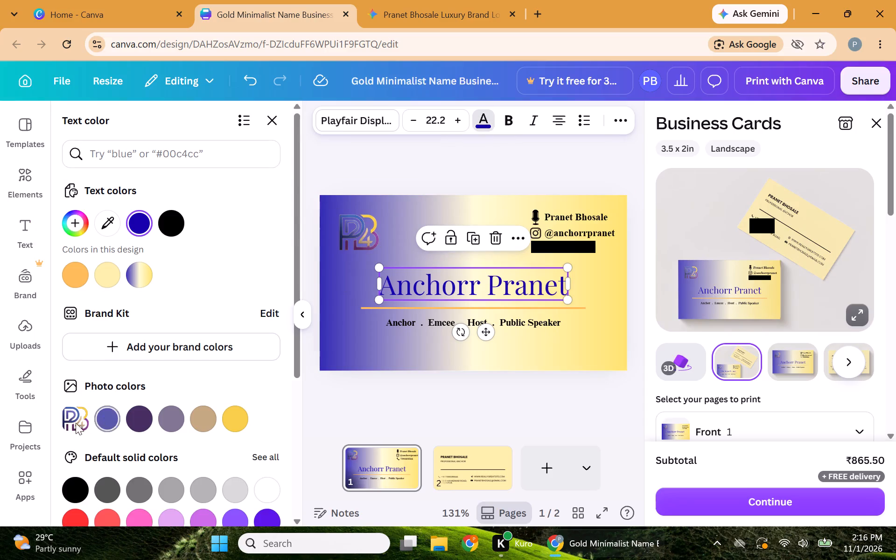
{"action": "left_click", "coordinate": [72, 217]}
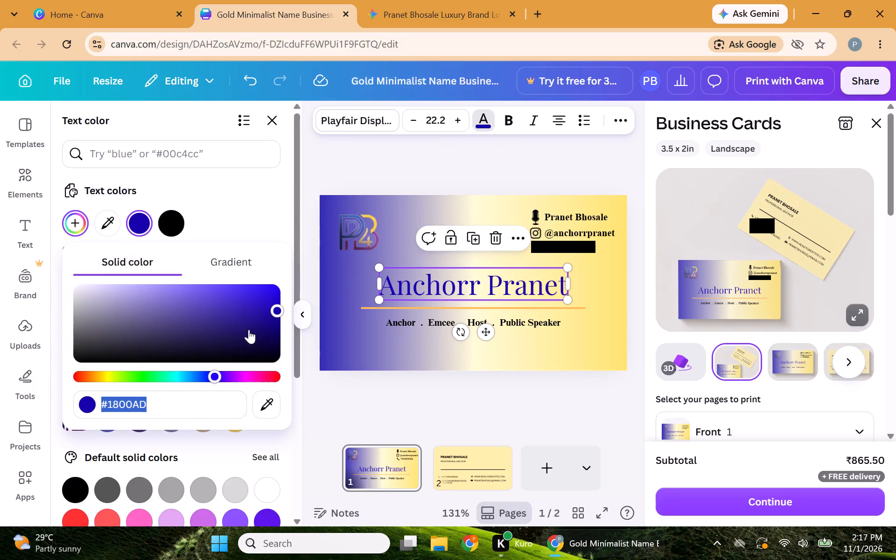
{"action": "left_click", "coordinate": [271, 350]}
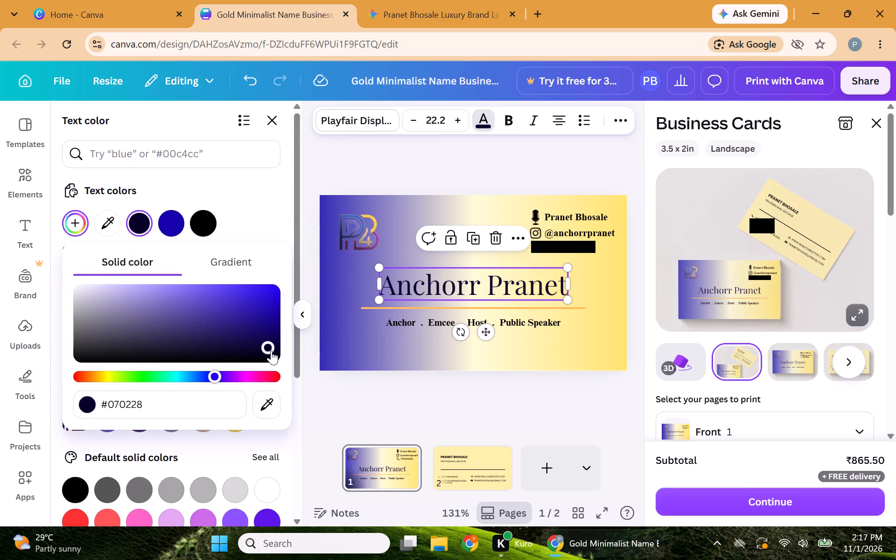
{"action": "left_click_drag", "start_coordinate": [266, 343], "coordinate": [212, 334]}
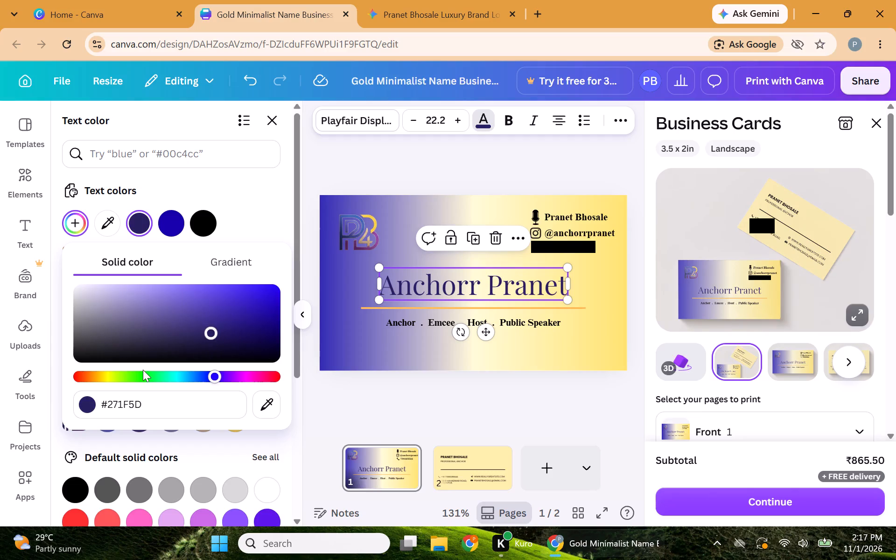
{"action": "left_click", "coordinate": [133, 377]}
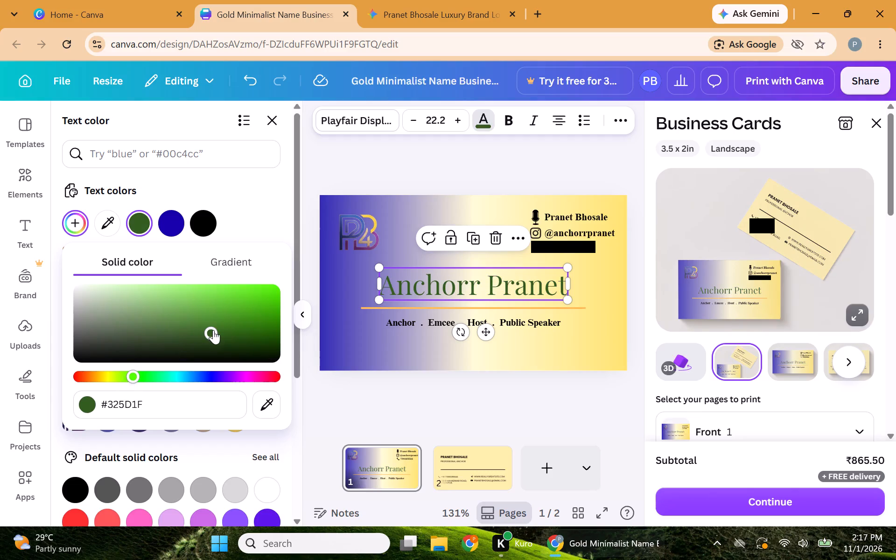
{"action": "left_click_drag", "start_coordinate": [213, 330], "coordinate": [245, 340]}
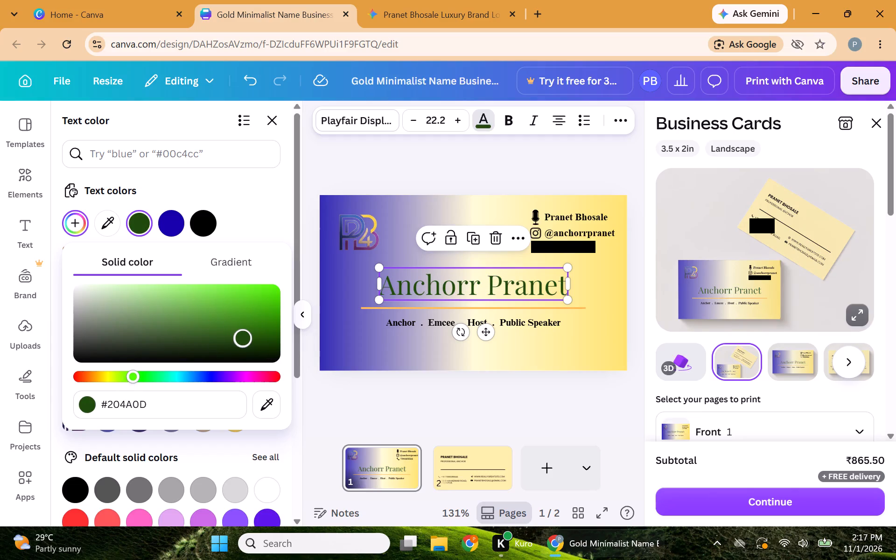
{"action": "left_click_drag", "start_coordinate": [245, 340], "coordinate": [229, 333]}
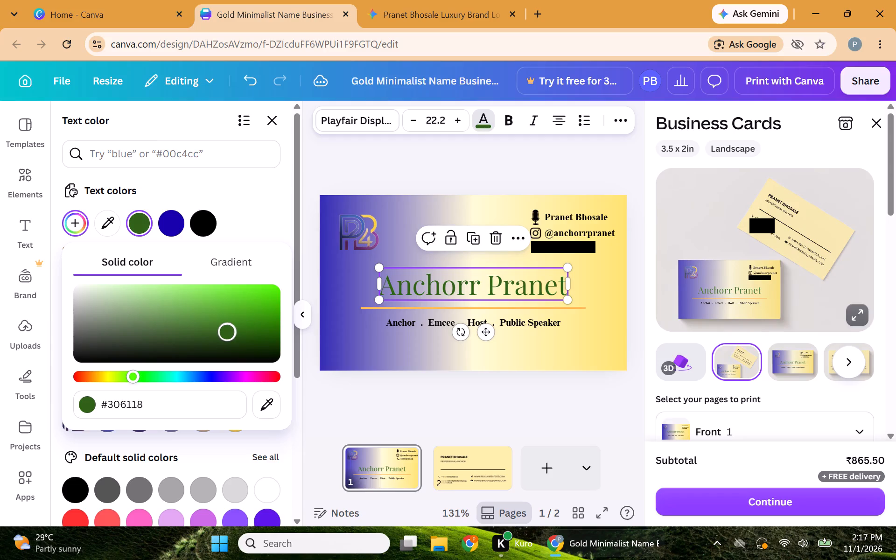
{"action": "left_click_drag", "start_coordinate": [229, 333], "coordinate": [222, 320]}
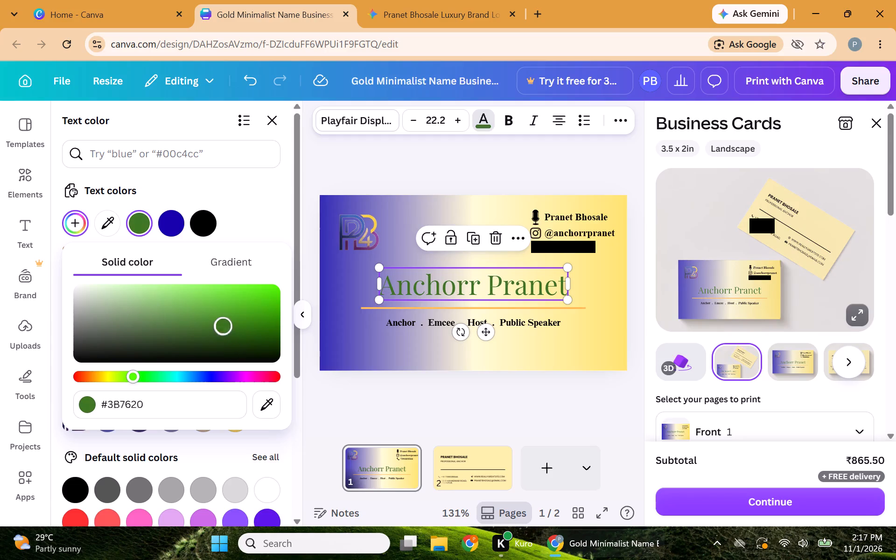
{"action": "left_click_drag", "start_coordinate": [222, 320], "coordinate": [248, 331]}
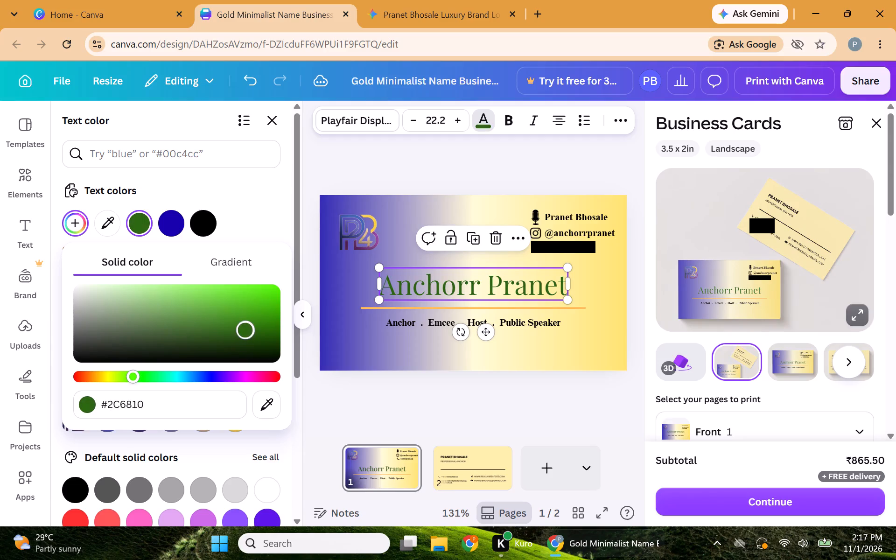
{"action": "left_click_drag", "start_coordinate": [248, 331], "coordinate": [243, 332]}
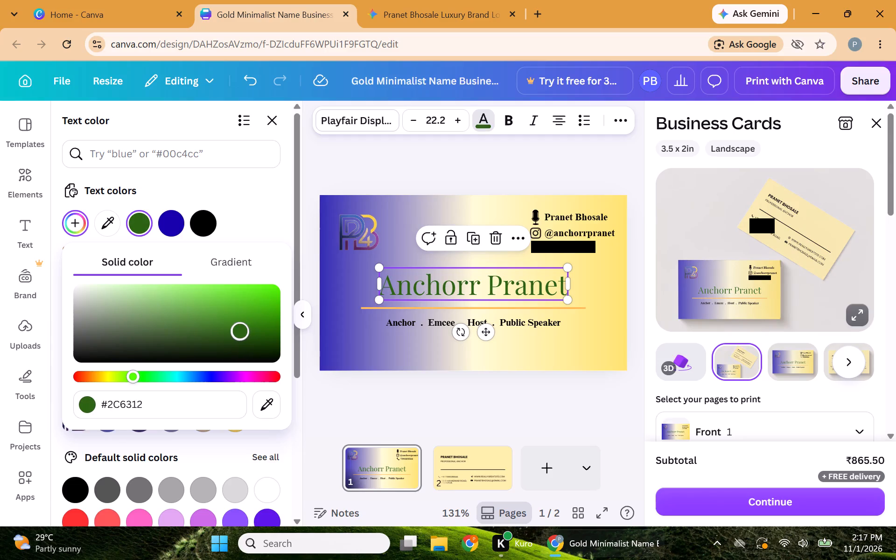
{"action": "left_click_drag", "start_coordinate": [243, 332], "coordinate": [242, 334]}
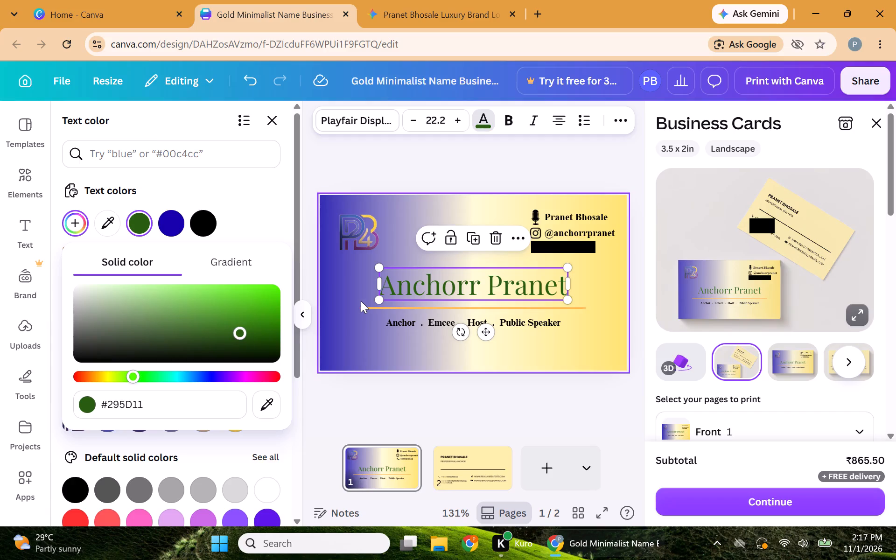
{"action": "left_click", "coordinate": [361, 301]}
{"action": "left_click", "coordinate": [349, 286]}
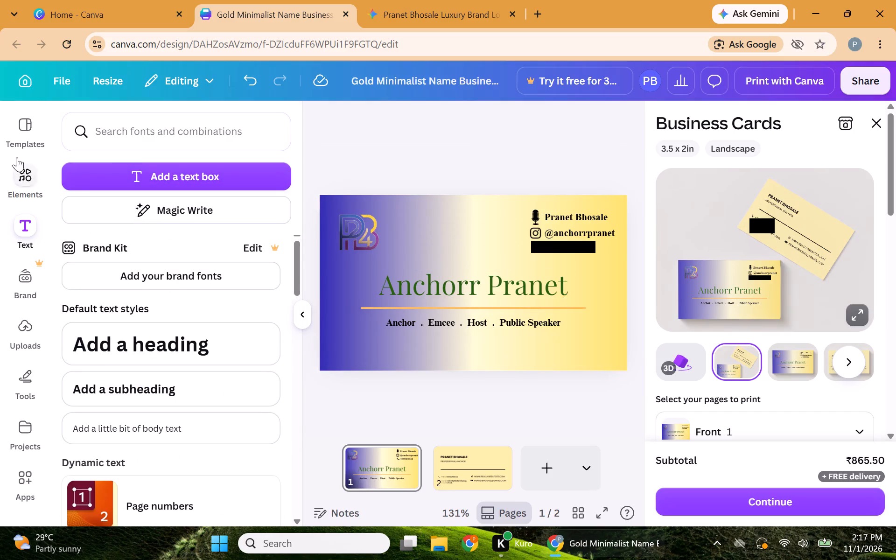
Restyle the front background gradient, trying the diagonal, circular and corner styles and settling on the top-to-bottom linear one.
{"action": "left_click", "coordinate": [344, 274]}
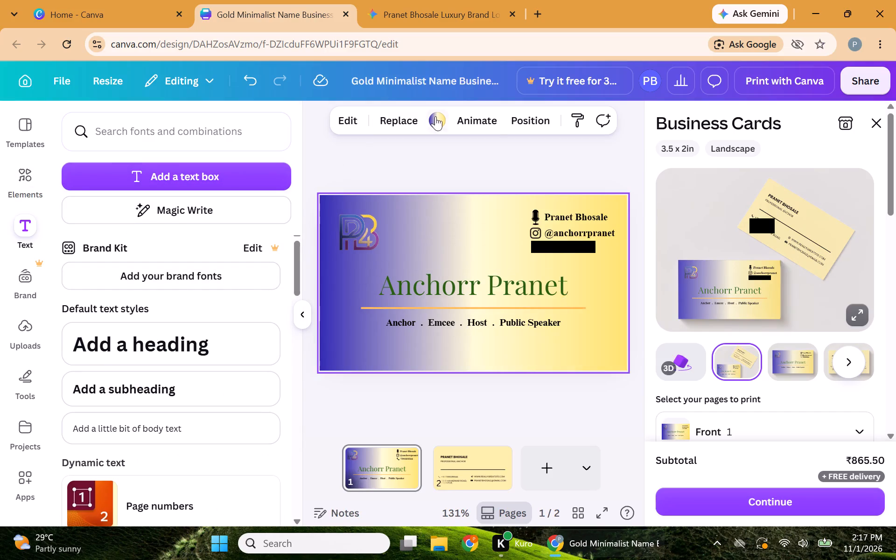
{"action": "left_click", "coordinate": [439, 116]}
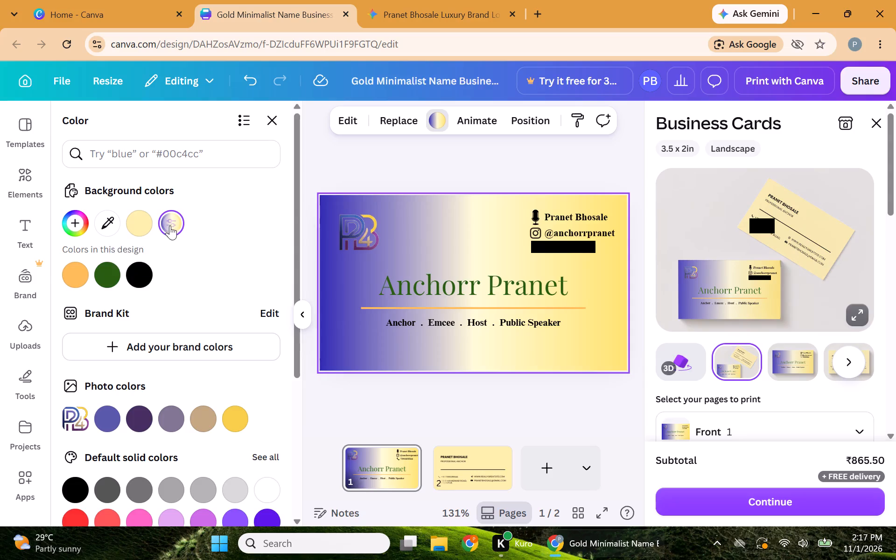
{"action": "left_click", "coordinate": [172, 223]}
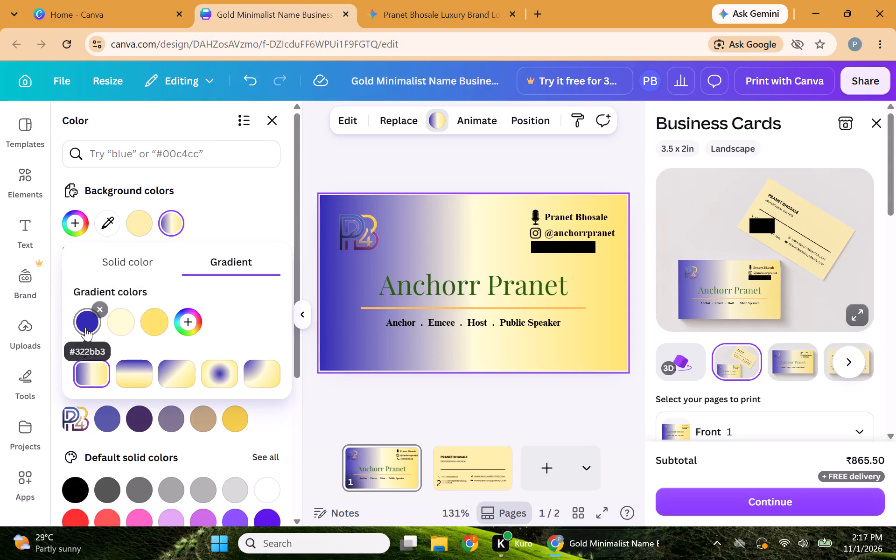
{"action": "left_click", "coordinate": [123, 376]}
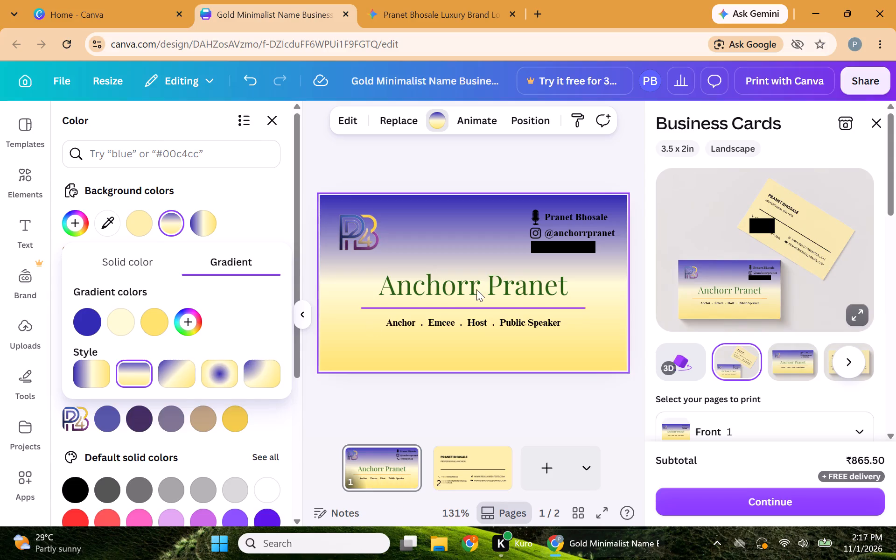
{"action": "left_click", "coordinate": [159, 373]}
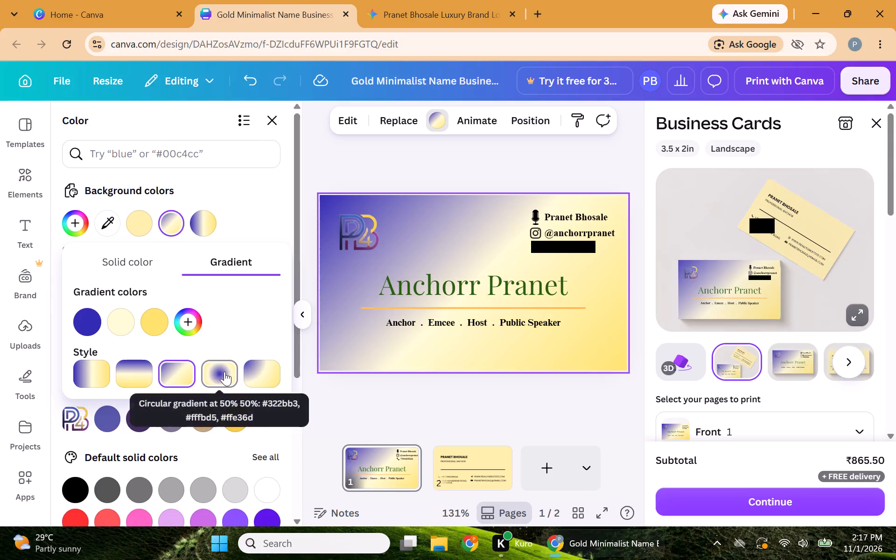
{"action": "left_click", "coordinate": [224, 371]}
{"action": "left_click", "coordinate": [265, 373]}
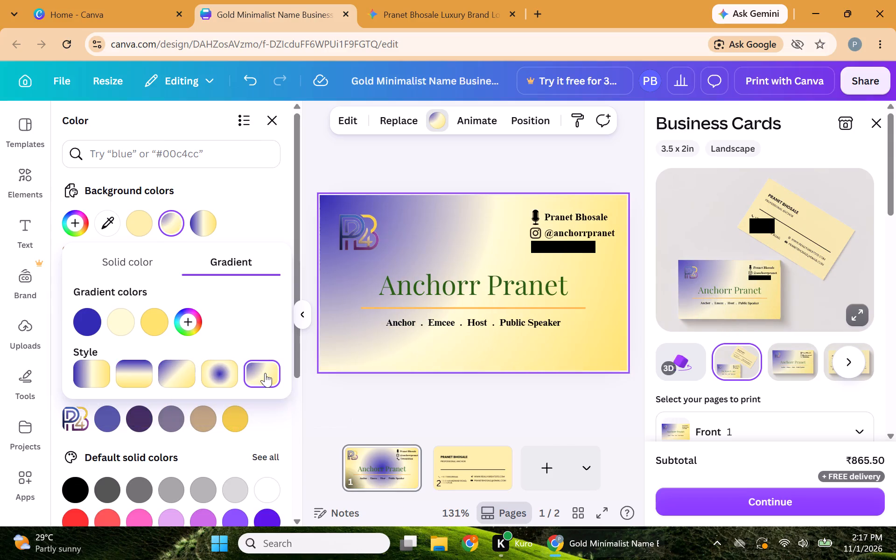
{"action": "left_click", "coordinate": [117, 380]}
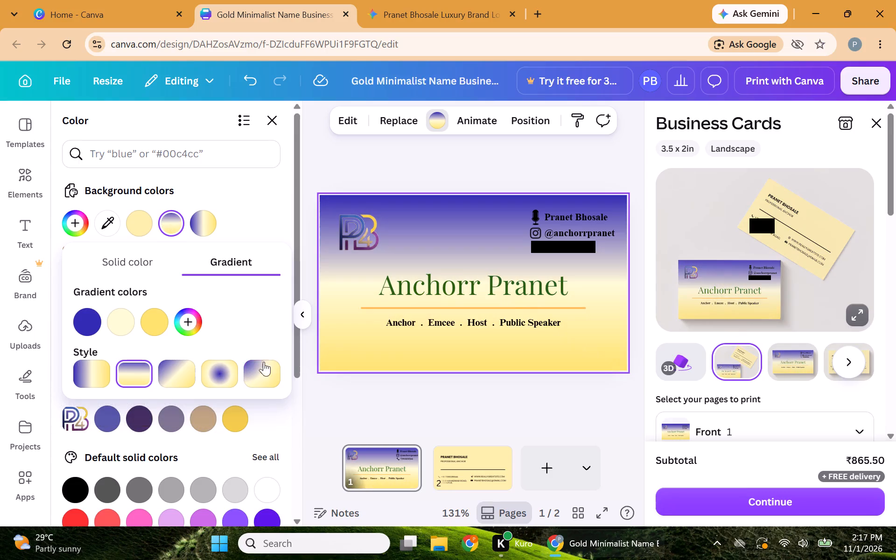
Recolour the large central name on the front with a custom solid purple, trying #A14EA0 and #834783 and settling near dark purple #5A275A.
{"action": "left_click", "coordinate": [426, 301]}
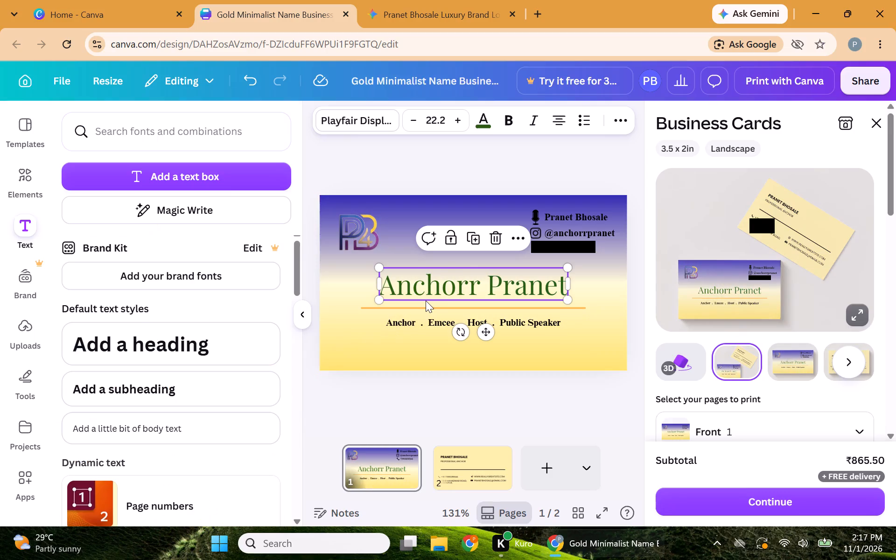
{"action": "left_click", "coordinate": [483, 123]}
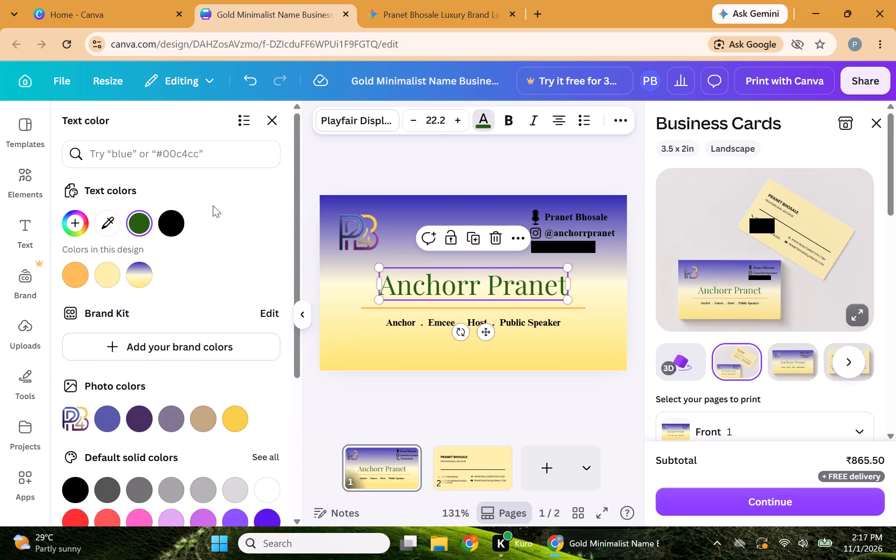
{"action": "left_click", "coordinate": [134, 227]}
{"action": "left_click_drag", "start_coordinate": [242, 333], "coordinate": [204, 321]}
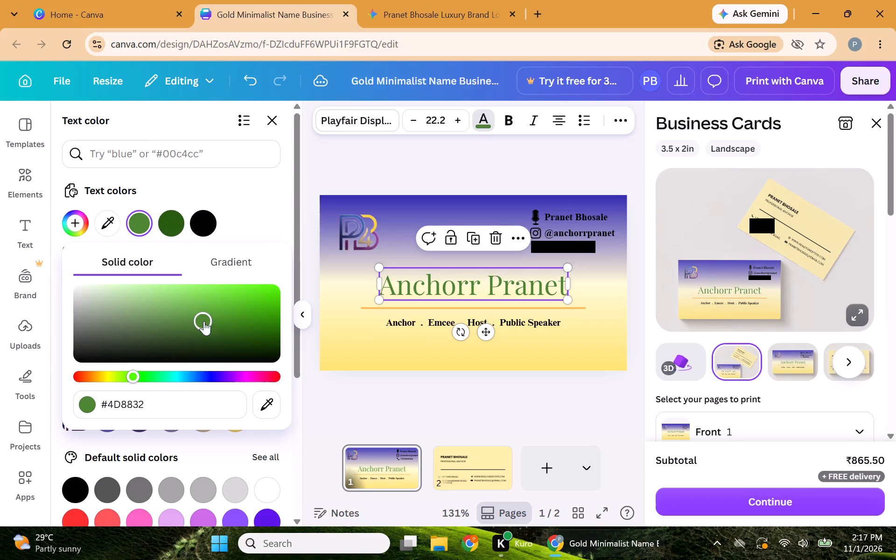
{"action": "left_click", "coordinate": [245, 374]}
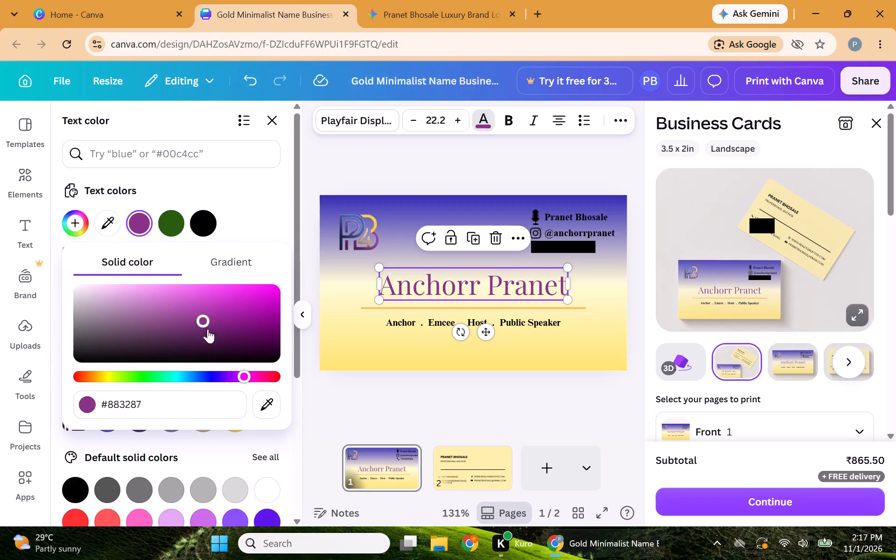
{"action": "left_click_drag", "start_coordinate": [202, 316], "coordinate": [180, 311]}
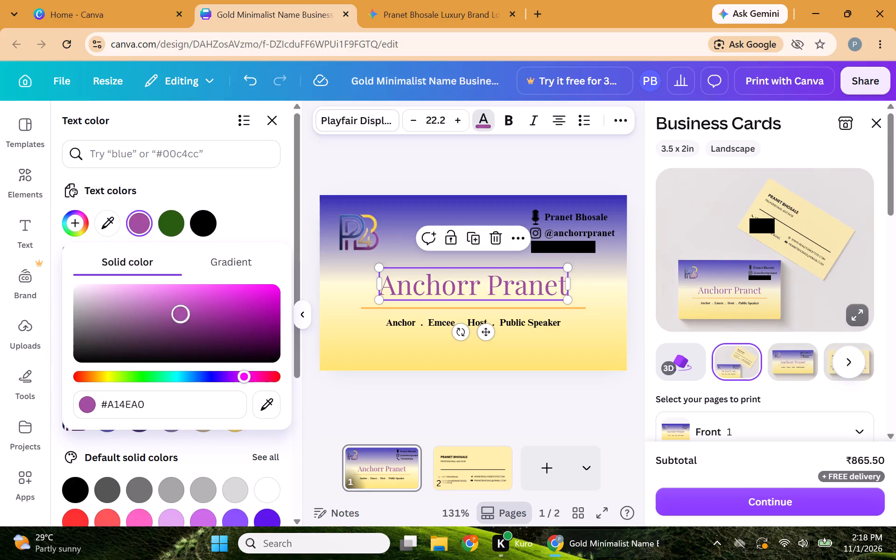
{"action": "left_click_drag", "start_coordinate": [180, 311], "coordinate": [181, 333]}
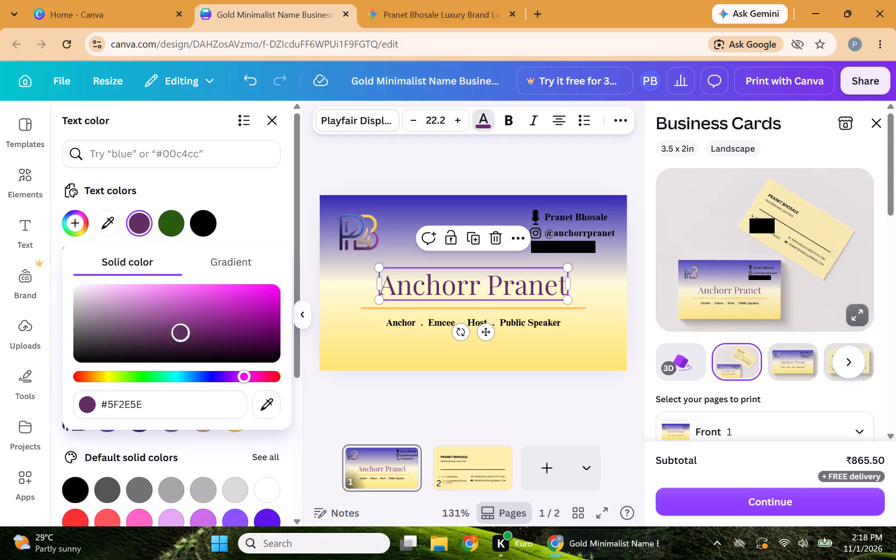
{"action": "left_click_drag", "start_coordinate": [181, 333], "coordinate": [168, 322]}
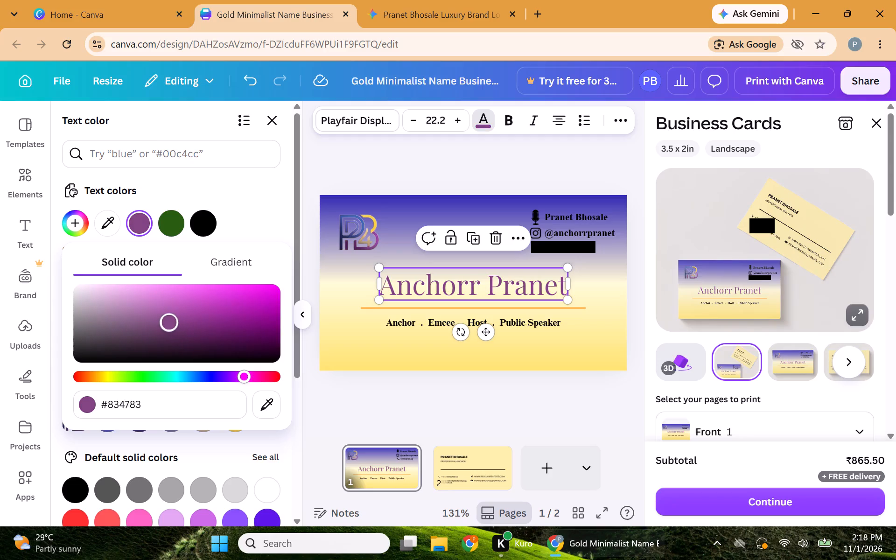
{"action": "left_click_drag", "start_coordinate": [168, 322], "coordinate": [179, 330]}
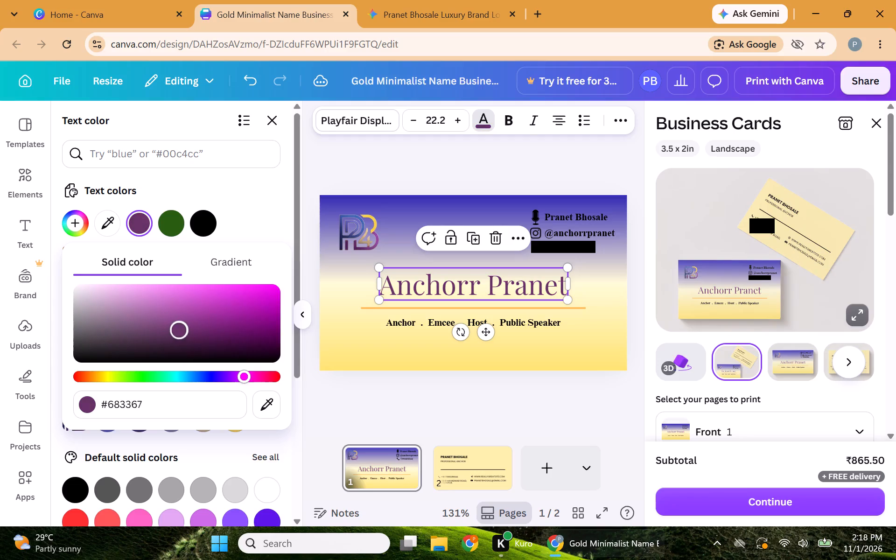
{"action": "left_click_drag", "start_coordinate": [179, 330], "coordinate": [190, 335]}
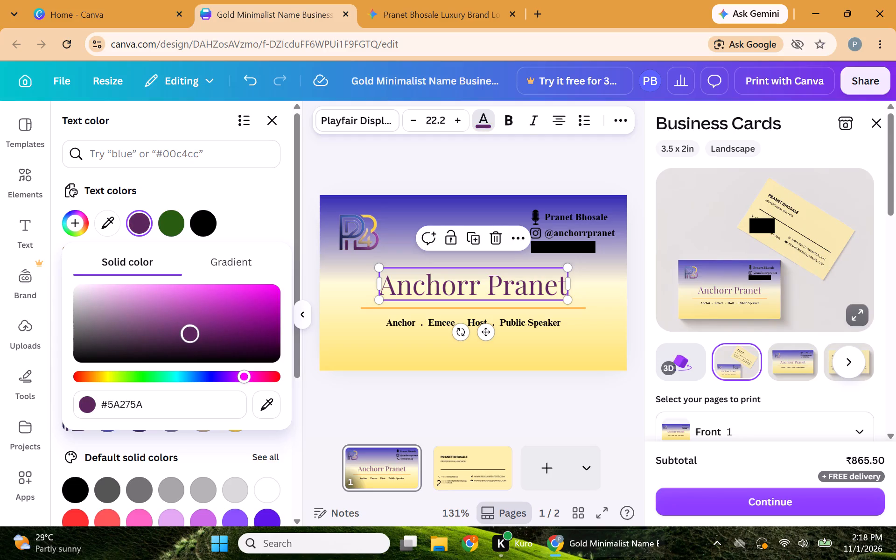
{"action": "left_click_drag", "start_coordinate": [190, 335], "coordinate": [193, 336]}
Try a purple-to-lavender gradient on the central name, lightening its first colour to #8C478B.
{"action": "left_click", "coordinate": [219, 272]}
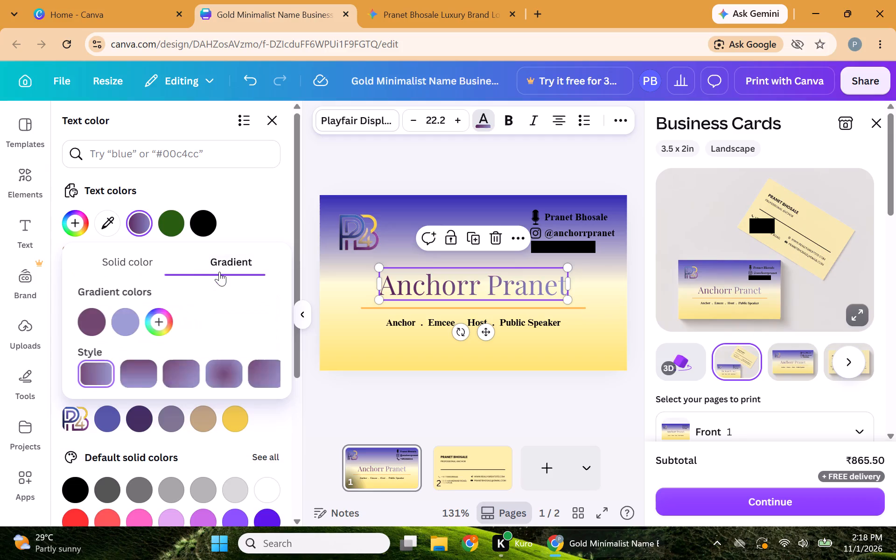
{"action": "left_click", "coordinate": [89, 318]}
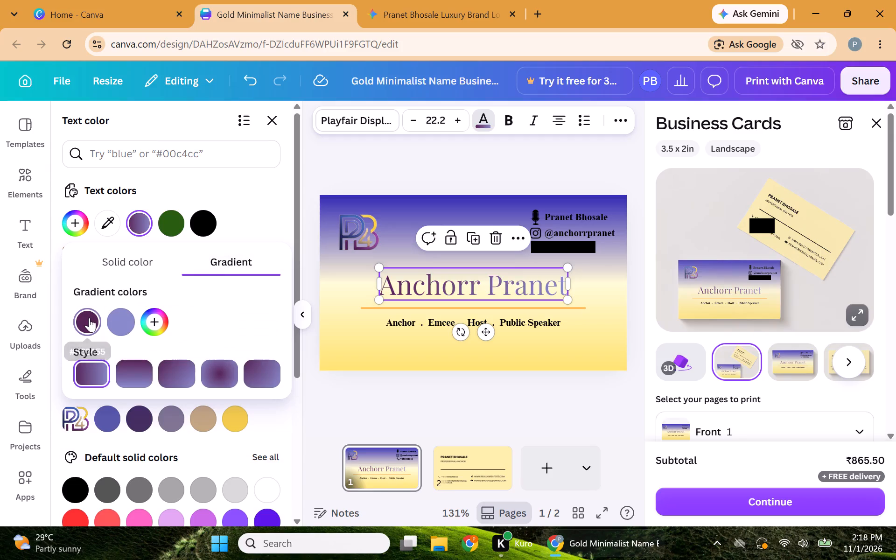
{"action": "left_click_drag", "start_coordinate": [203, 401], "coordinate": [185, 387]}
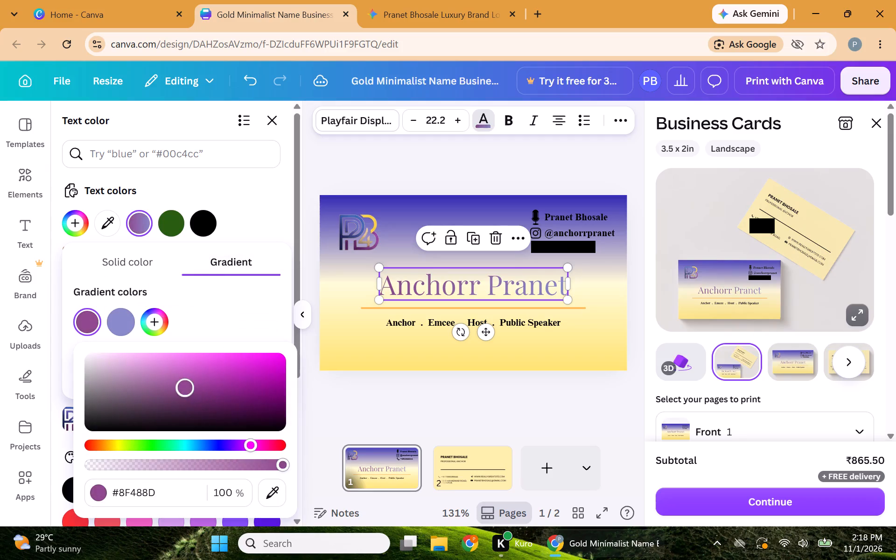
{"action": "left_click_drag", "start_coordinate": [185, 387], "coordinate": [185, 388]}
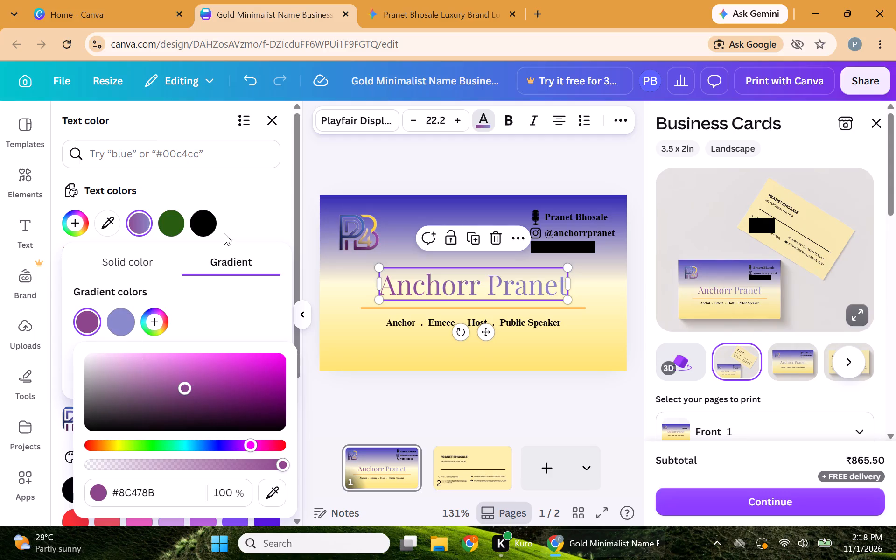
Return the central name to a solid colour and darken it to purple #5A2A5A.
{"action": "left_click", "coordinate": [135, 265]}
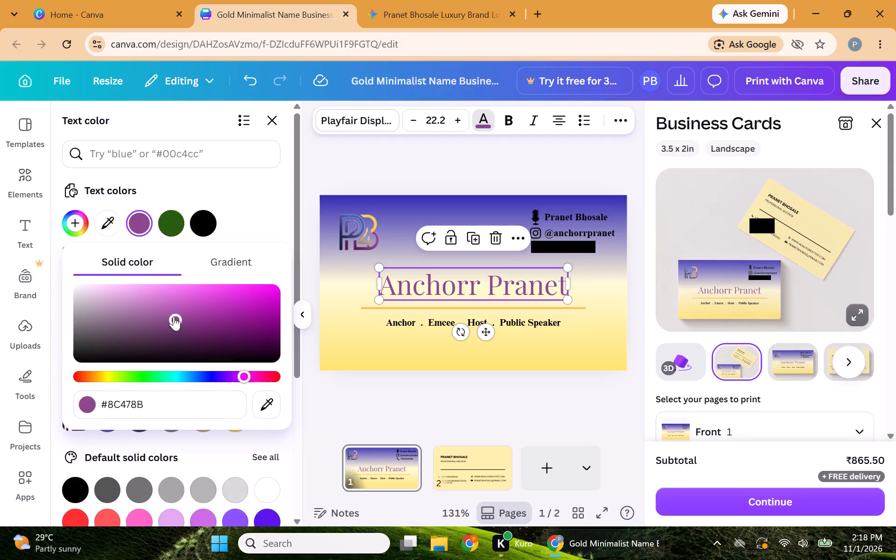
{"action": "left_click_drag", "start_coordinate": [174, 316], "coordinate": [183, 325]}
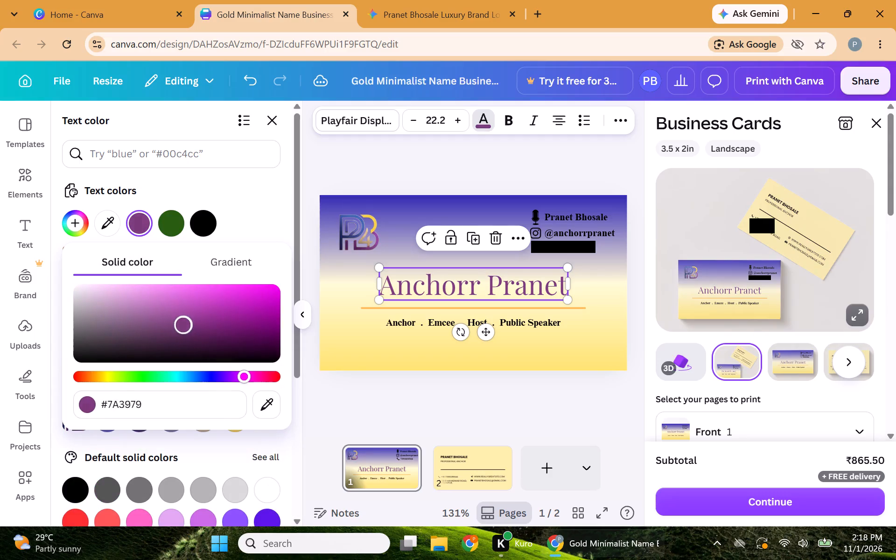
{"action": "left_click_drag", "start_coordinate": [183, 325], "coordinate": [185, 335]}
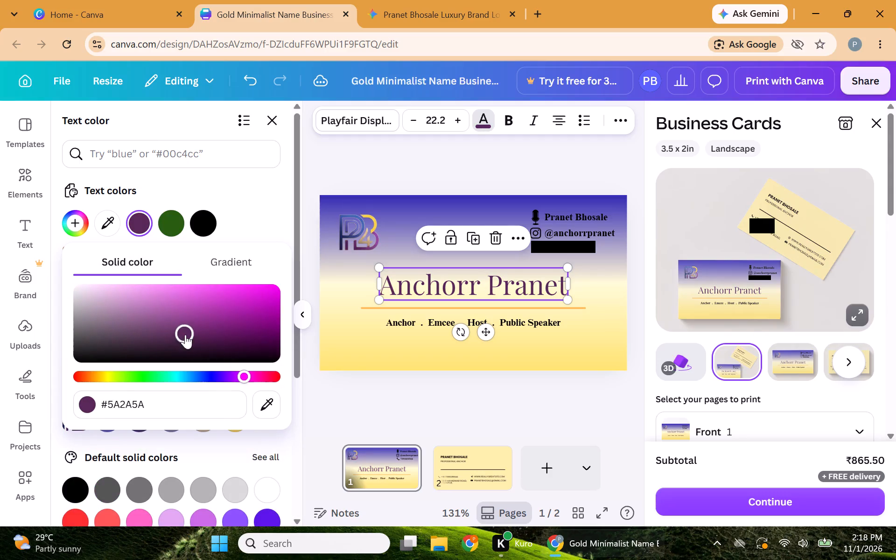
Delete the multicoloured logo from the front of the card.
{"action": "left_click", "coordinate": [353, 224]}
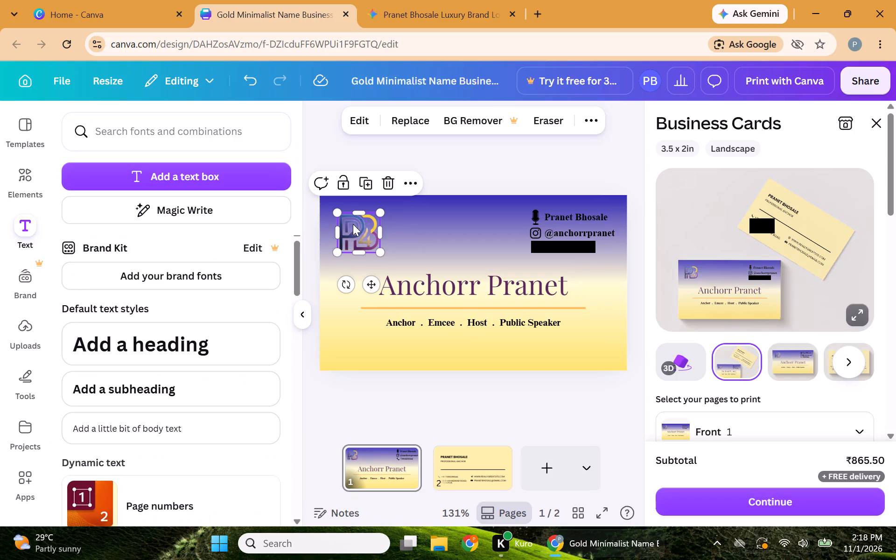
{"action": "key", "text": "Delete"}
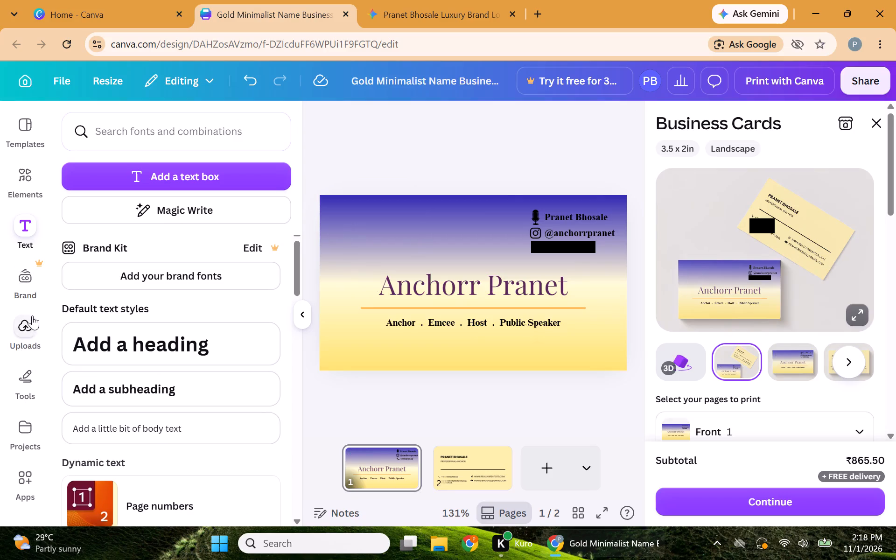
Add the uploaded gold logo to the front, shrink it and place it in the card's top-left corner at about the old logo's size.
{"action": "left_click", "coordinate": [30, 319]}
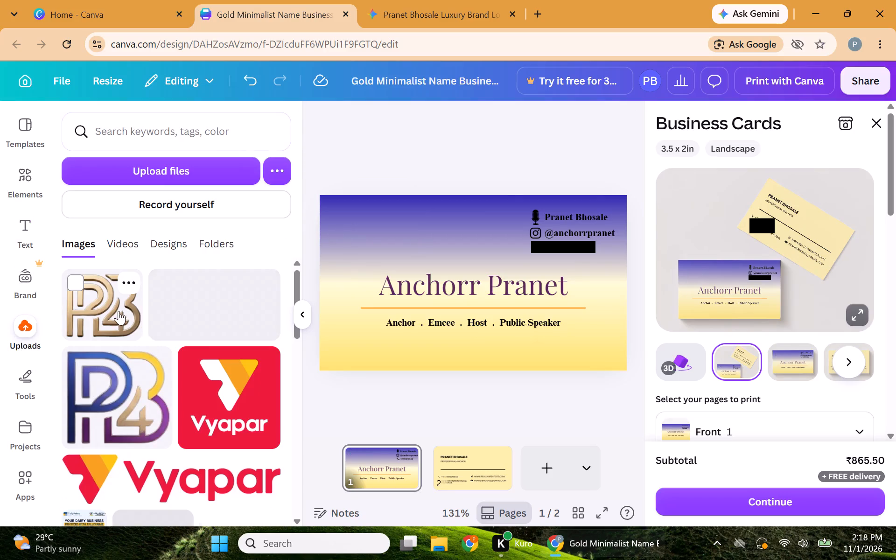
{"action": "left_click", "coordinate": [115, 311]}
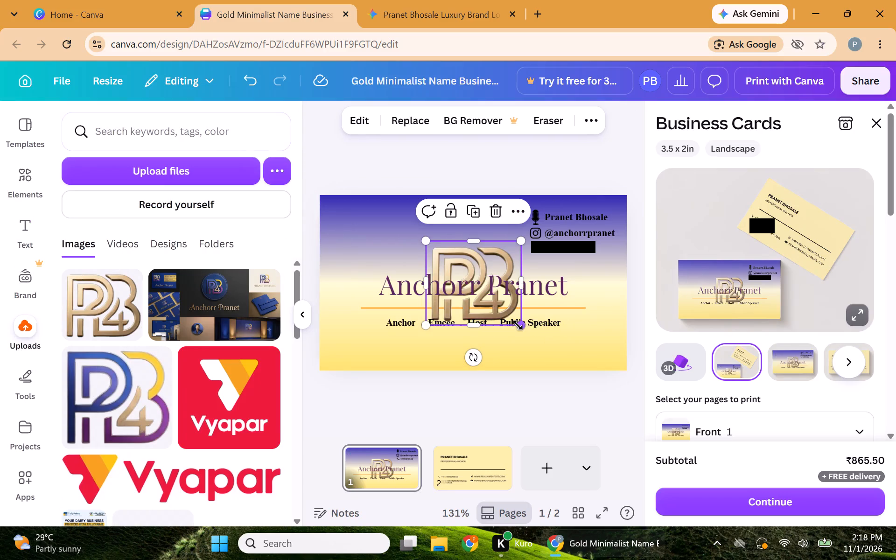
{"action": "left_click_drag", "start_coordinate": [517, 325], "coordinate": [452, 273]}
{"action": "left_click_drag", "start_coordinate": [455, 296], "coordinate": [387, 281]}
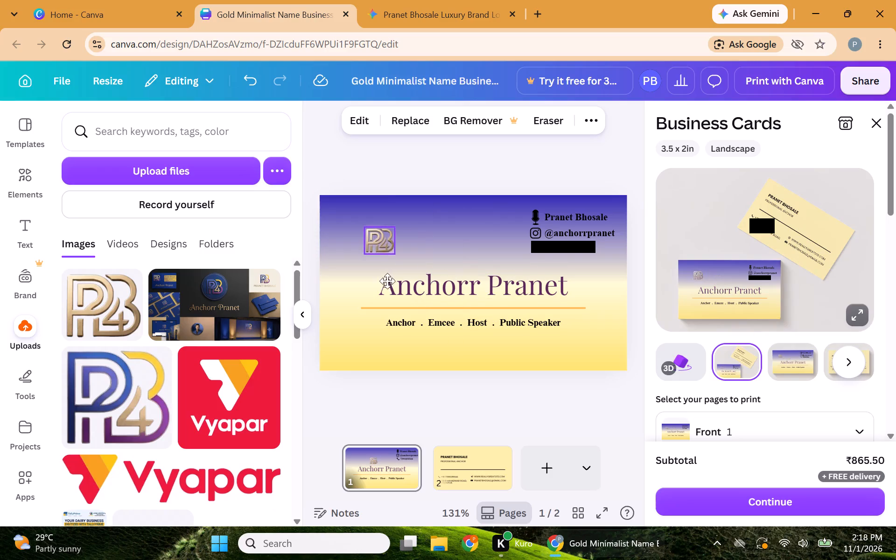
{"action": "left_click_drag", "start_coordinate": [387, 281], "coordinate": [374, 274]}
{"action": "left_click_drag", "start_coordinate": [376, 249], "coordinate": [386, 259]}
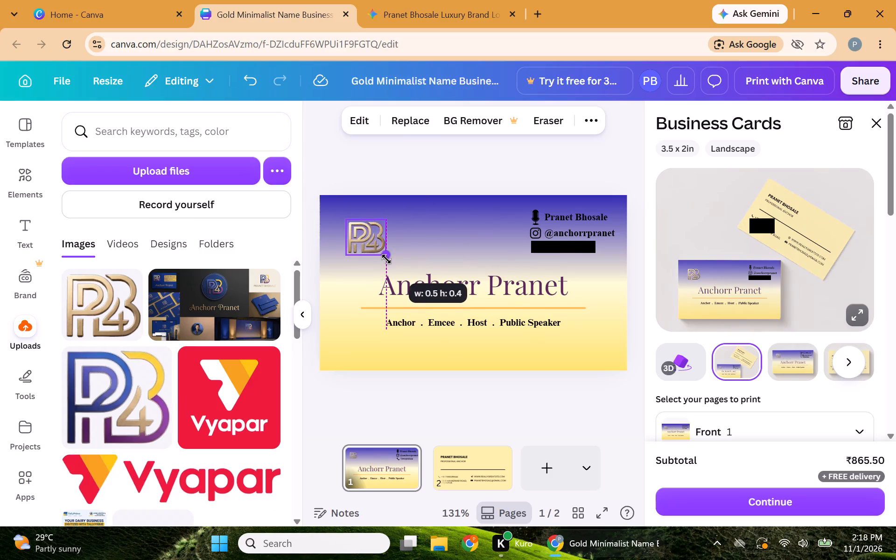
{"action": "left_click_drag", "start_coordinate": [386, 259], "coordinate": [390, 265]}
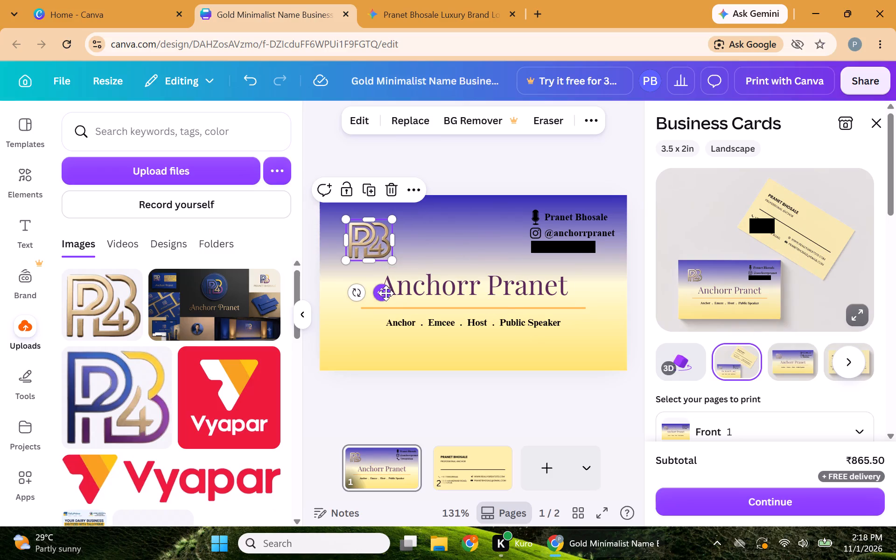
{"action": "left_click_drag", "start_coordinate": [384, 294], "coordinate": [375, 289]}
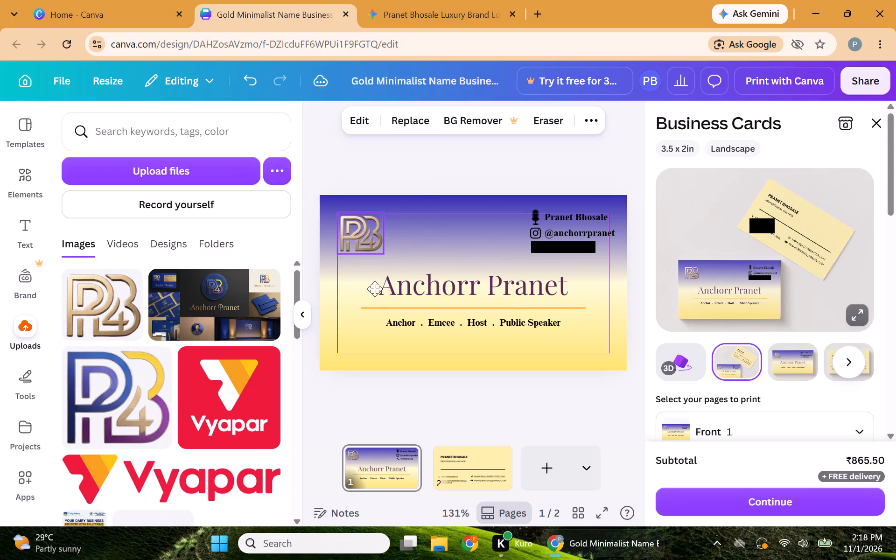
{"action": "left_click_drag", "start_coordinate": [375, 289], "coordinate": [376, 288]}
{"action": "left_click_drag", "start_coordinate": [383, 257], "coordinate": [373, 253]}
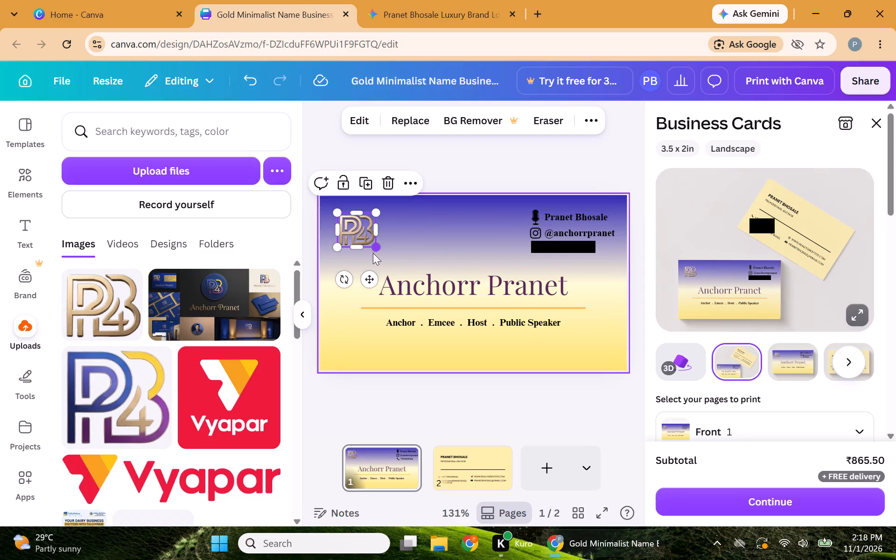
{"action": "left_click", "coordinate": [422, 252]}
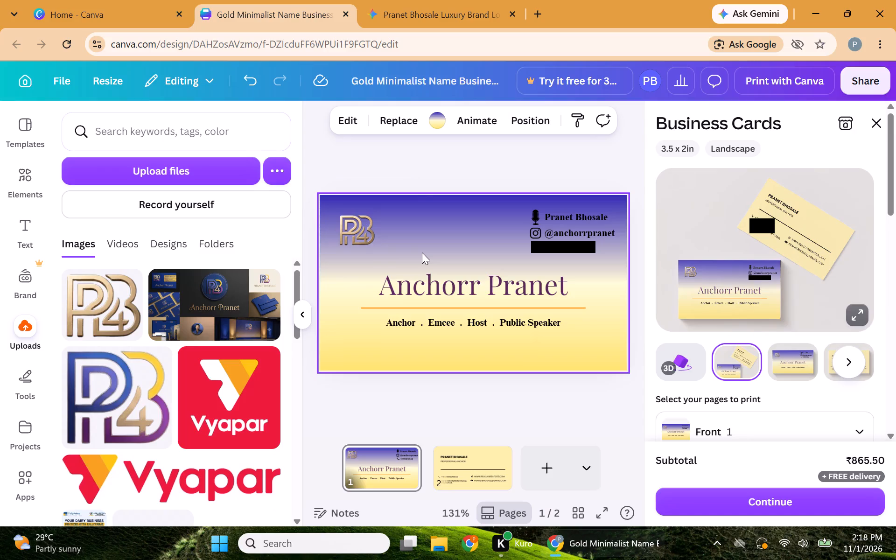
Open the text colour choices for the bold name line in the front's contact details.
{"action": "left_click", "coordinate": [599, 216]}
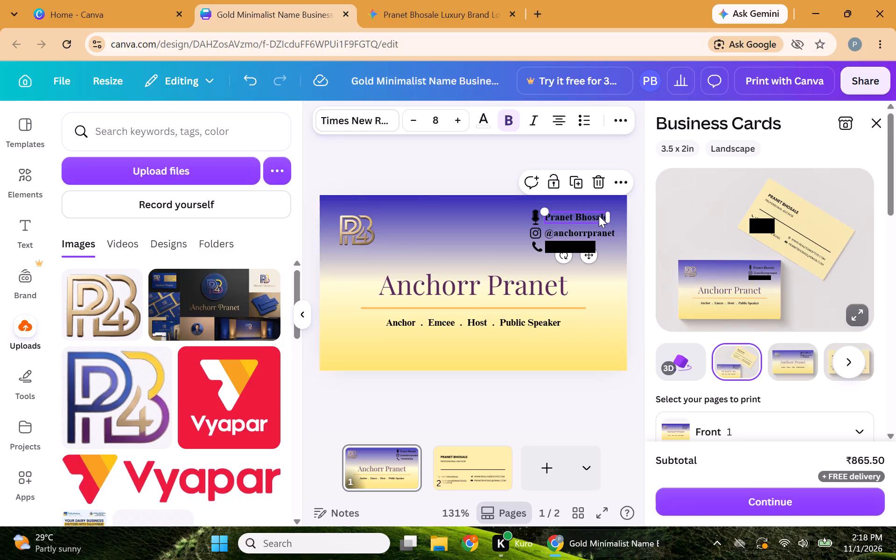
{"action": "left_click", "coordinate": [488, 126]}
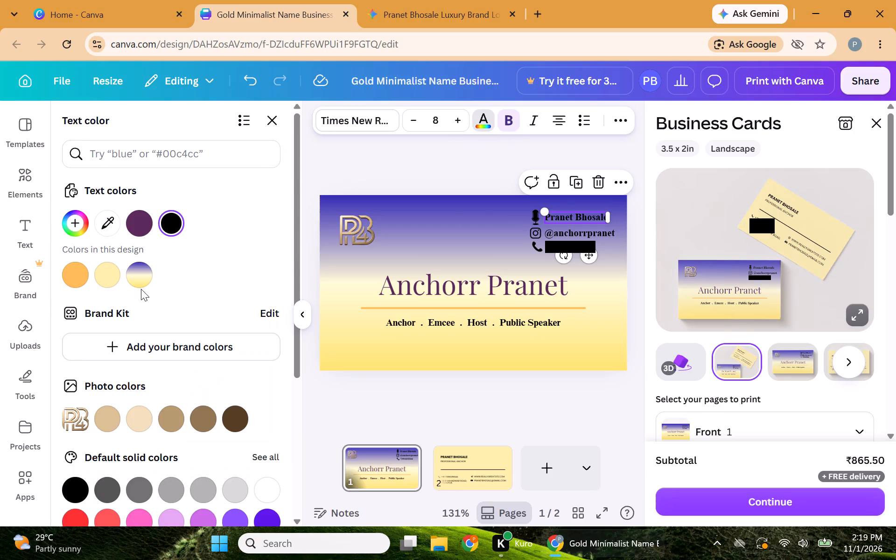
Recolour the bold name line and the Instagram handle in the front's contact details to the design's pale yellow.
{"action": "left_click", "coordinate": [78, 273]}
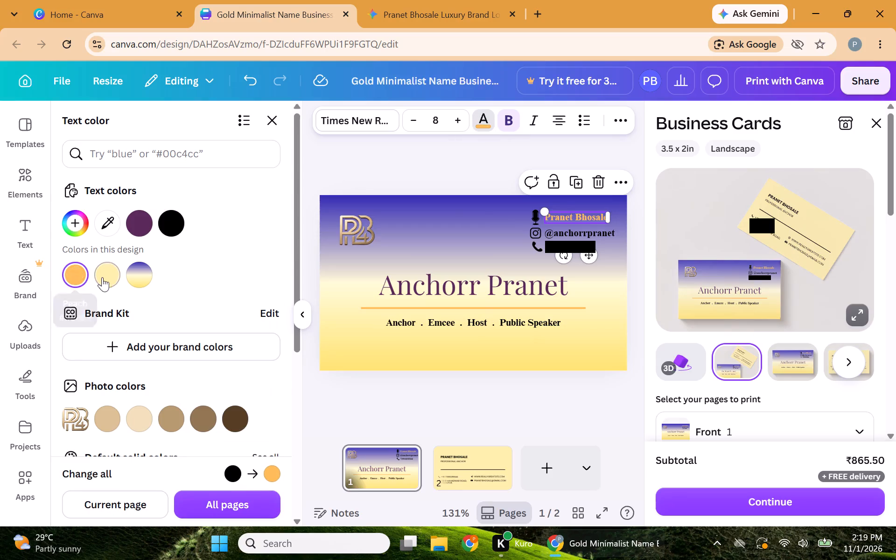
{"action": "left_click", "coordinate": [103, 277]}
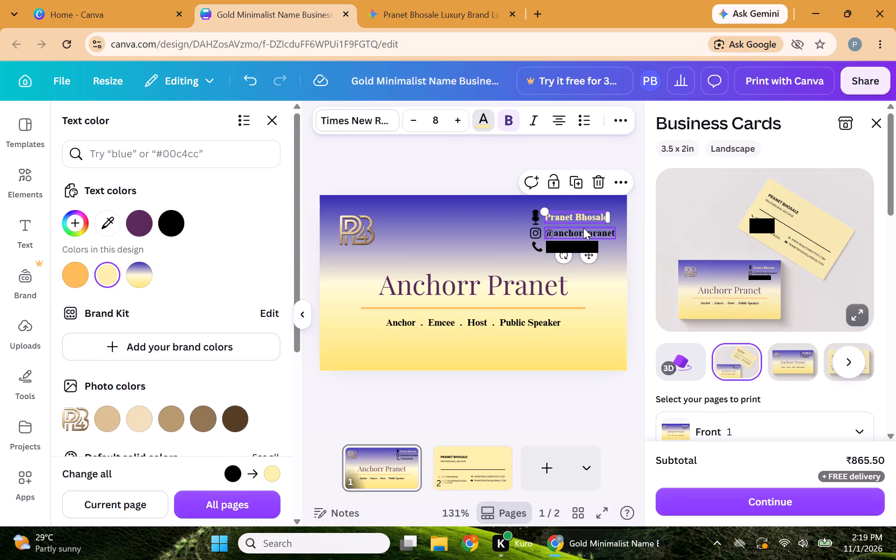
{"action": "left_click", "coordinate": [583, 229]}
{"action": "left_click", "coordinate": [103, 275]}
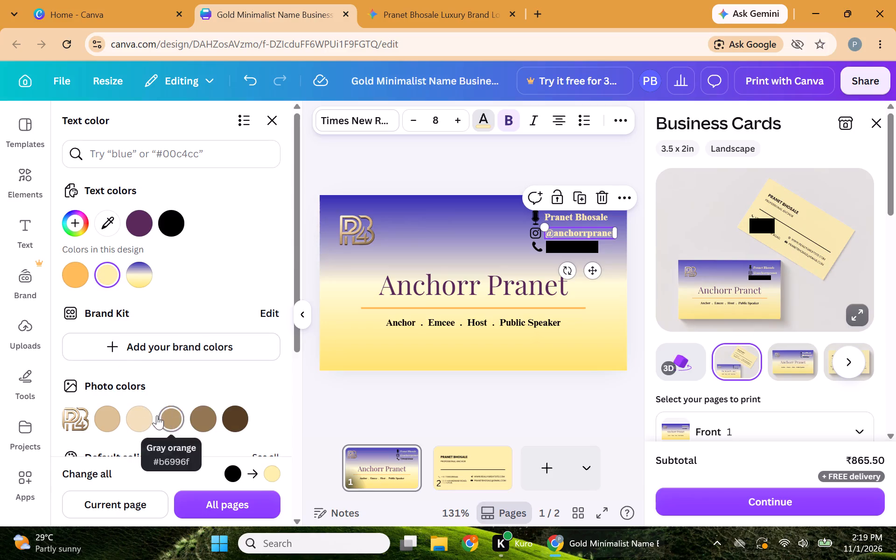
Recolour the Instagram icon in the contact details to the same pale yellow as its handle text.
{"action": "left_click", "coordinate": [533, 231]}
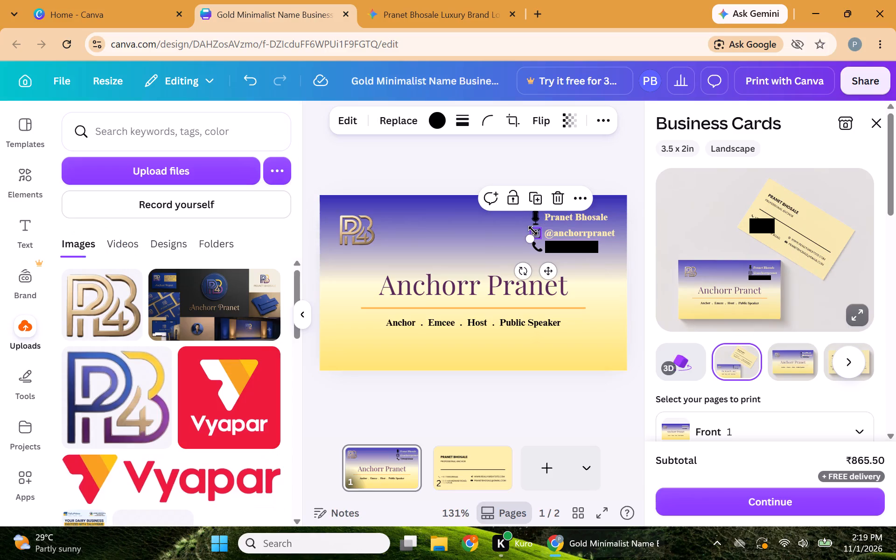
{"action": "left_click", "coordinate": [439, 116]}
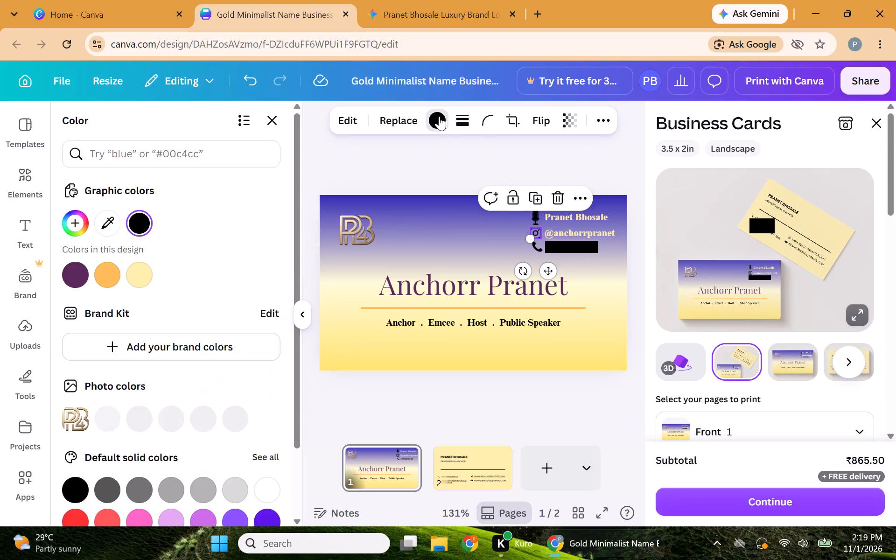
{"action": "left_click", "coordinate": [137, 276]}
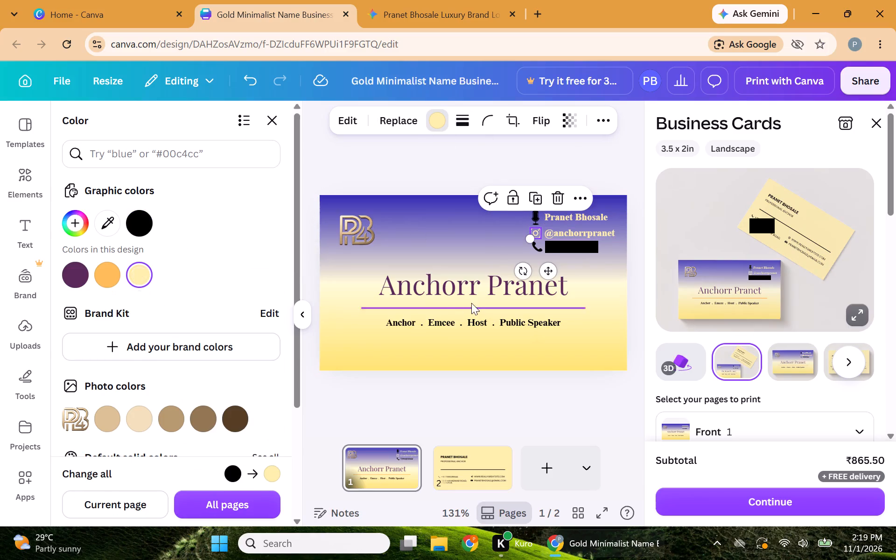
{"action": "left_click", "coordinate": [565, 245]}
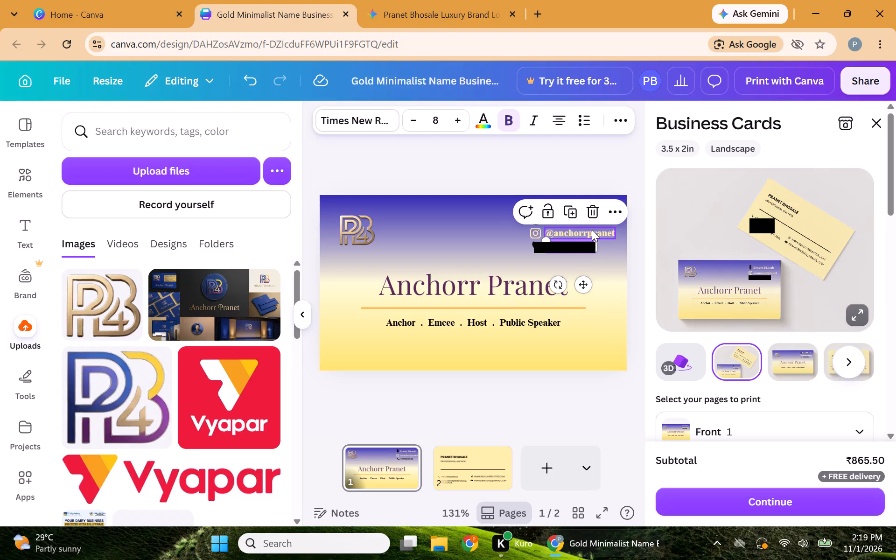
{"action": "left_click", "coordinate": [592, 230]}
Adjust the blue colour of the front's background gradient to #322BB5.
{"action": "left_click", "coordinate": [447, 217]}
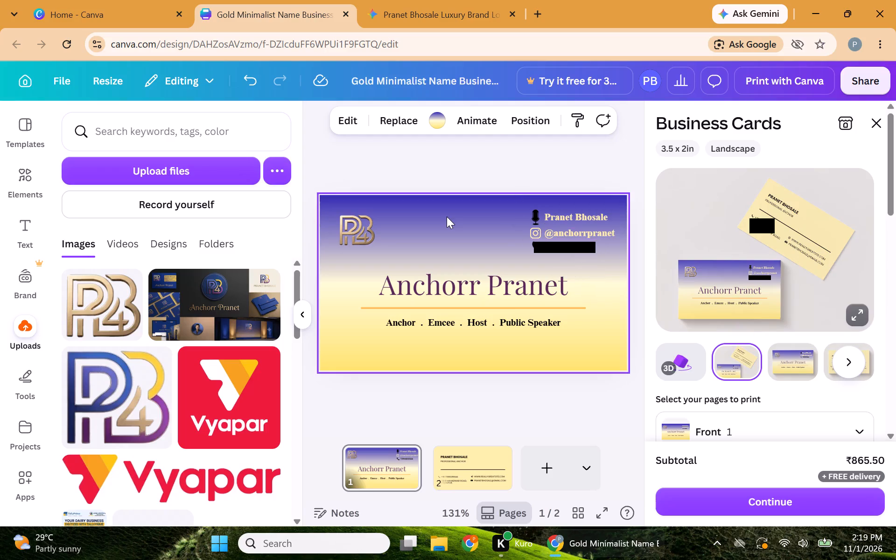
{"action": "left_click", "coordinate": [459, 216]}
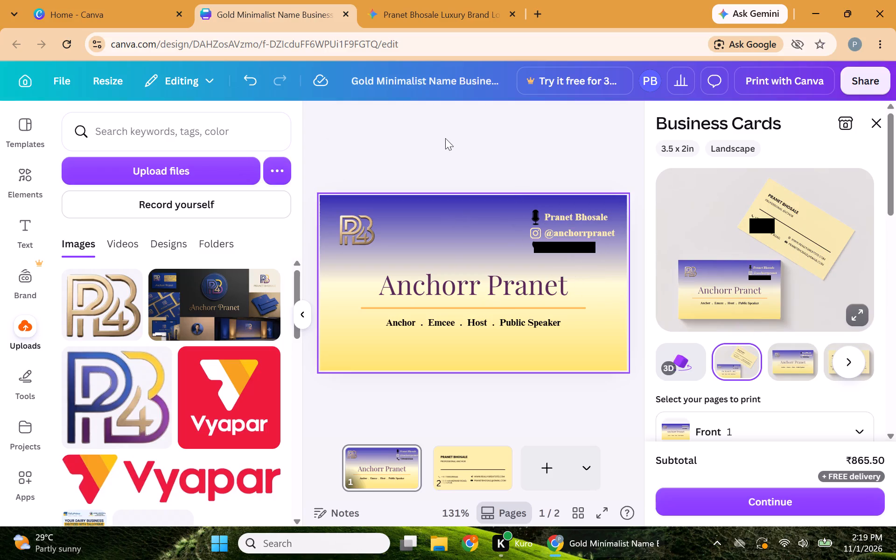
{"action": "left_click", "coordinate": [447, 226]}
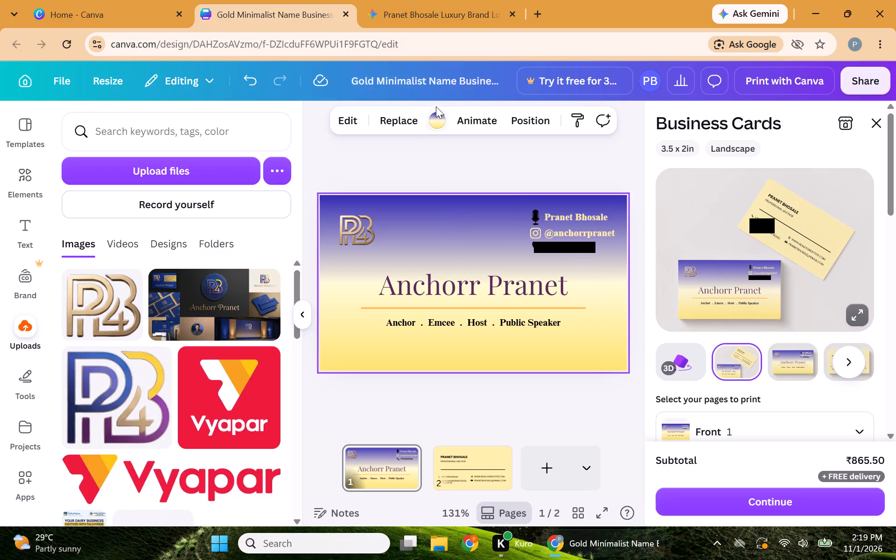
{"action": "left_click", "coordinate": [441, 116]}
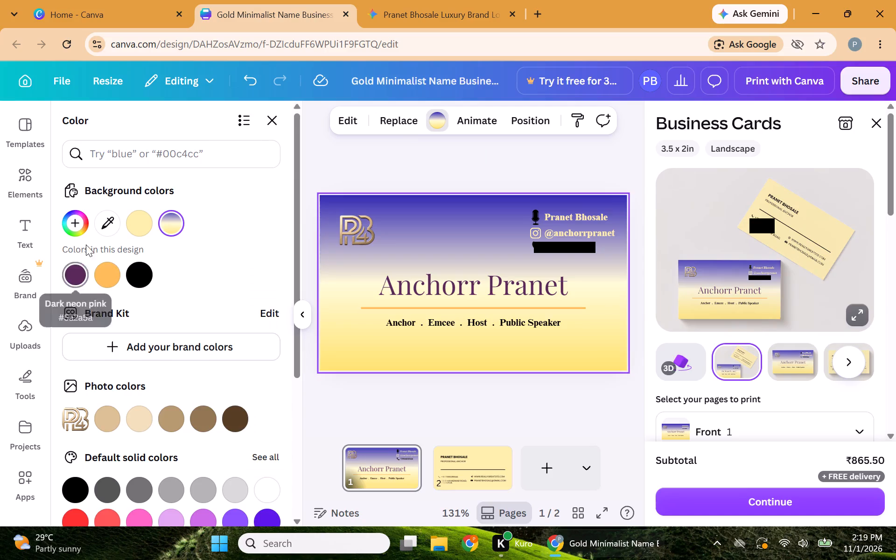
{"action": "left_click", "coordinate": [170, 223]}
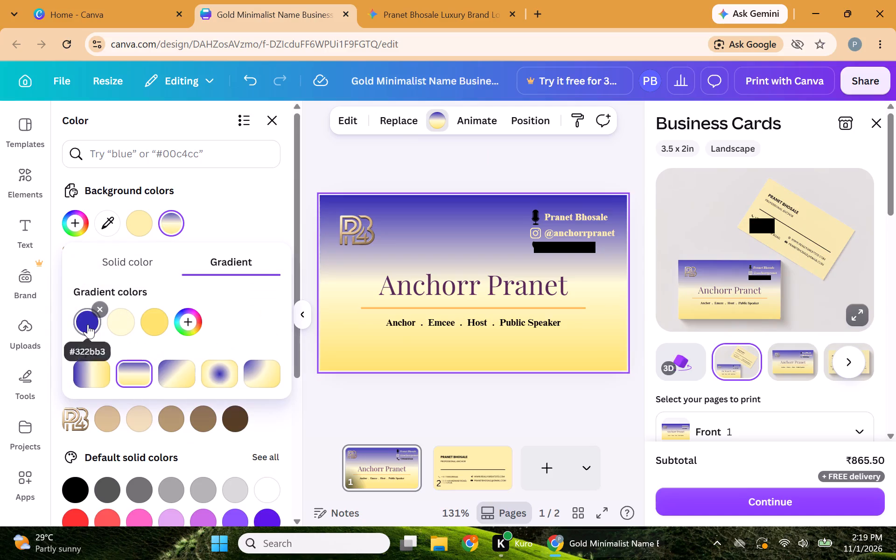
{"action": "left_click", "coordinate": [88, 324]}
{"action": "left_click_drag", "start_coordinate": [239, 376], "coordinate": [240, 379]}
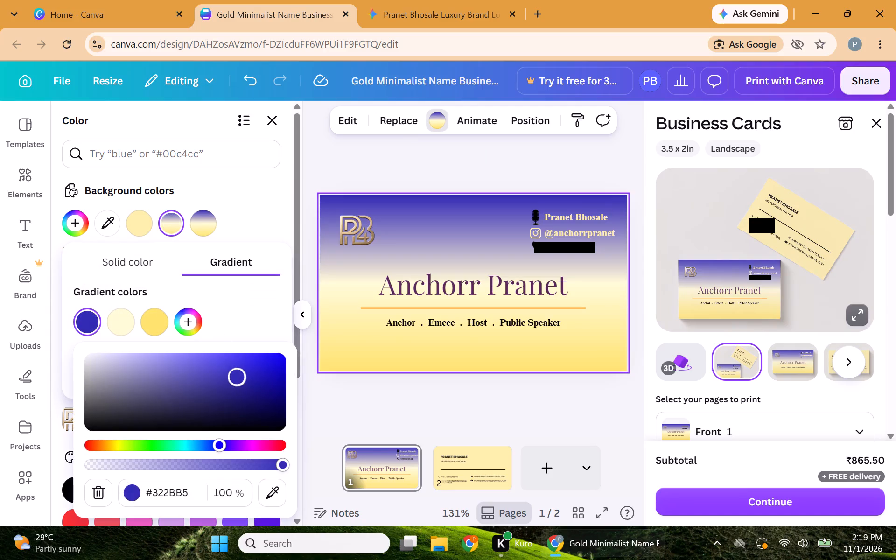
Lighten the blue colour of the front's background gradient to #6058EE.
{"action": "left_click_drag", "start_coordinate": [240, 379], "coordinate": [243, 391]}
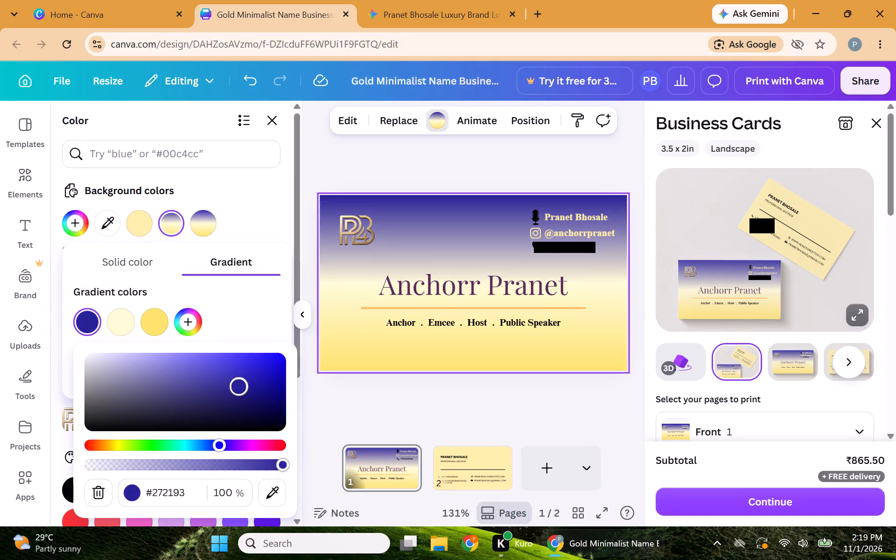
{"action": "left_click_drag", "start_coordinate": [243, 391], "coordinate": [224, 377]}
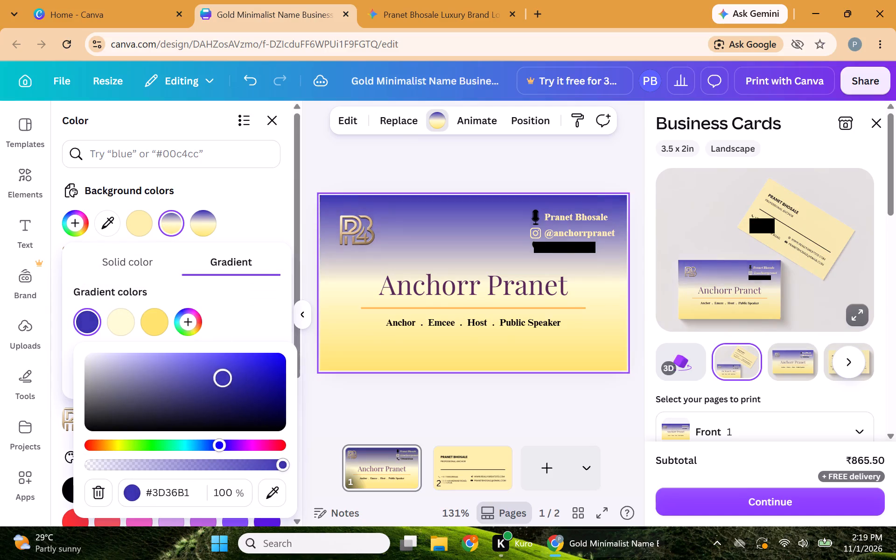
{"action": "left_click_drag", "start_coordinate": [224, 377], "coordinate": [203, 359]}
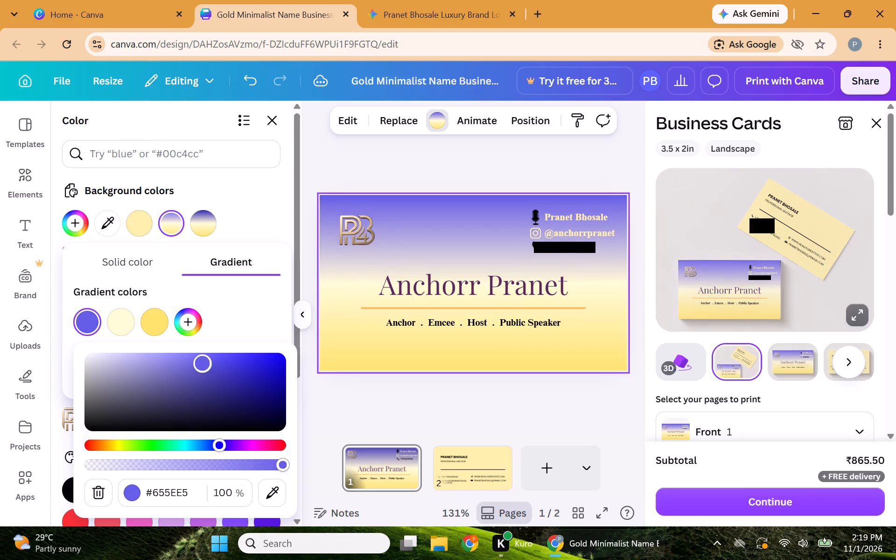
{"action": "left_click_drag", "start_coordinate": [203, 359], "coordinate": [201, 354]}
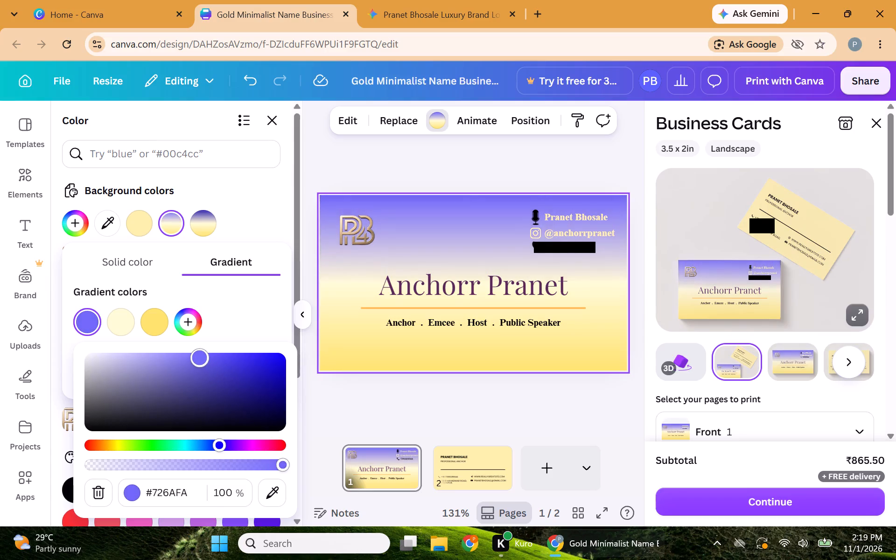
{"action": "left_click_drag", "start_coordinate": [201, 354], "coordinate": [199, 353]}
{"action": "left_click_drag", "start_coordinate": [199, 353], "coordinate": [198, 355]}
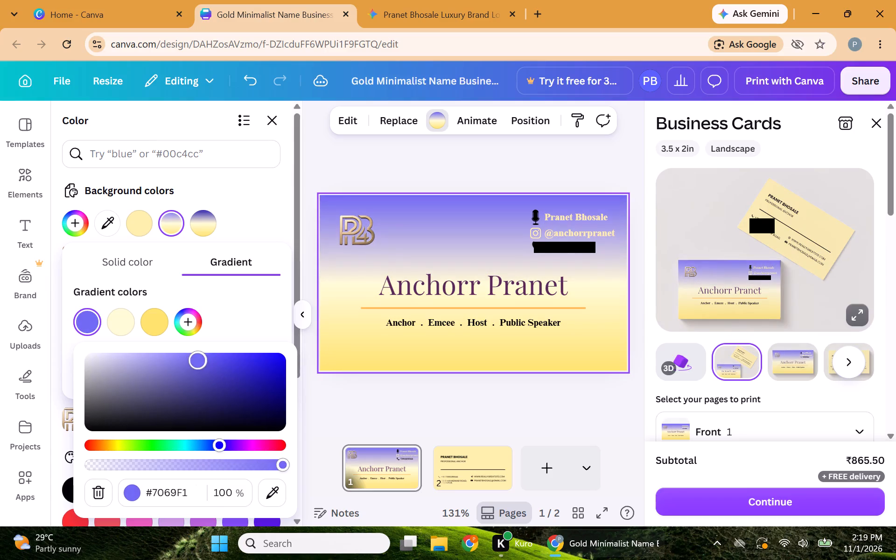
{"action": "left_click_drag", "start_coordinate": [198, 355], "coordinate": [211, 357]}
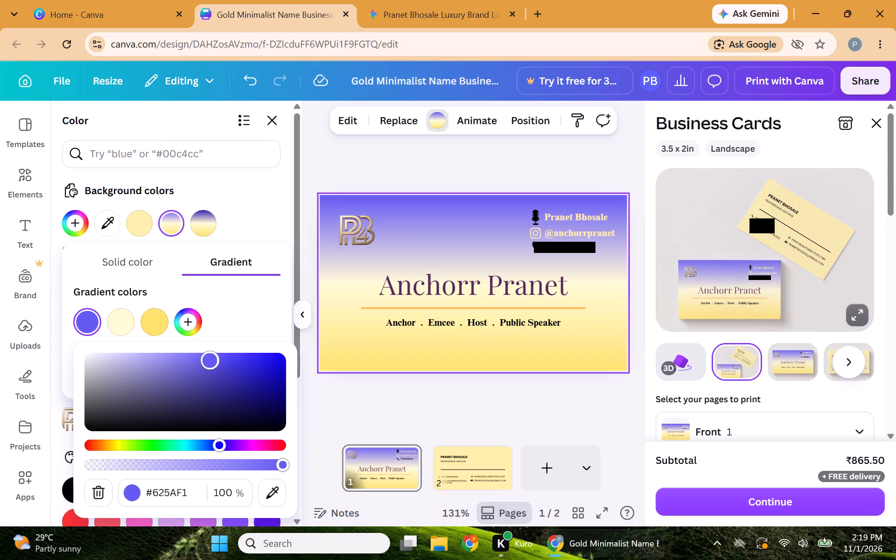
{"action": "left_click_drag", "start_coordinate": [211, 357], "coordinate": [211, 358]}
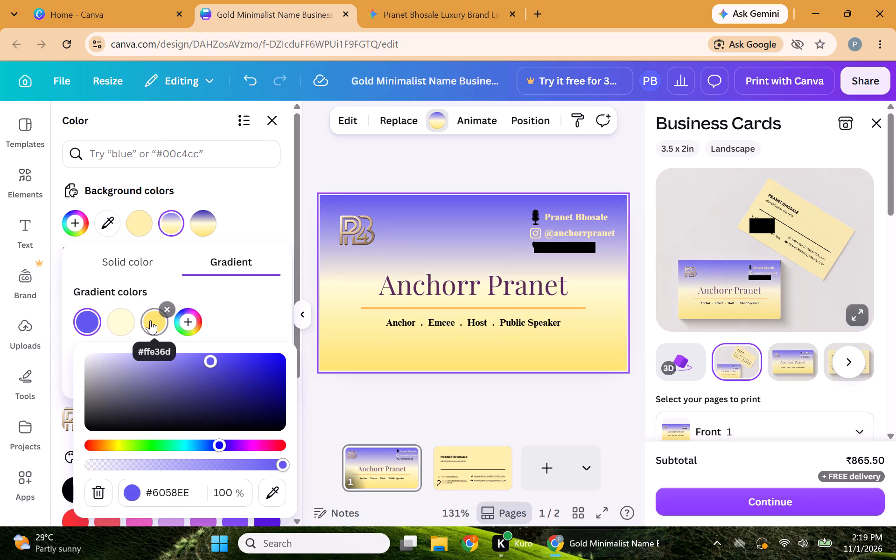
Make the yellow colour of the front's background gradient more vivid, setting it to #FED836.
{"action": "left_click", "coordinate": [150, 320]}
{"action": "left_click_drag", "start_coordinate": [266, 358], "coordinate": [265, 357]}
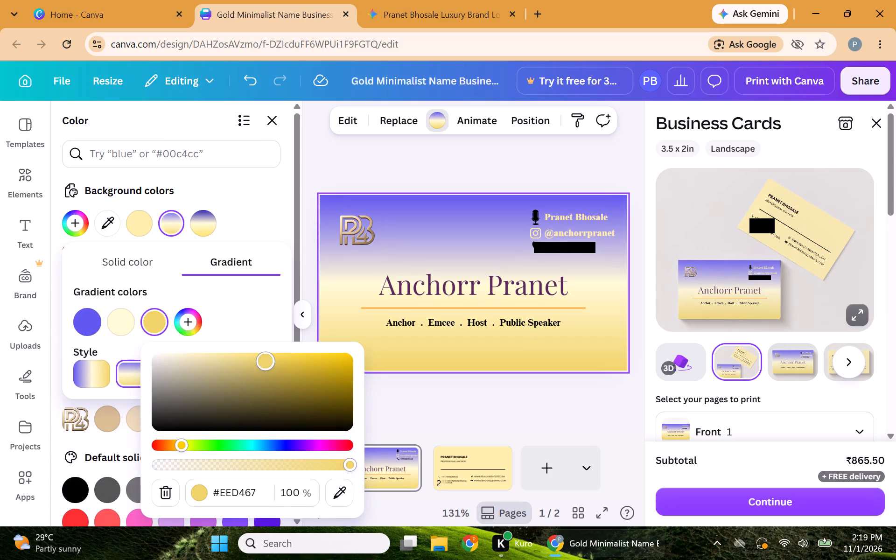
{"action": "left_click_drag", "start_coordinate": [265, 357], "coordinate": [291, 357]}
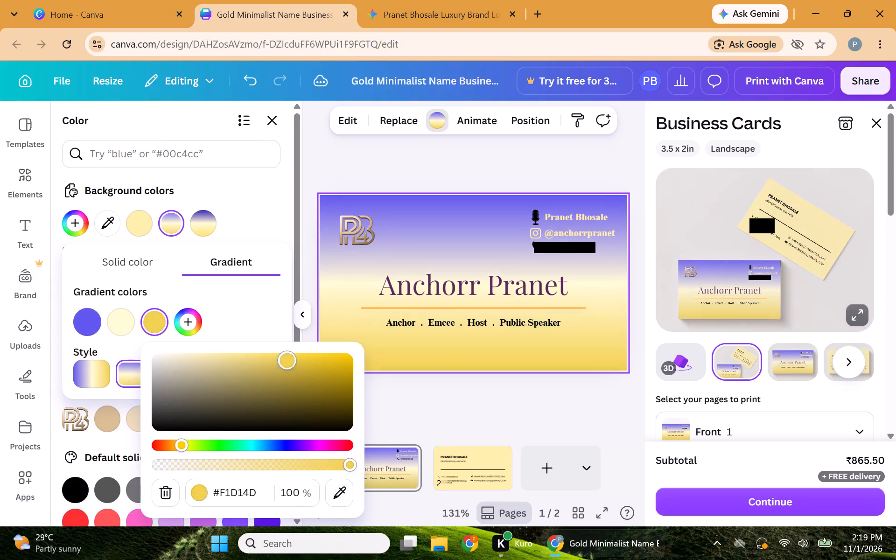
{"action": "left_click_drag", "start_coordinate": [291, 357], "coordinate": [322, 356]}
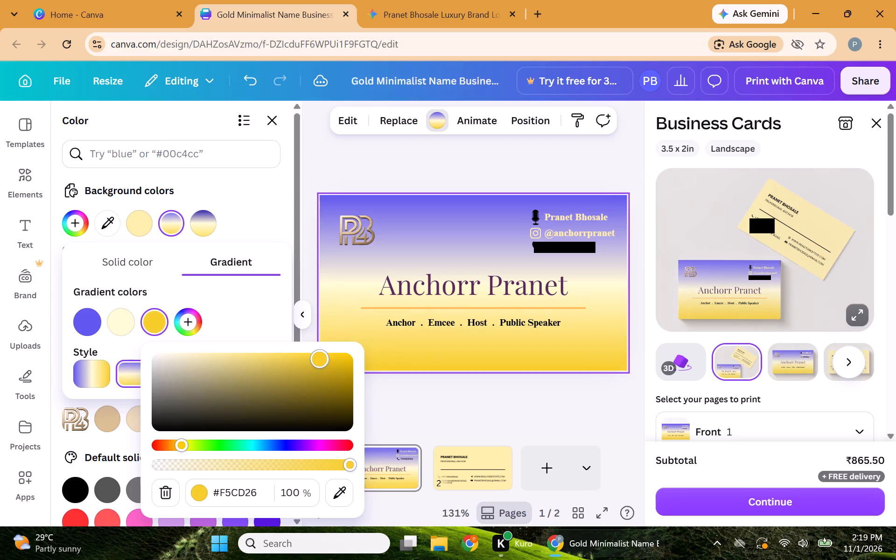
{"action": "left_click_drag", "start_coordinate": [322, 356], "coordinate": [333, 354]}
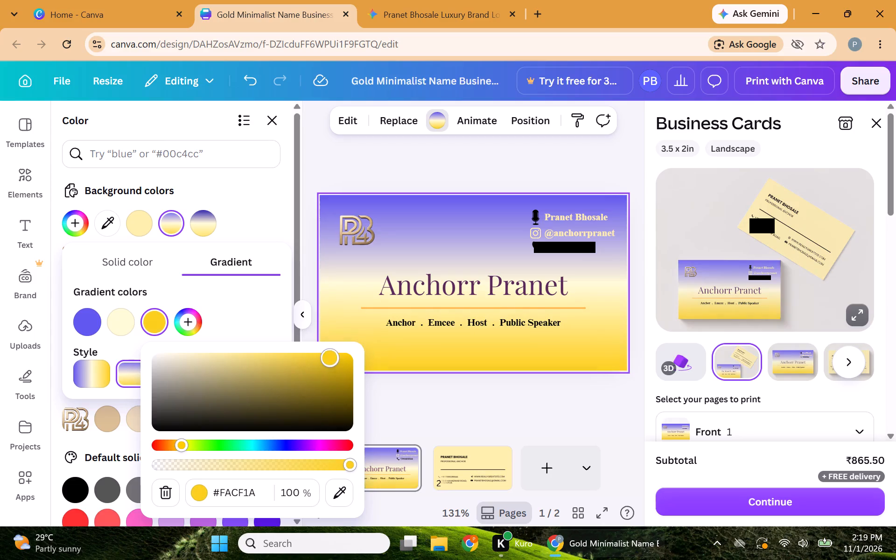
{"action": "left_click_drag", "start_coordinate": [333, 354], "coordinate": [319, 352]}
{"action": "left_click_drag", "start_coordinate": [319, 352], "coordinate": [310, 353]}
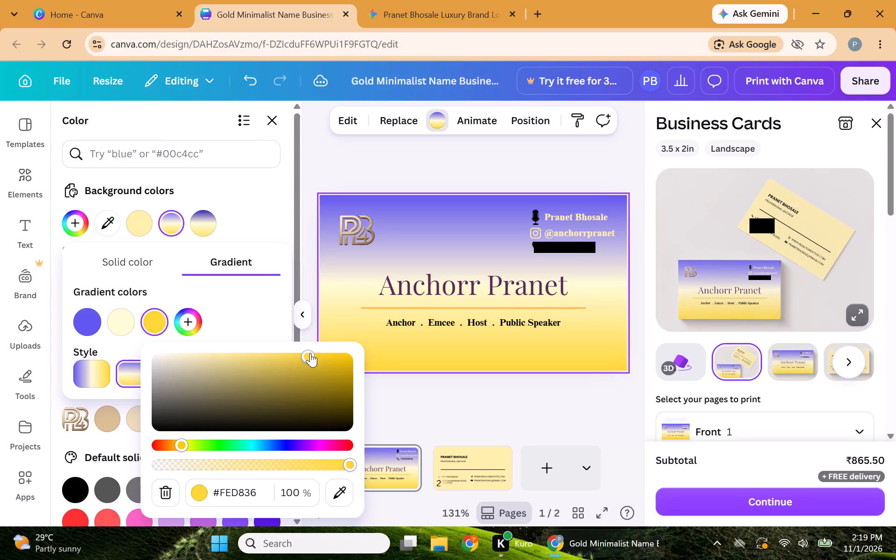
Adjust the middle cream colour of the front's background gradient to a paler #FFFCE4.
{"action": "left_click", "coordinate": [122, 316]}
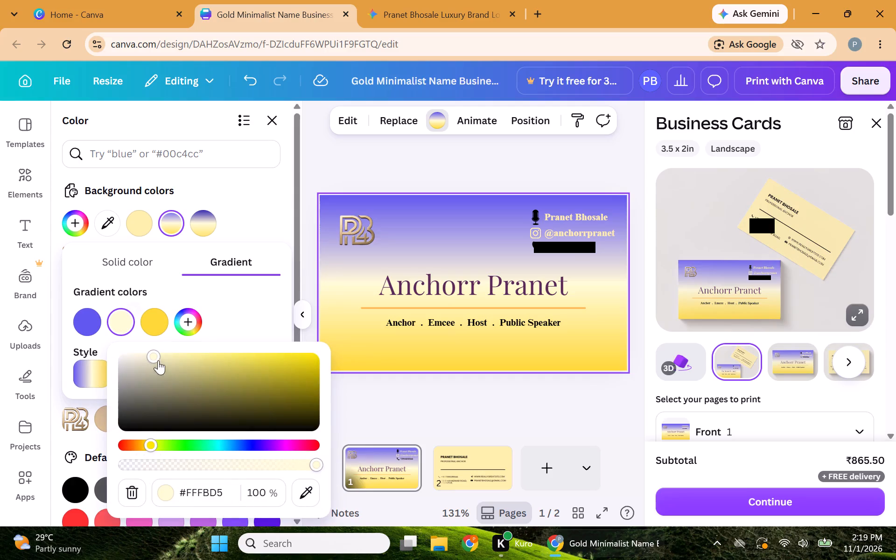
{"action": "left_click_drag", "start_coordinate": [152, 355], "coordinate": [193, 356]}
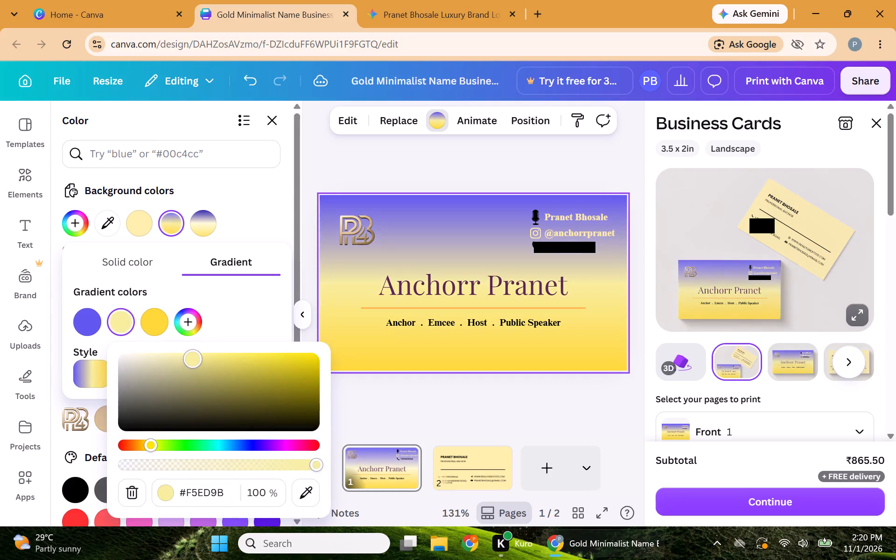
{"action": "left_click_drag", "start_coordinate": [193, 356], "coordinate": [196, 357]}
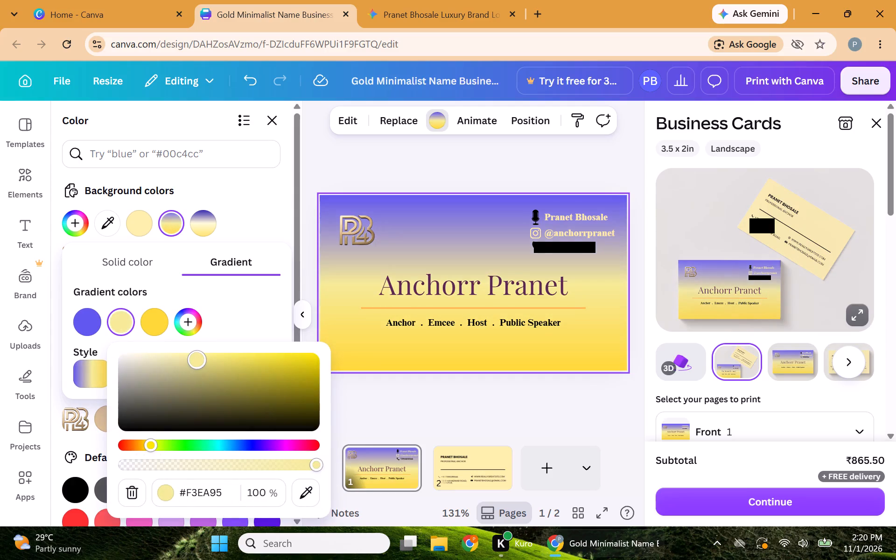
{"action": "left_click_drag", "start_coordinate": [196, 357], "coordinate": [160, 352]}
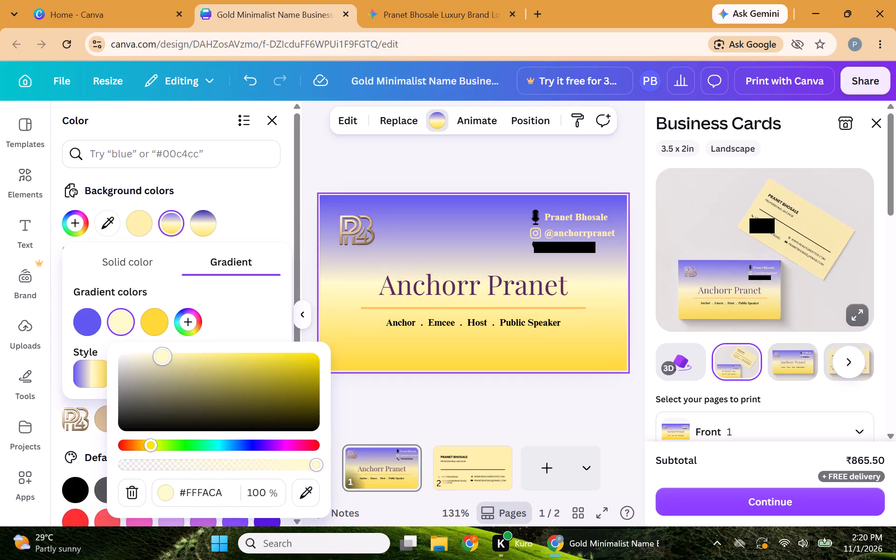
{"action": "left_click_drag", "start_coordinate": [160, 352], "coordinate": [148, 351]}
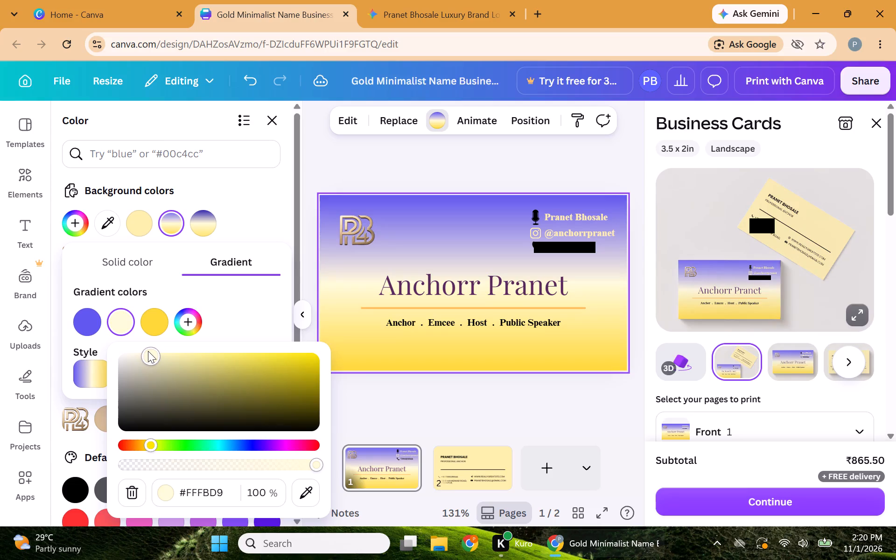
{"action": "left_click_drag", "start_coordinate": [148, 351], "coordinate": [144, 351]}
{"action": "left_click_drag", "start_coordinate": [144, 351], "coordinate": [140, 351]}
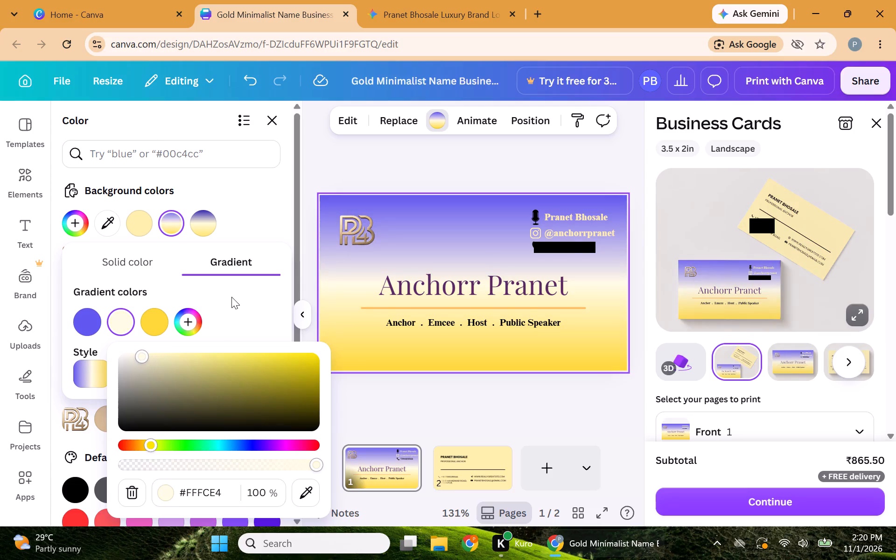
{"action": "left_click", "coordinate": [231, 297]}
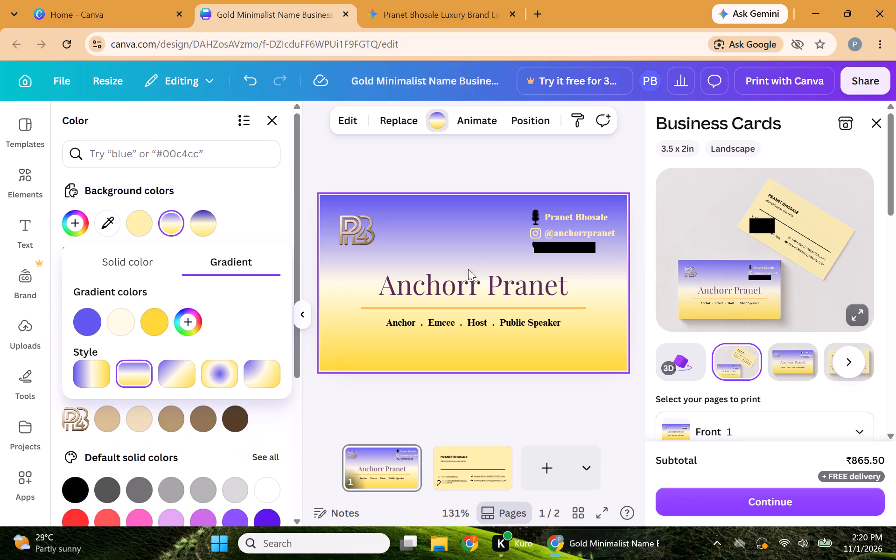
Delete the gold logo from the front of the card.
{"action": "left_click", "coordinate": [576, 234]}
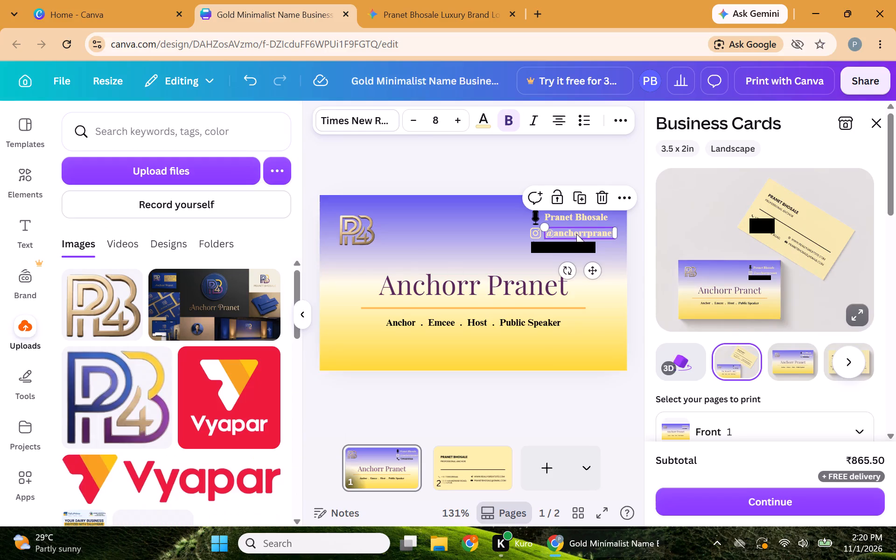
{"action": "left_click", "coordinate": [364, 230]}
{"action": "left_click", "coordinate": [391, 184]}
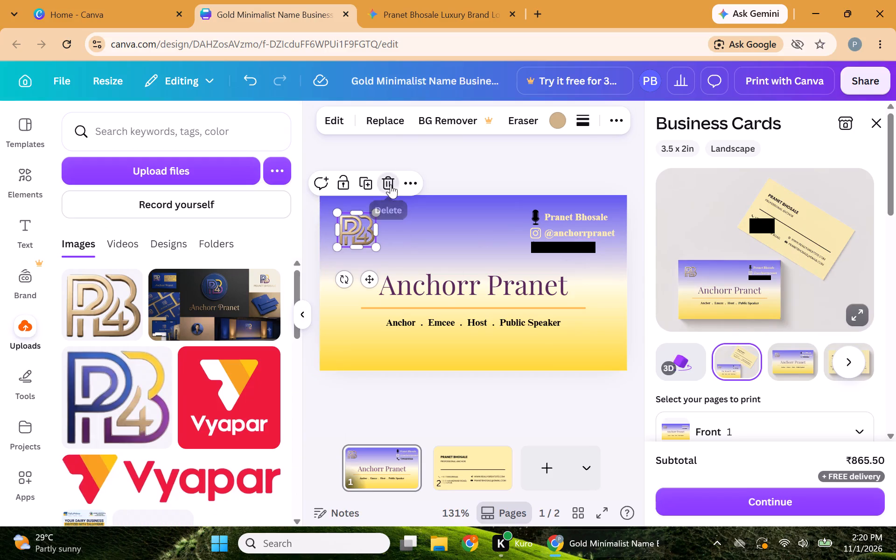
Add the uploaded blue-and-gold logo to the front, shrink it to about the gold logo's size and place it in the card's top-left corner.
{"action": "left_click", "coordinate": [115, 389]}
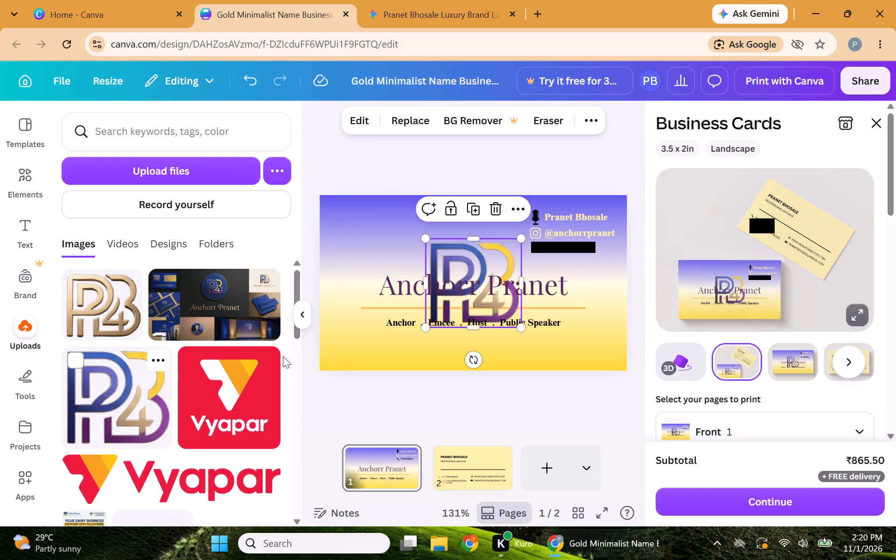
{"action": "left_click_drag", "start_coordinate": [523, 328], "coordinate": [477, 294]}
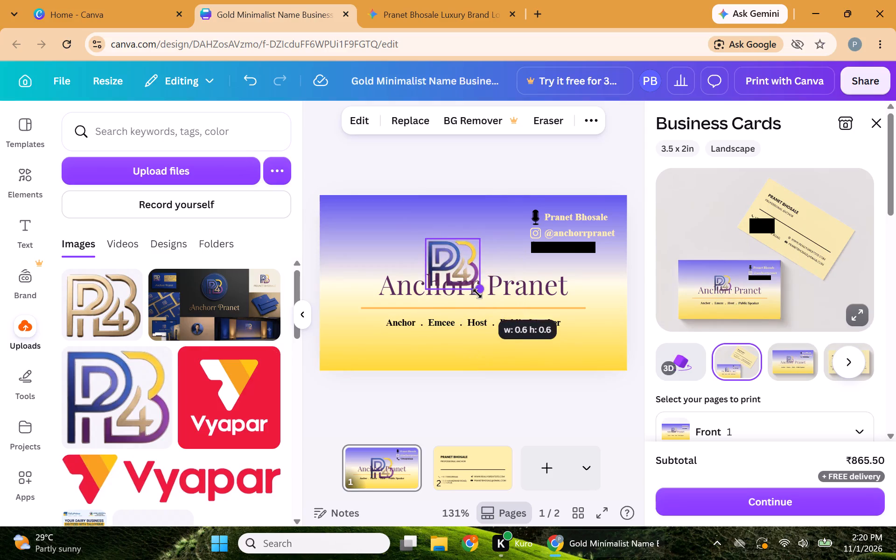
{"action": "left_click_drag", "start_coordinate": [477, 294], "coordinate": [479, 295]}
{"action": "left_click", "coordinate": [455, 322]}
{"action": "left_click_drag", "start_coordinate": [451, 266], "coordinate": [371, 238]}
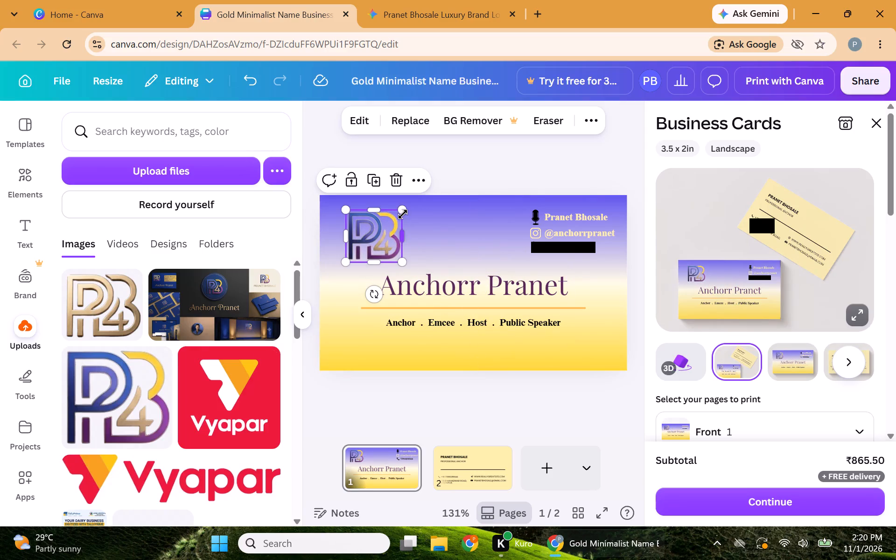
{"action": "left_click_drag", "start_coordinate": [402, 212], "coordinate": [384, 232]}
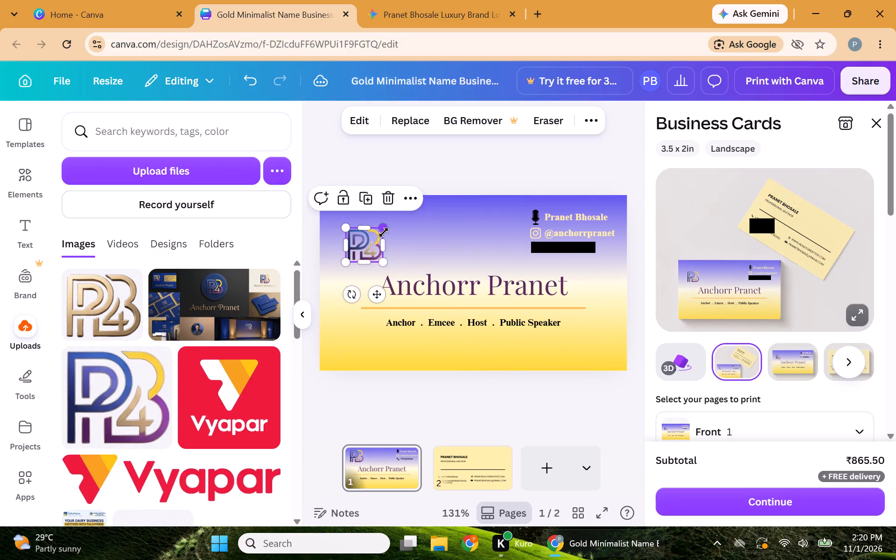
{"action": "left_click_drag", "start_coordinate": [381, 295], "coordinate": [382, 282]}
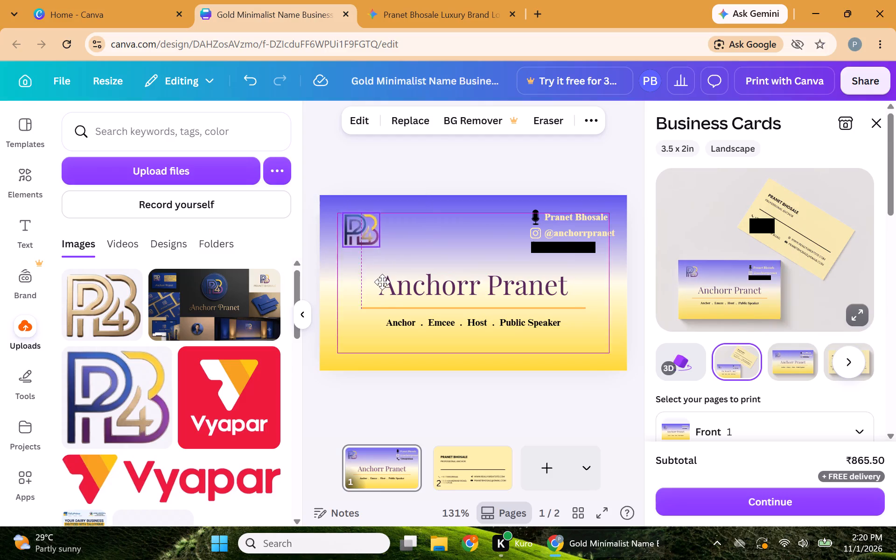
{"action": "left_click_drag", "start_coordinate": [382, 282], "coordinate": [374, 280]}
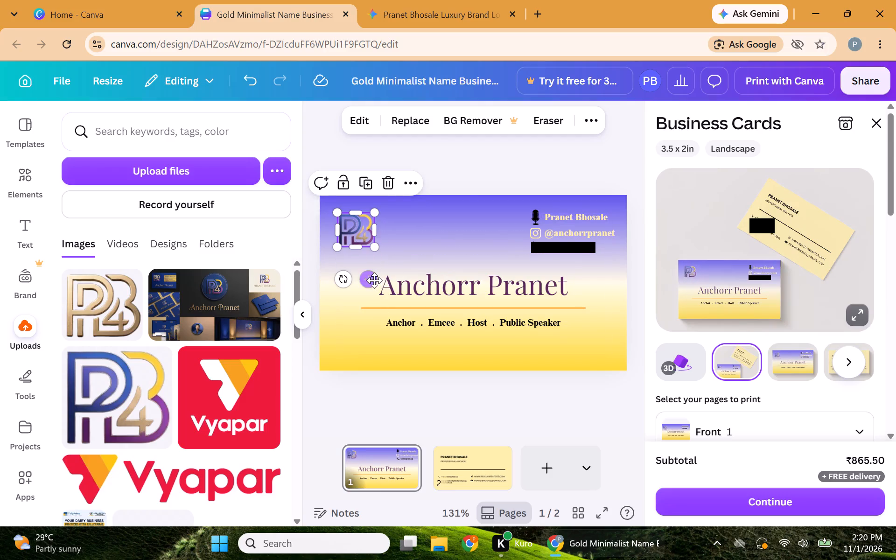
{"action": "left_click", "coordinate": [505, 168]}
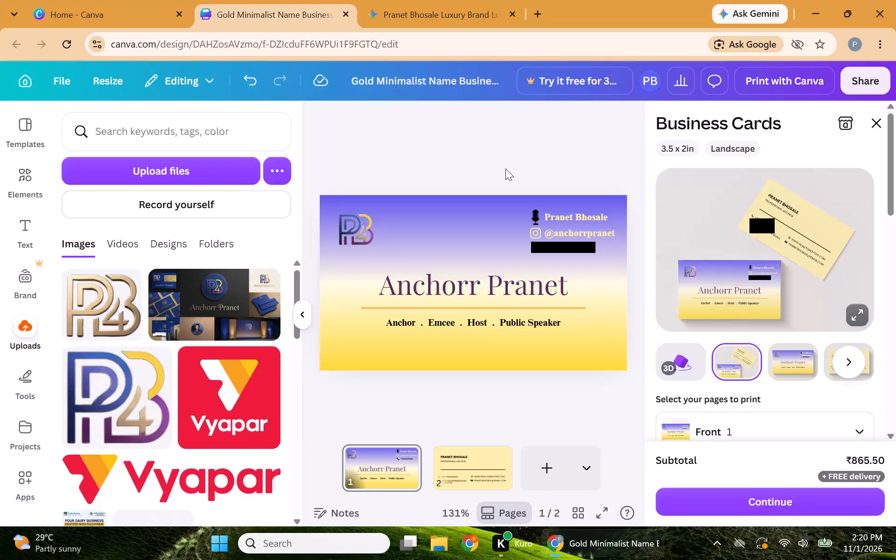
Recolour the microphone icon beside the front's contact name with the light orange already used in the design.
{"action": "left_click", "coordinate": [363, 231]}
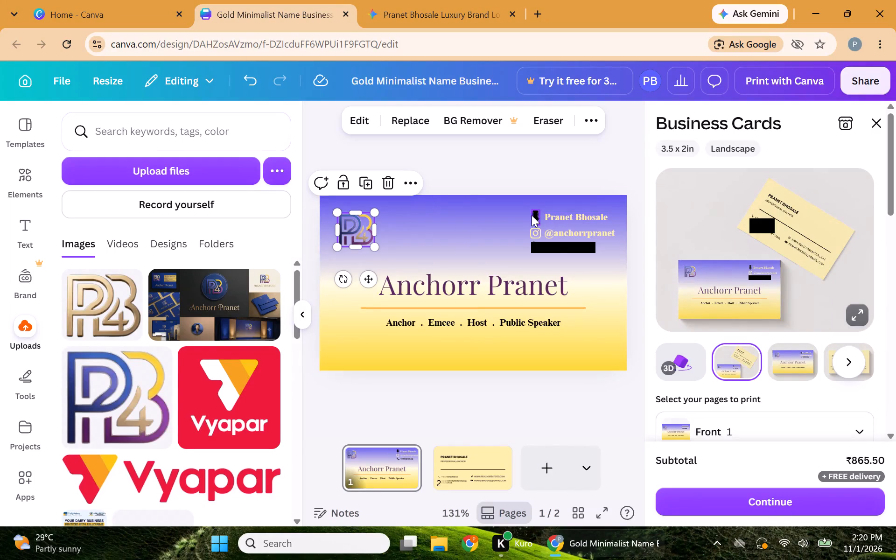
{"action": "left_click", "coordinate": [531, 215]}
{"action": "left_click", "coordinate": [533, 217]}
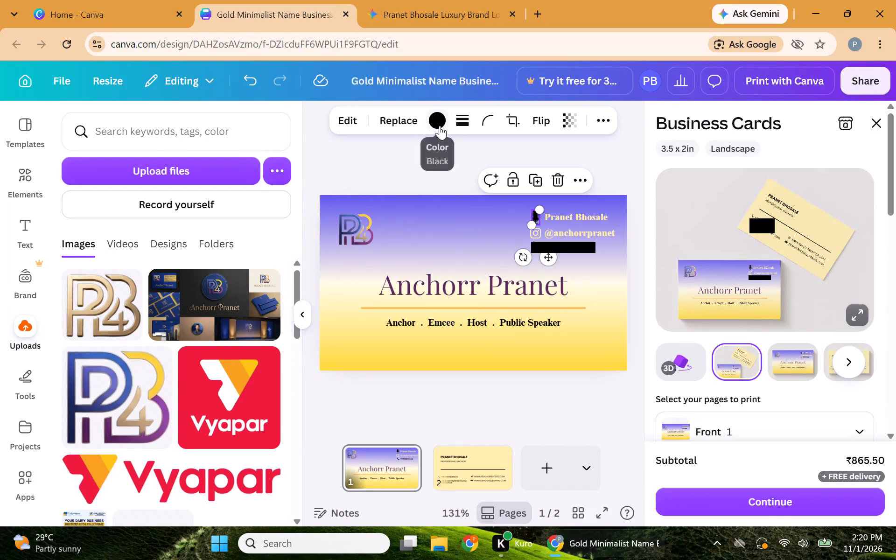
{"action": "left_click", "coordinate": [440, 126]}
{"action": "left_click", "coordinate": [102, 281]}
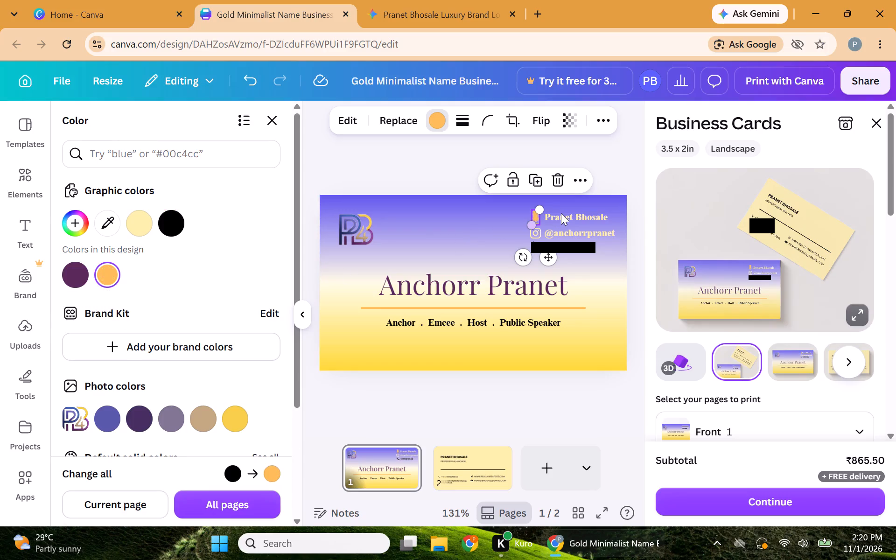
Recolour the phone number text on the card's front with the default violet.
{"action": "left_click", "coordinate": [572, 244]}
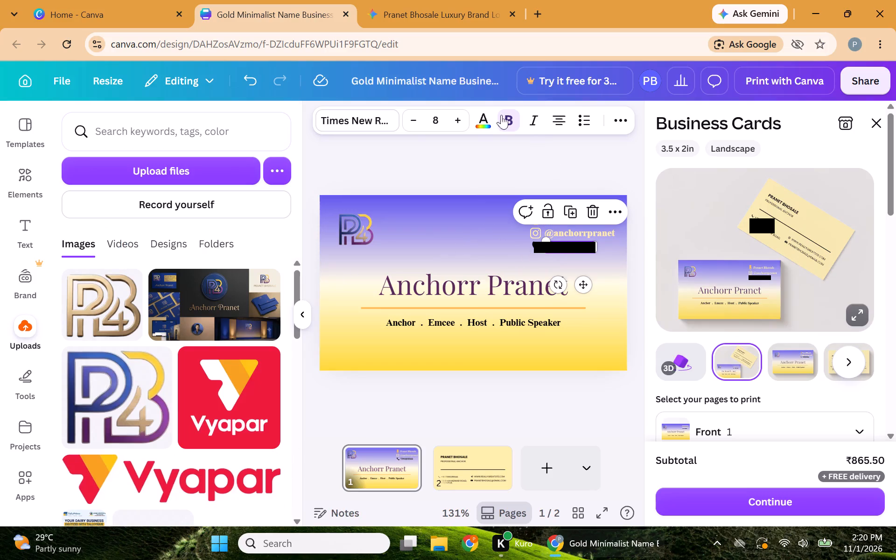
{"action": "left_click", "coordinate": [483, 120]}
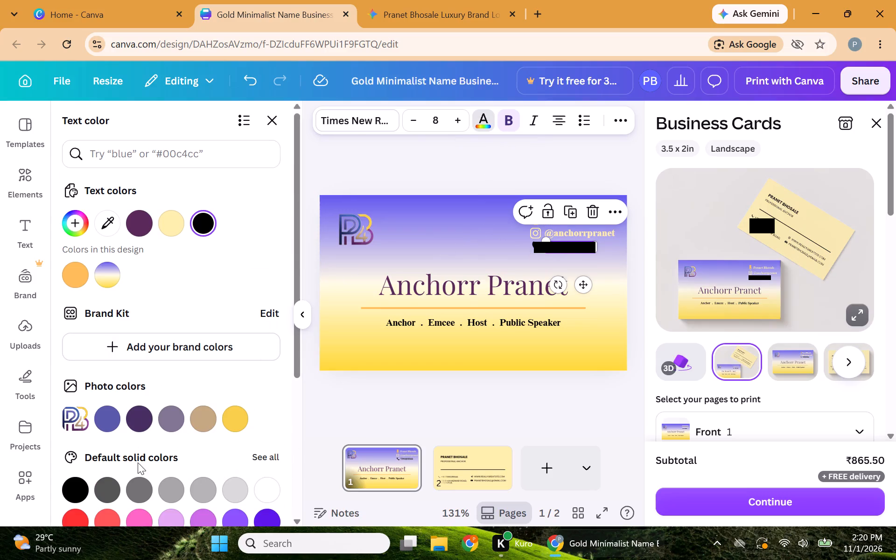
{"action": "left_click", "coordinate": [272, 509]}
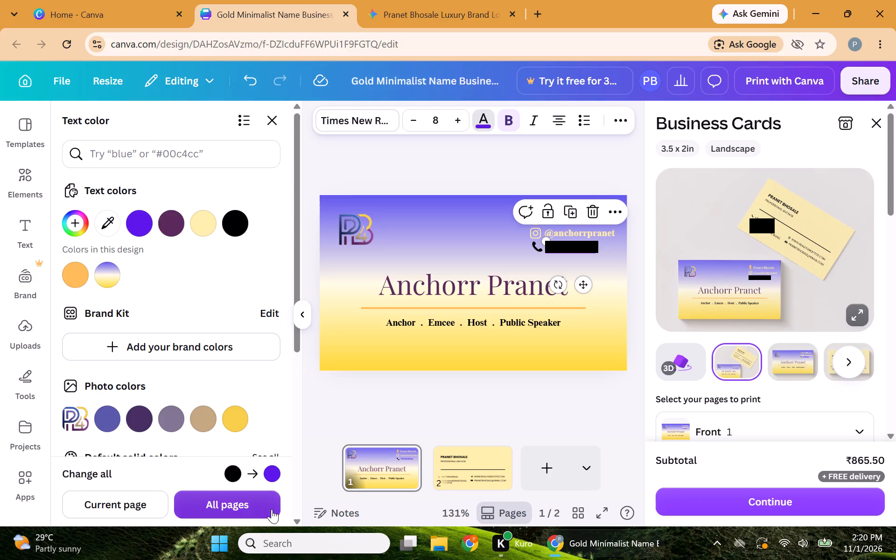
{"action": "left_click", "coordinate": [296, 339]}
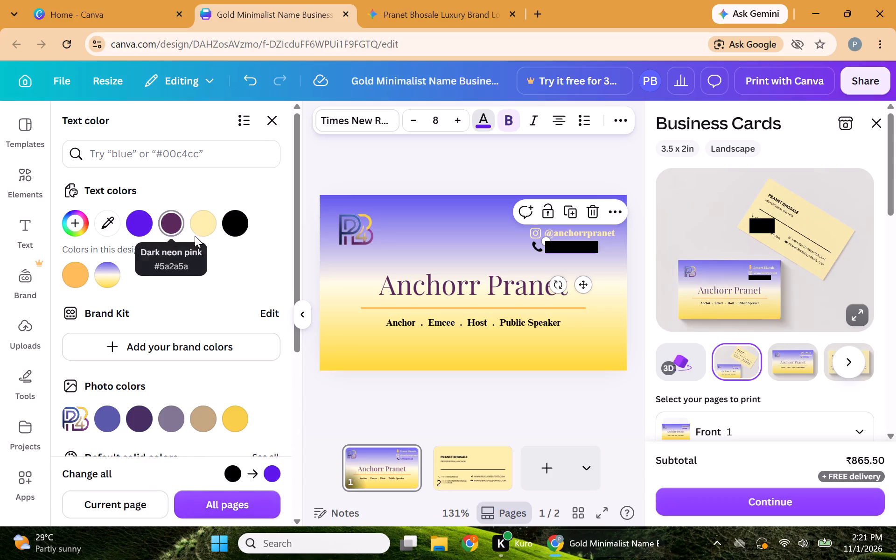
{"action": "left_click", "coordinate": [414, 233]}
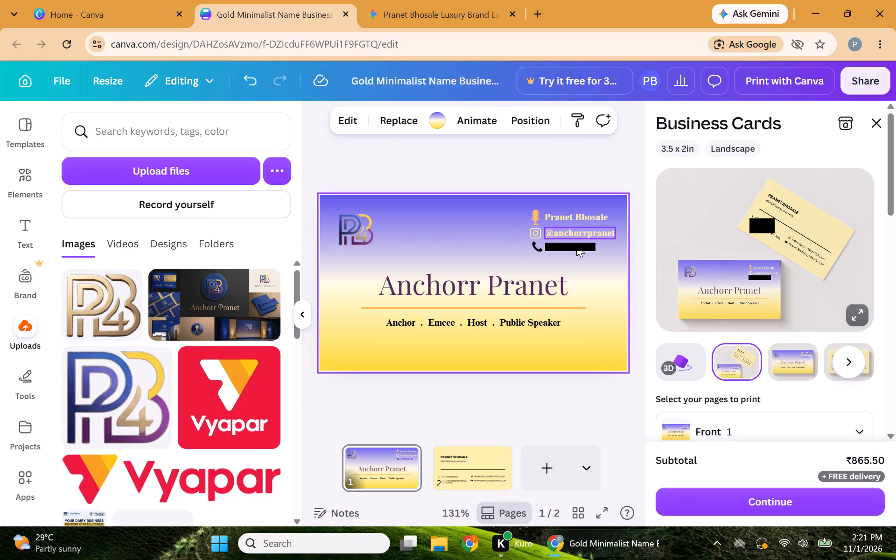
Recolour the front's phone number, Instagram handle and contact name text with the design's dark purple #5A2A5A.
{"action": "left_click", "coordinate": [576, 245]}
{"action": "left_click", "coordinate": [486, 119]}
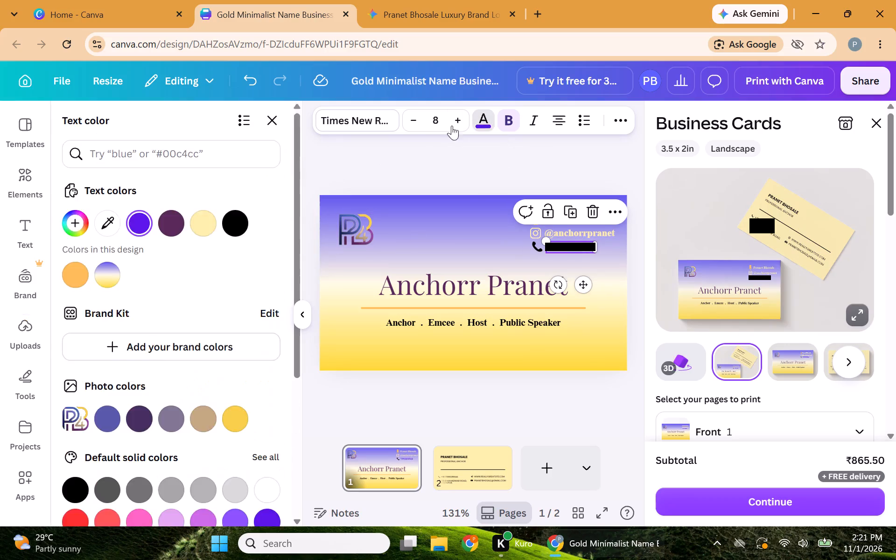
{"action": "left_click", "coordinate": [170, 219]}
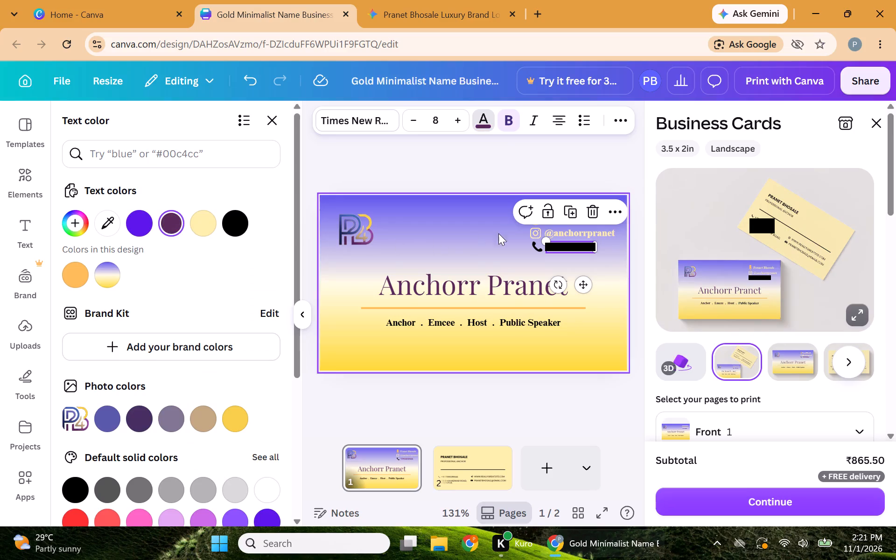
{"action": "left_click", "coordinate": [557, 232]}
{"action": "left_click", "coordinate": [166, 220]}
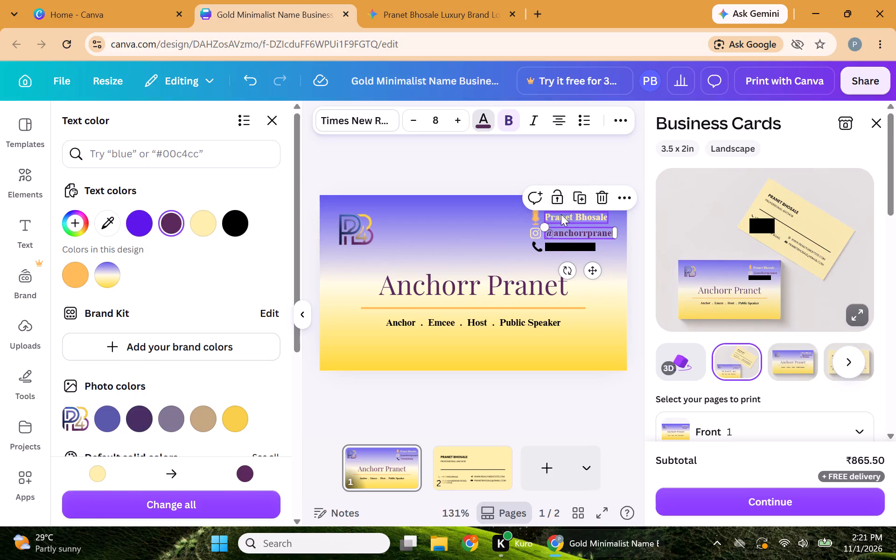
{"action": "left_click", "coordinate": [561, 214]}
{"action": "left_click", "coordinate": [175, 219]}
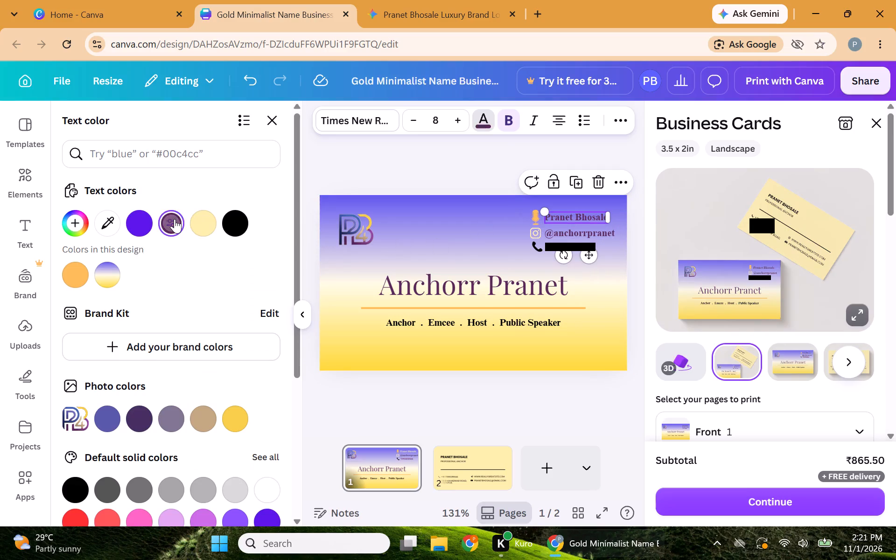
{"action": "left_click", "coordinate": [536, 238]}
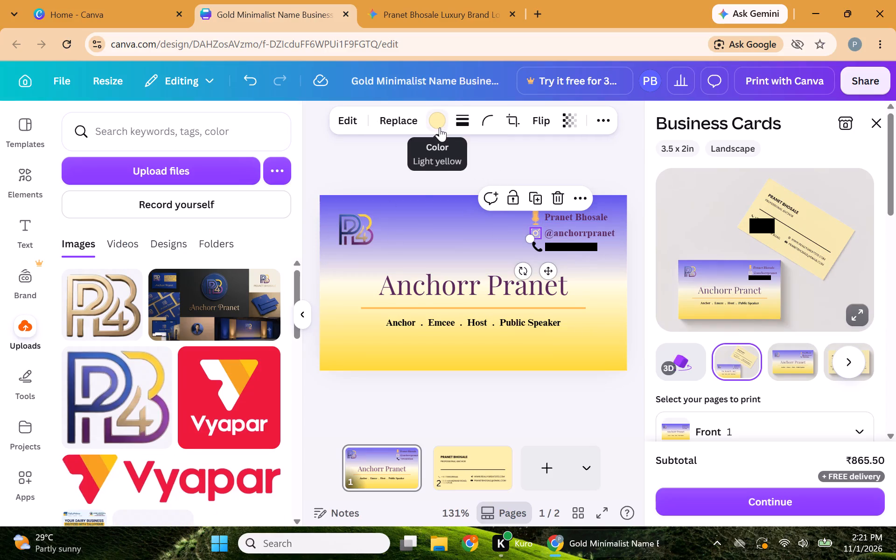
Recolour the divider line beneath the front's large name with the design's dark purple #5A2A5A.
{"action": "left_click", "coordinate": [444, 306]}
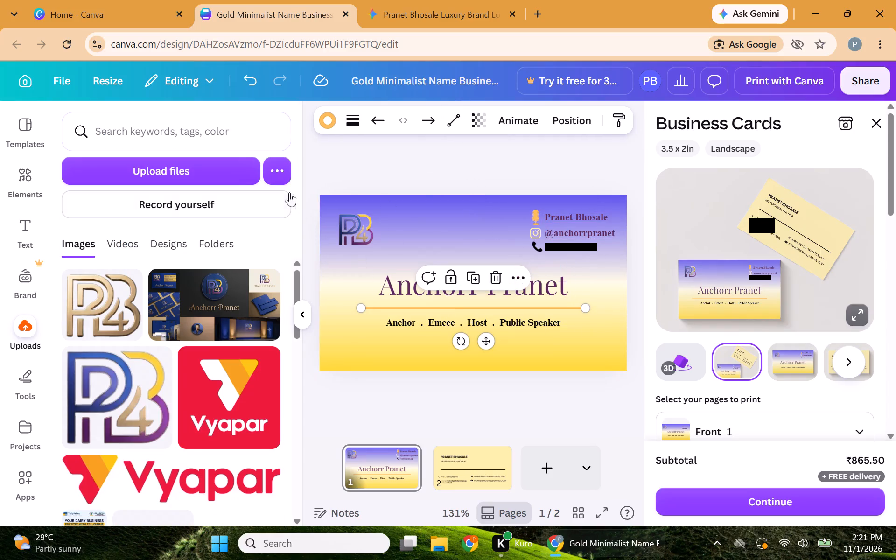
{"action": "left_click", "coordinate": [330, 125]}
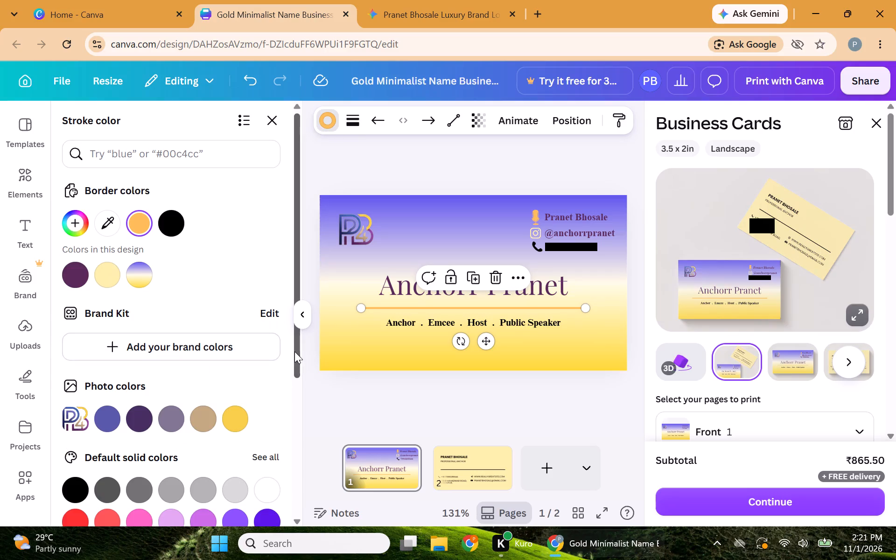
{"action": "left_click_drag", "start_coordinate": [294, 351], "coordinate": [290, 452]}
{"action": "left_click", "coordinate": [71, 426]}
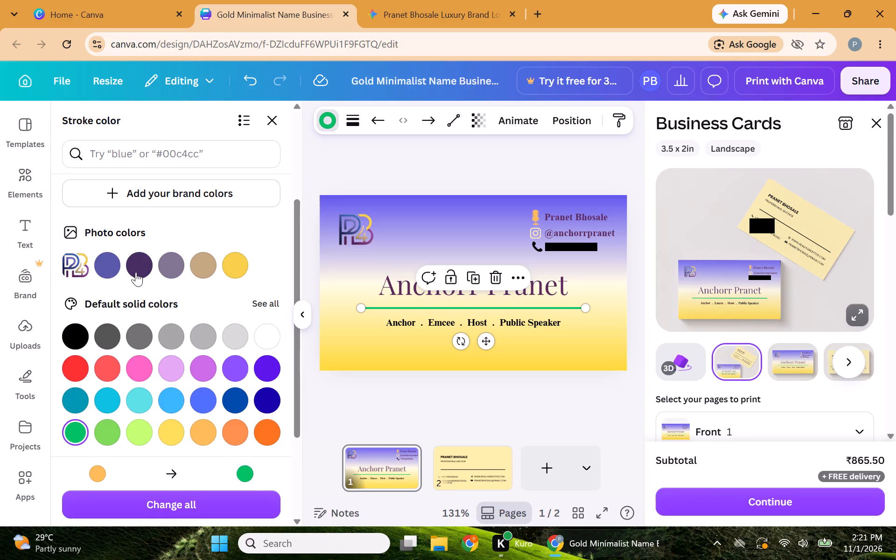
{"action": "left_click_drag", "start_coordinate": [300, 267], "coordinate": [302, 167]}
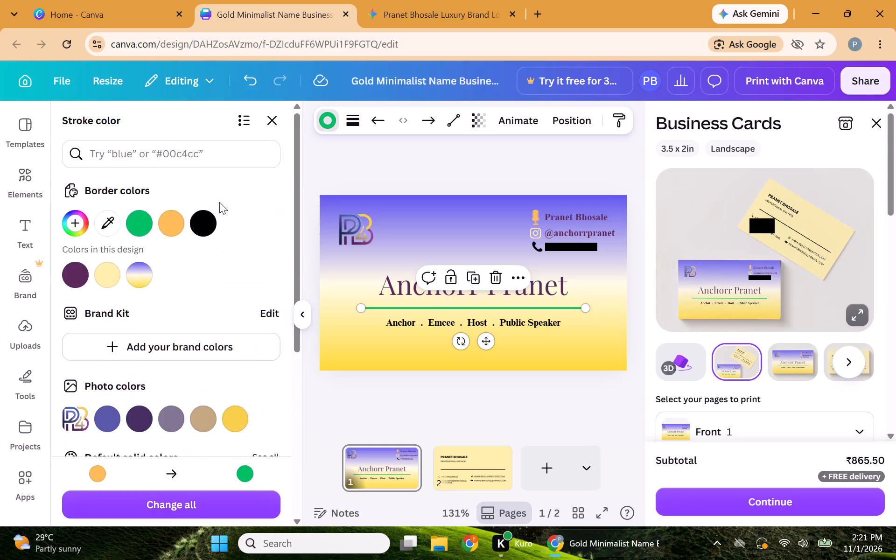
{"action": "left_click", "coordinate": [76, 218]}
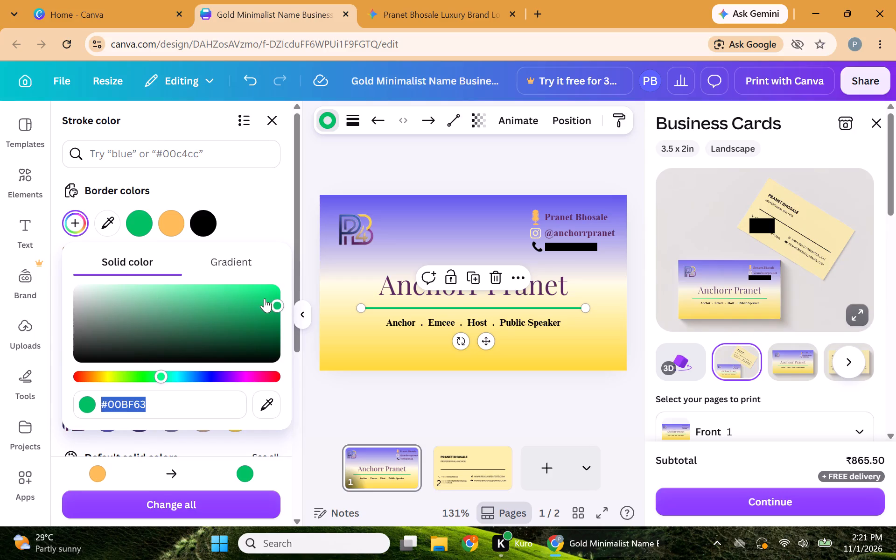
{"action": "left_click_drag", "start_coordinate": [273, 302], "coordinate": [227, 323]}
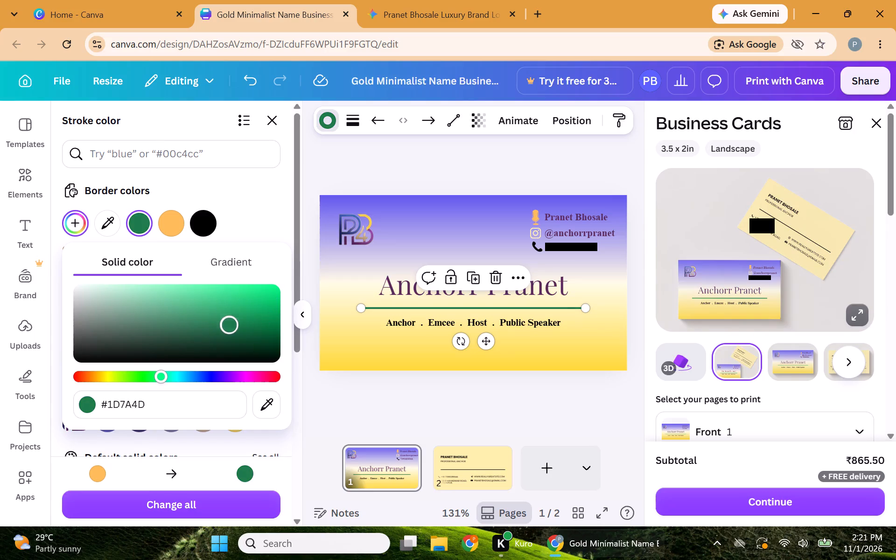
{"action": "left_click_drag", "start_coordinate": [227, 323], "coordinate": [194, 307]}
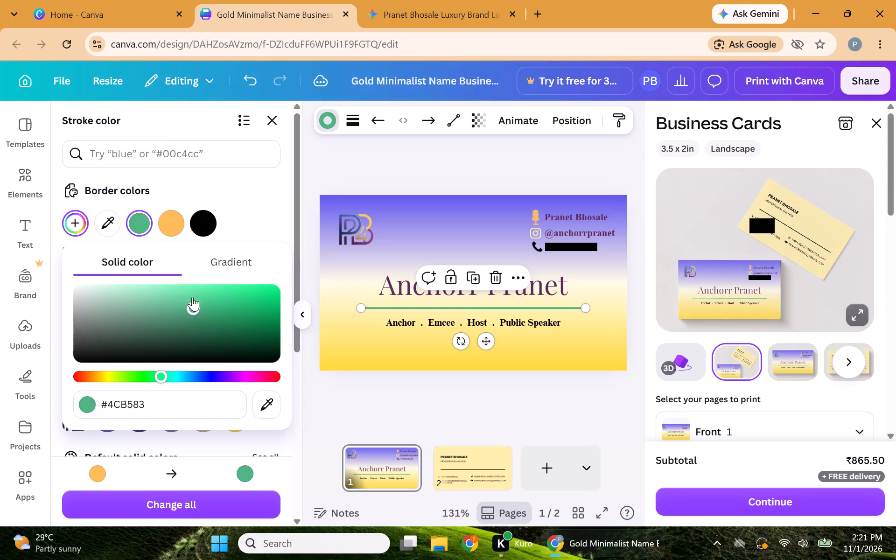
{"action": "left_click", "coordinate": [78, 218]}
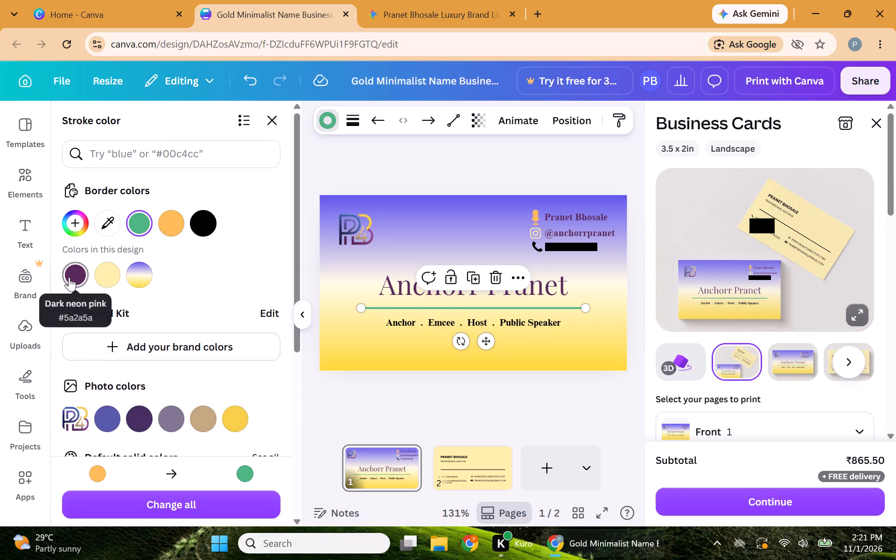
{"action": "left_click", "coordinate": [69, 277]}
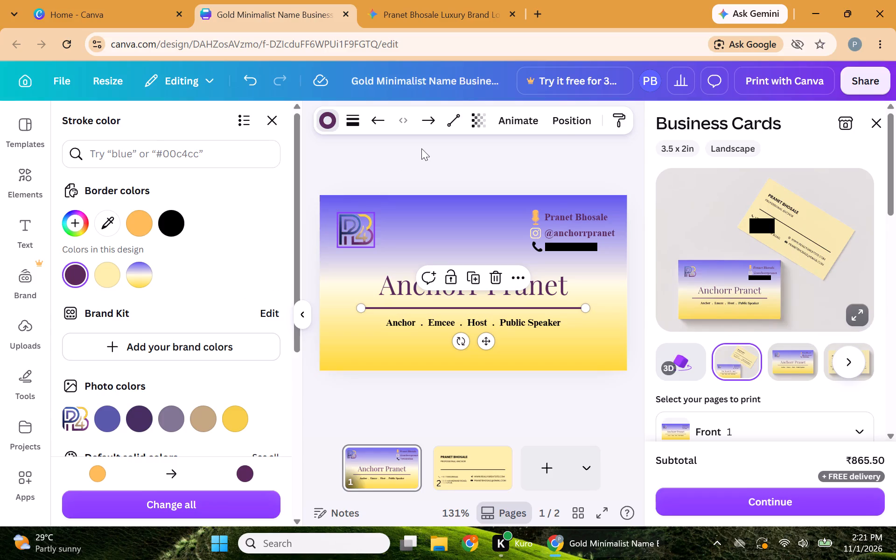
{"action": "left_click", "coordinate": [421, 148]}
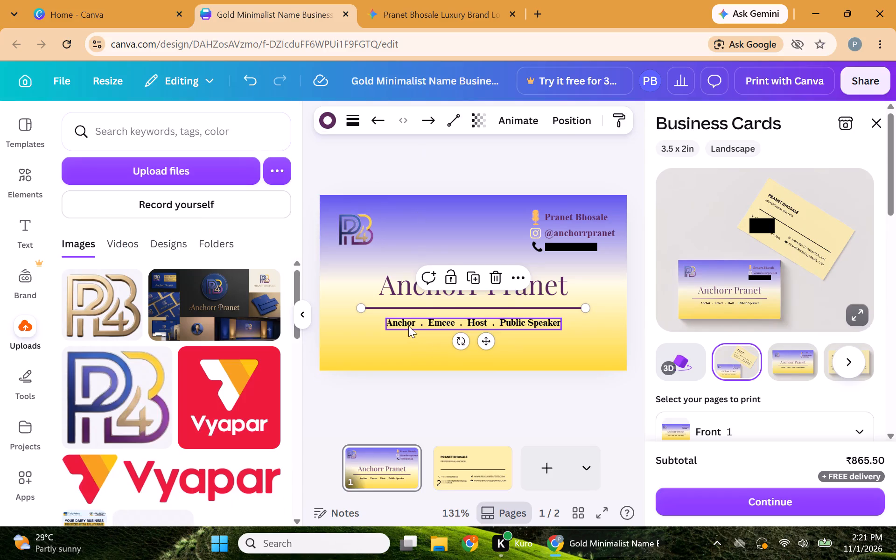
Recolour the "Anchor . Emcee . Host . Public Speaker" tagline with the design's dark purple #5A2A5A.
{"action": "left_click", "coordinate": [408, 325]}
{"action": "left_click", "coordinate": [485, 121]}
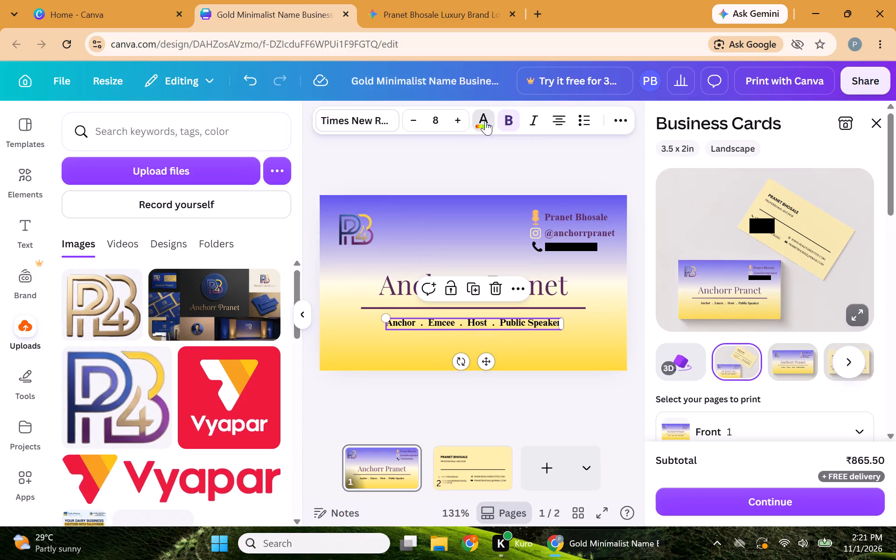
{"action": "left_click", "coordinate": [147, 223]}
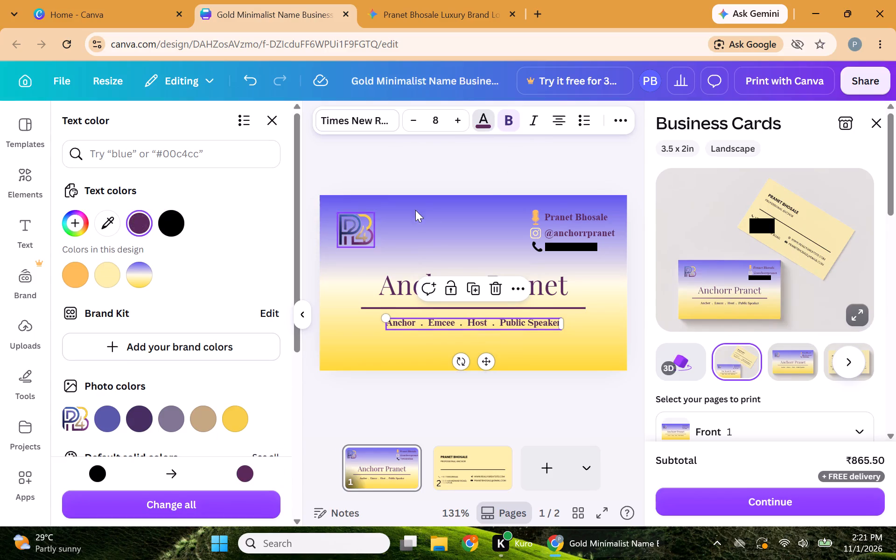
{"action": "left_click", "coordinate": [479, 155]}
{"action": "left_click", "coordinate": [479, 155]}
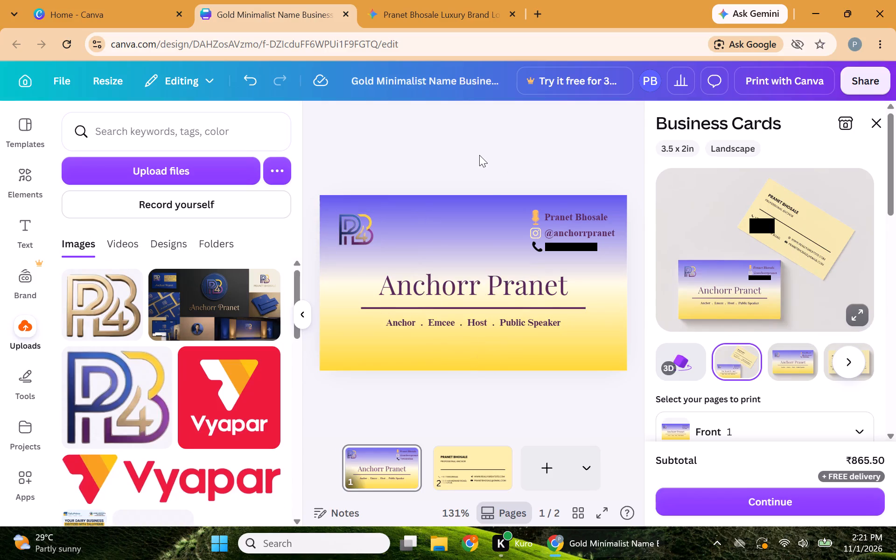
Recolour the Instagram icon beside the front's handle with a default violet darkened to #3A118C.
{"action": "left_click", "coordinate": [533, 229]}
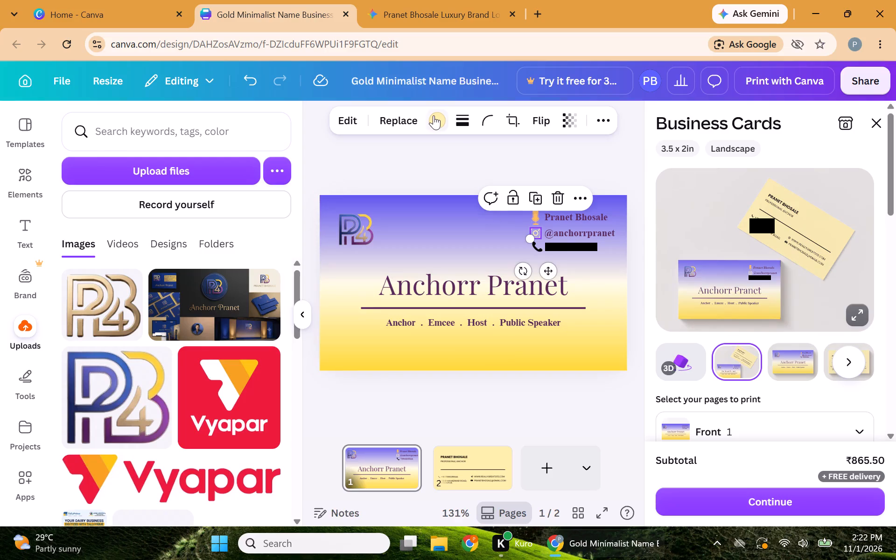
{"action": "left_click", "coordinate": [434, 115]}
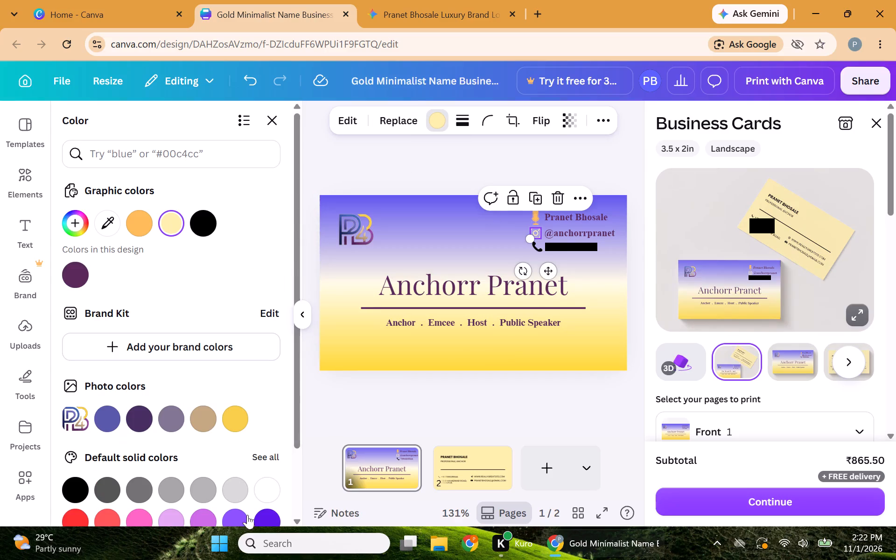
{"action": "left_click", "coordinate": [268, 515]}
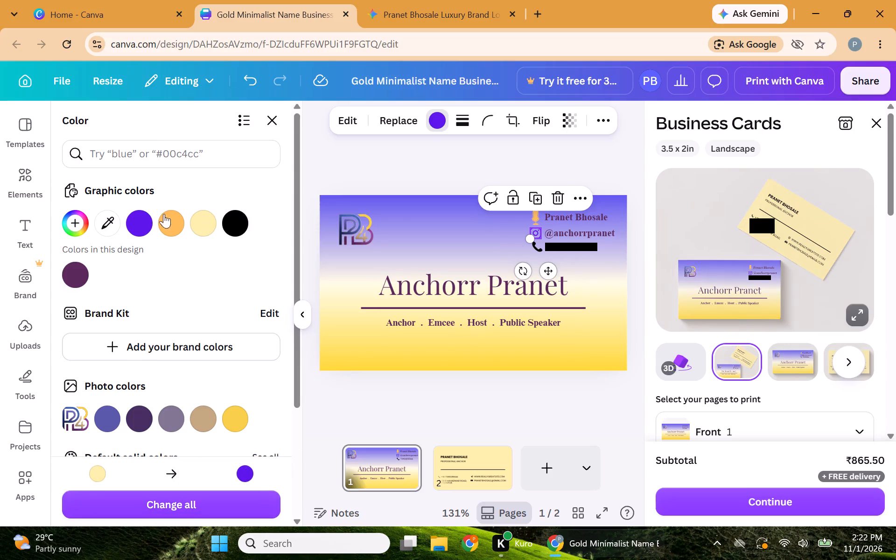
{"action": "left_click", "coordinate": [132, 224]}
{"action": "left_click", "coordinate": [72, 227]}
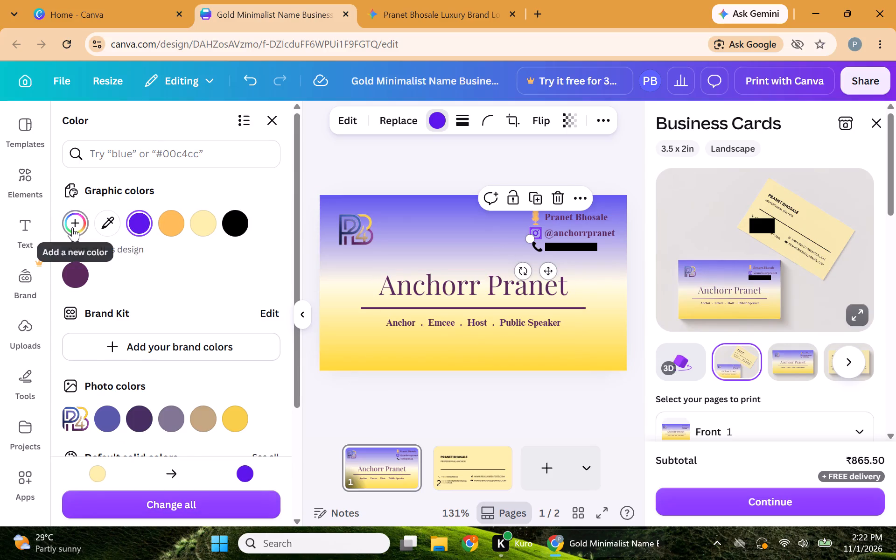
{"action": "left_click_drag", "start_coordinate": [248, 262], "coordinate": [250, 283]}
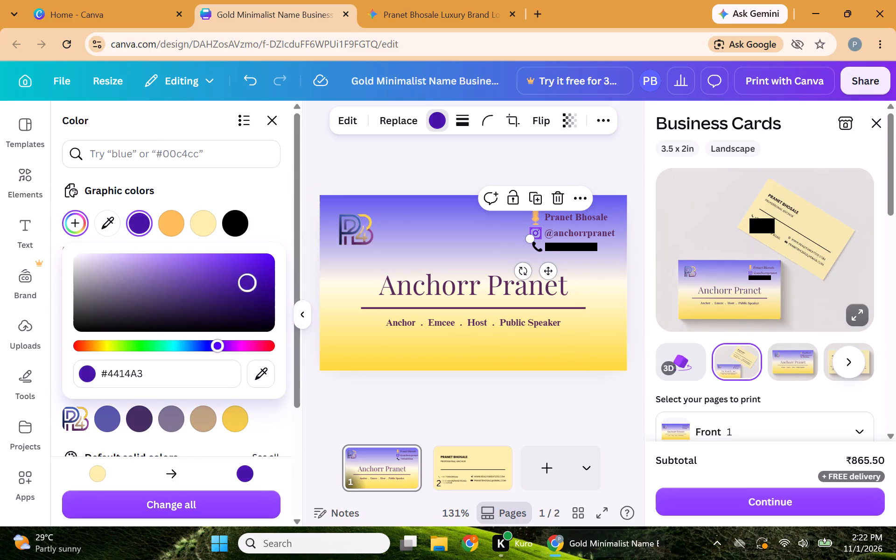
{"action": "left_click_drag", "start_coordinate": [250, 283], "coordinate": [251, 289]}
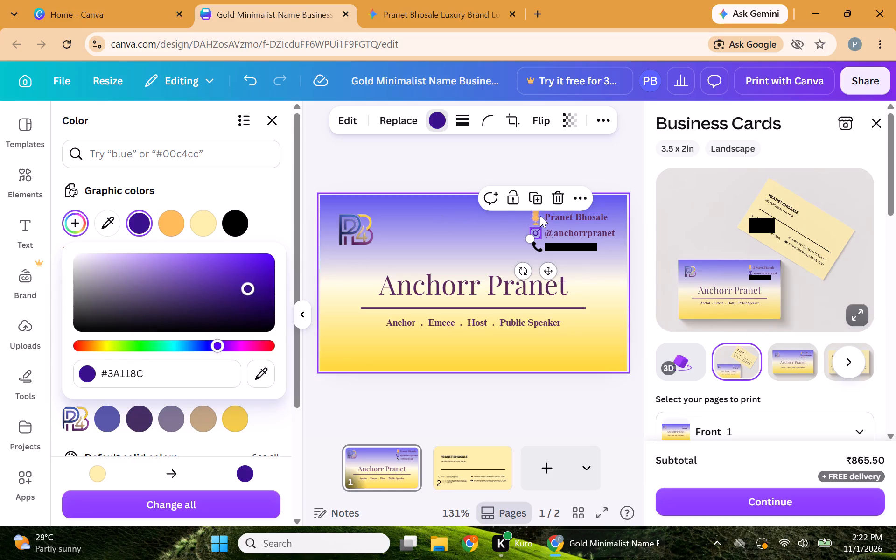
{"action": "left_click", "coordinate": [534, 219]}
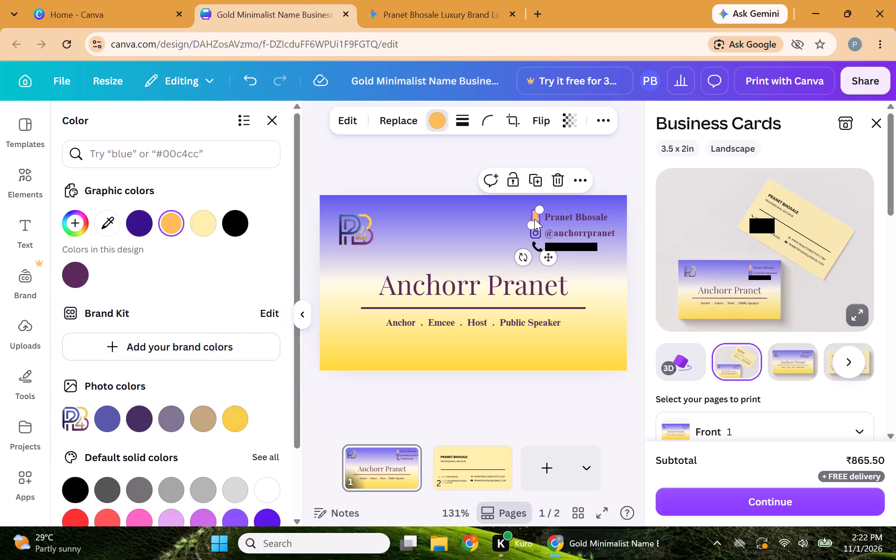
Recolour the contact name text beside the microphone icon with a custom pale yellow, #FFF788.
{"action": "left_click", "coordinate": [569, 218]}
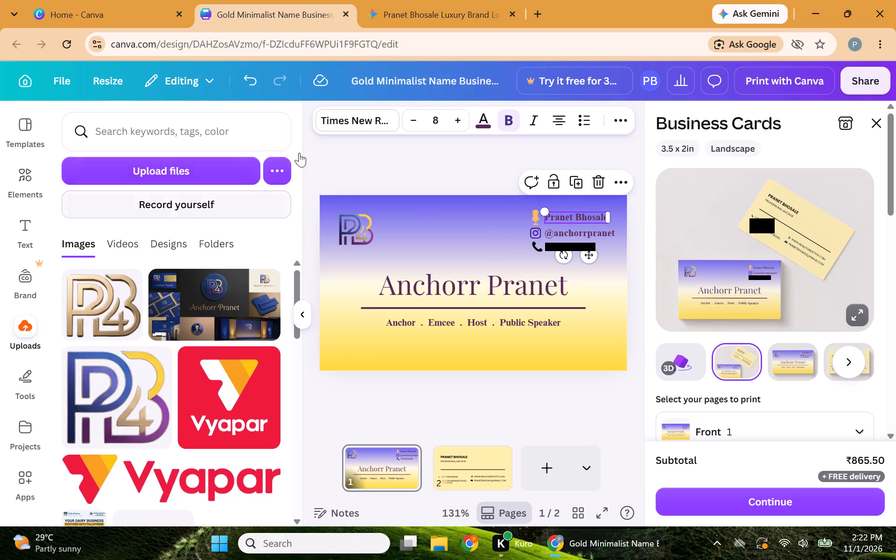
{"action": "left_click", "coordinate": [485, 125]}
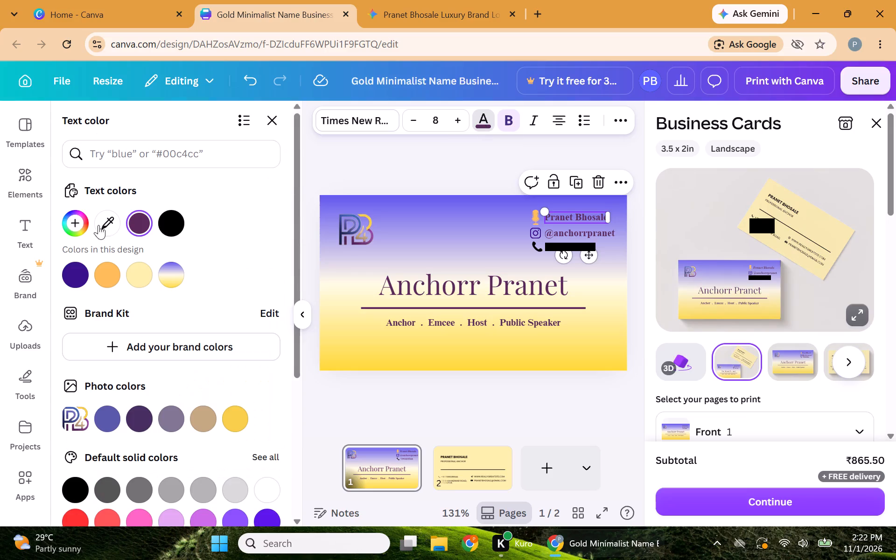
{"action": "left_click", "coordinate": [73, 220]}
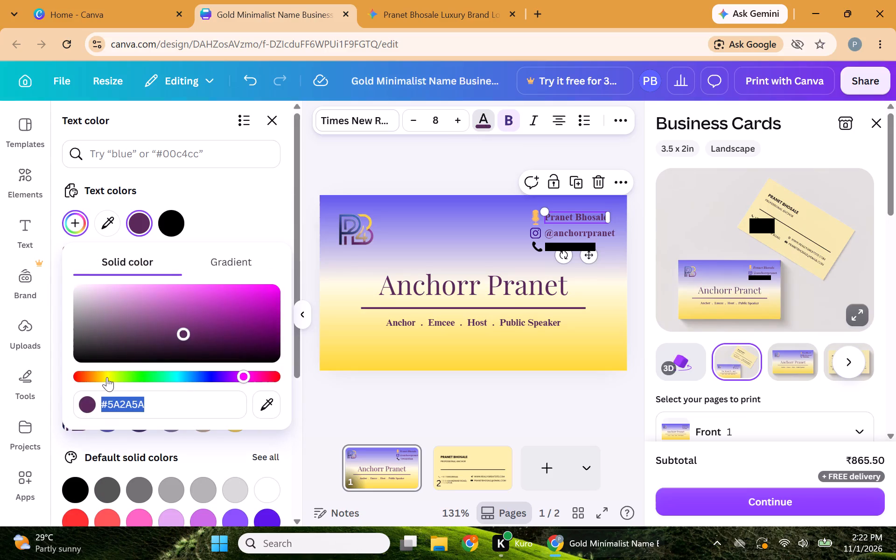
{"action": "left_click", "coordinate": [107, 377]}
{"action": "left_click_drag", "start_coordinate": [183, 330], "coordinate": [187, 300]}
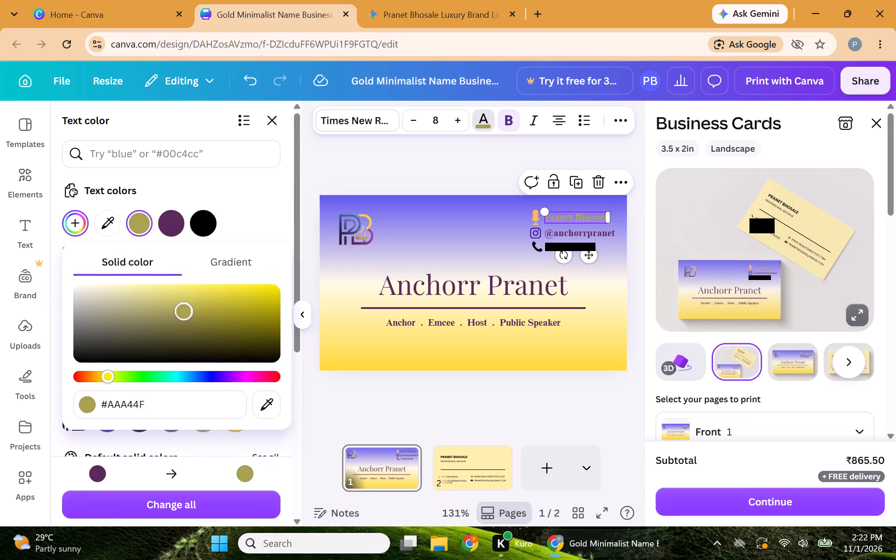
{"action": "left_click_drag", "start_coordinate": [187, 300], "coordinate": [170, 273]}
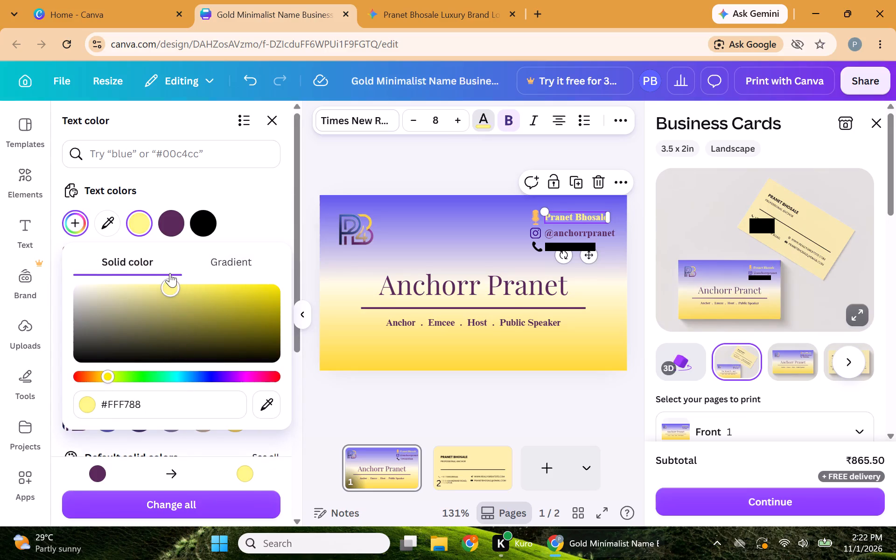
Change the contact name text beside the microphone icon to a brighter yellow, #FCFF5A.
{"action": "left_click_drag", "start_coordinate": [170, 273], "coordinate": [208, 273]}
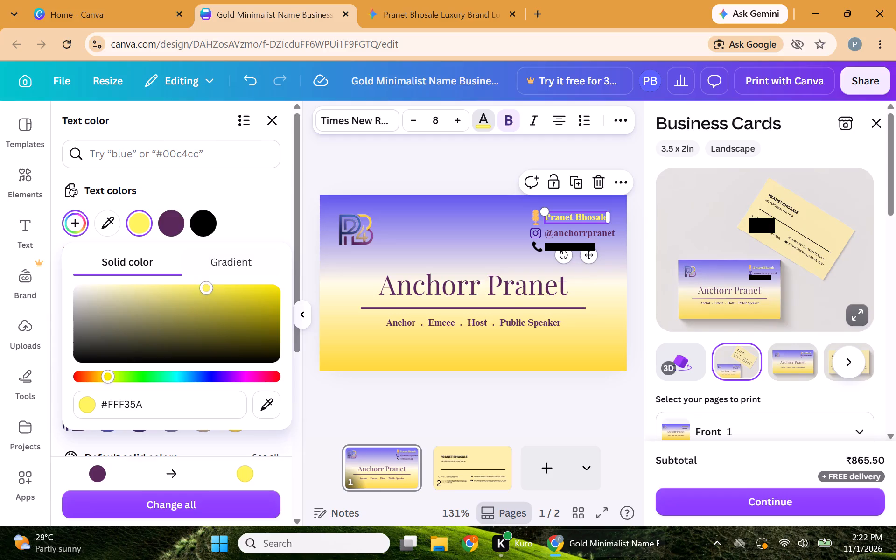
{"action": "left_click", "coordinate": [110, 376]}
Recolour the Instagram handle and the phone number on the front with the contact name's bright yellow #FCFF5A.
{"action": "left_click", "coordinate": [573, 232]}
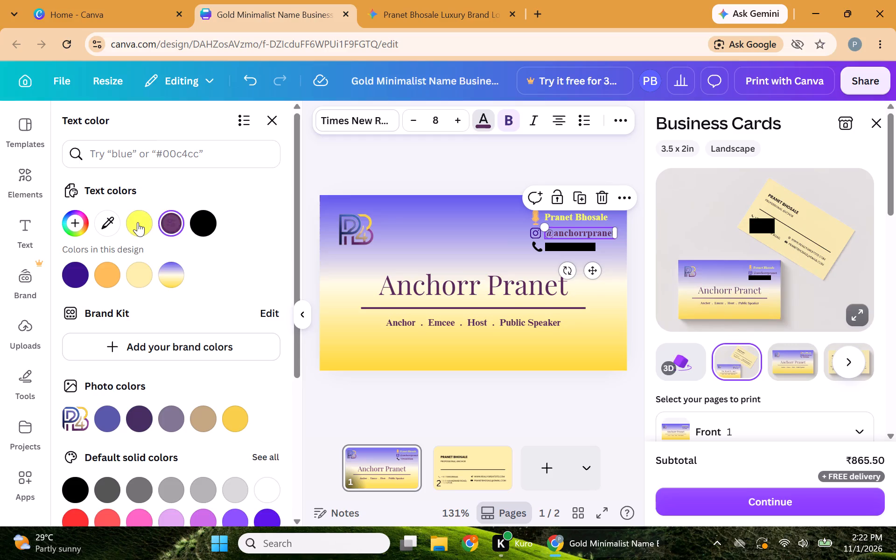
{"action": "left_click", "coordinate": [138, 222]}
{"action": "left_click", "coordinate": [589, 247]}
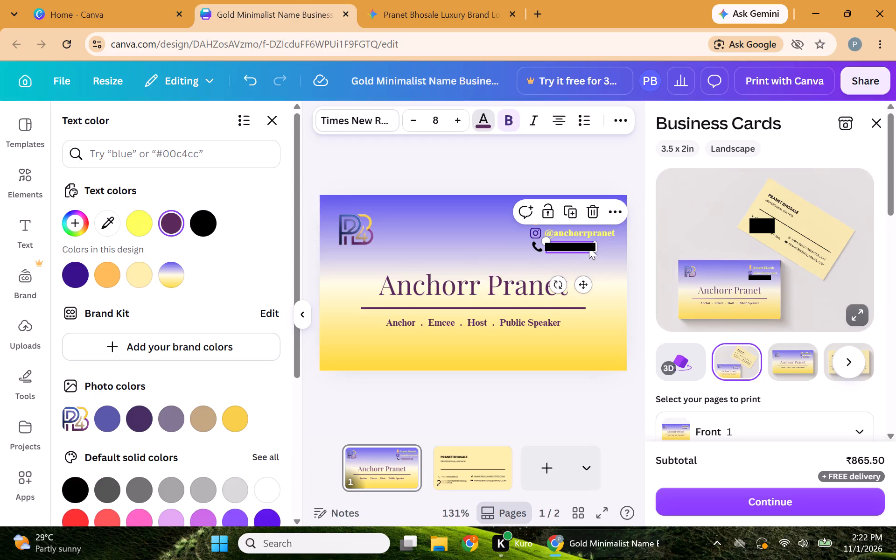
{"action": "left_click", "coordinate": [146, 221]}
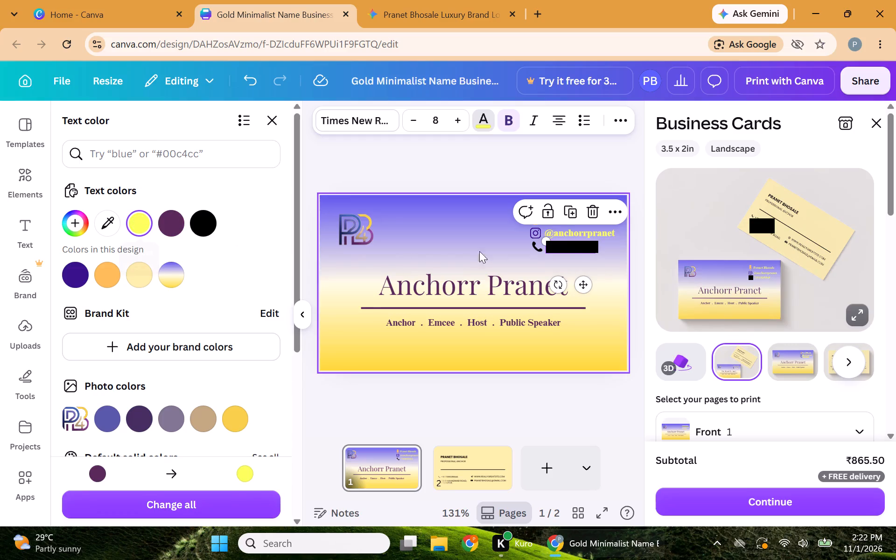
{"action": "left_click", "coordinate": [595, 257]}
{"action": "left_click", "coordinate": [605, 269]}
Try the Drop, Echo, Glow and Outline text effects on the contact name, finishing with Drop.
{"action": "left_click", "coordinate": [574, 221]}
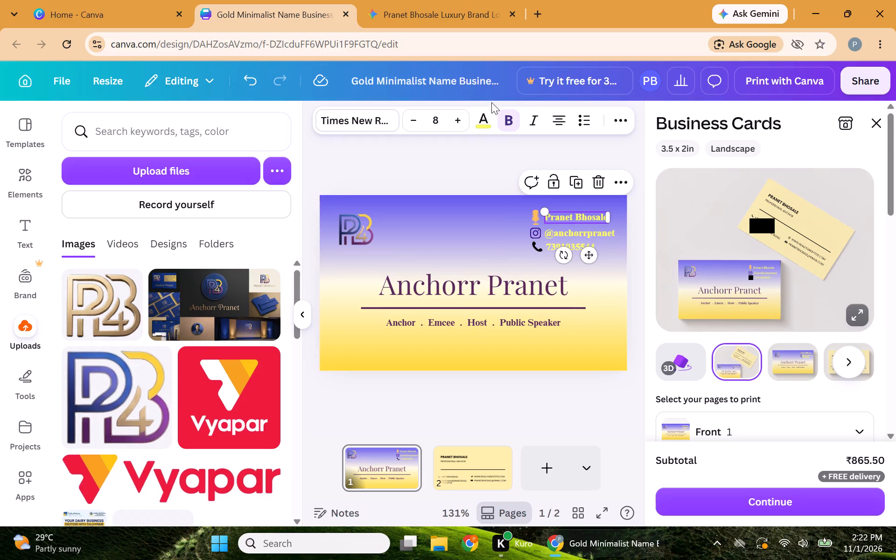
{"action": "left_click", "coordinate": [618, 117]}
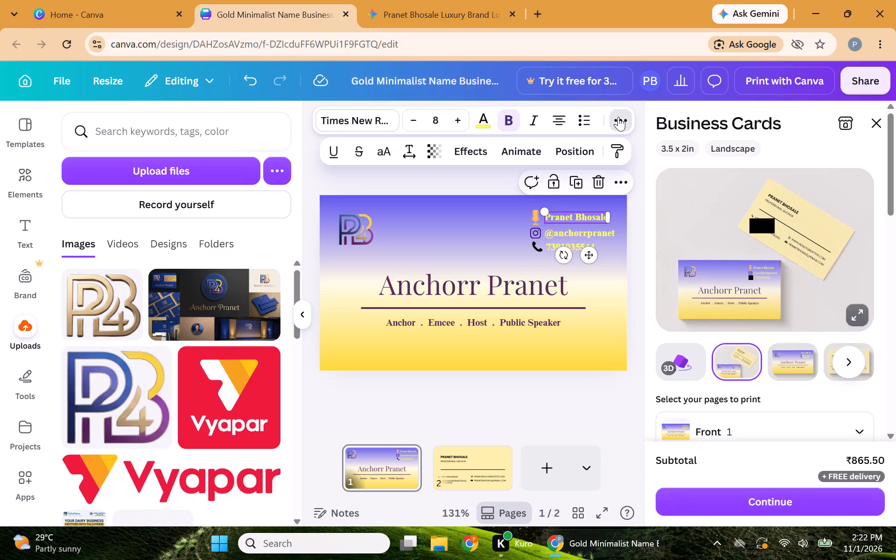
{"action": "left_click", "coordinate": [476, 154]}
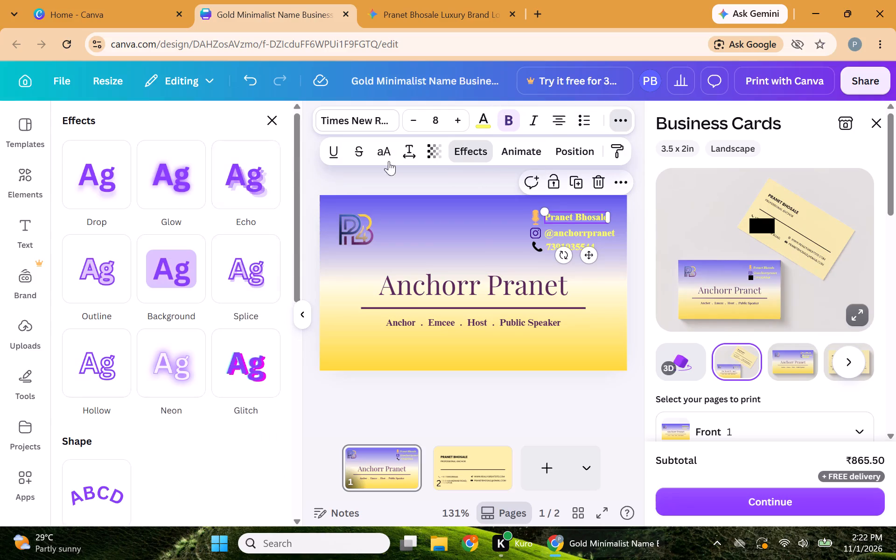
{"action": "left_click", "coordinate": [98, 186]}
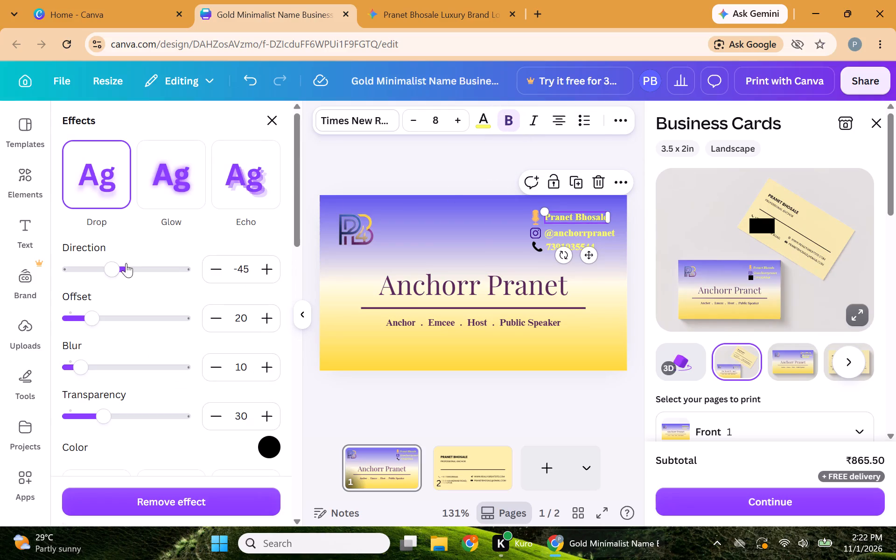
{"action": "left_click", "coordinate": [254, 175]}
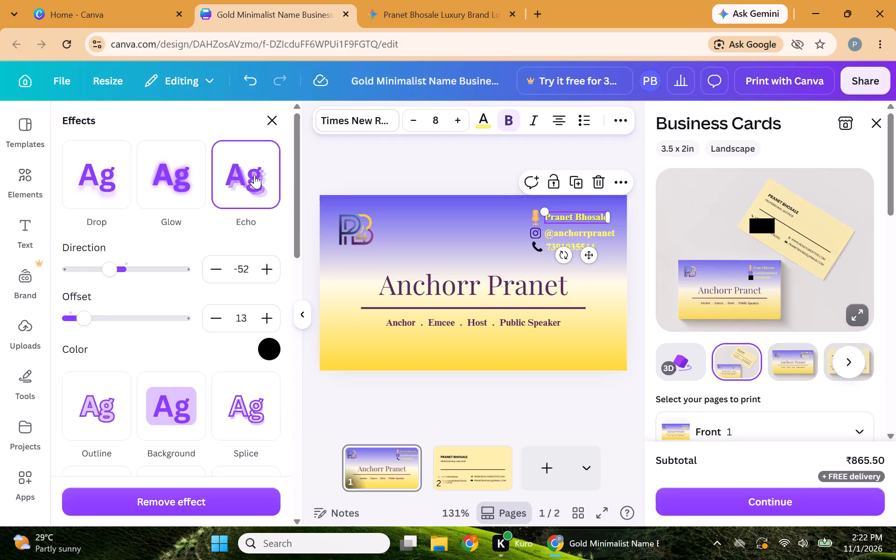
{"action": "left_click", "coordinate": [202, 186]}
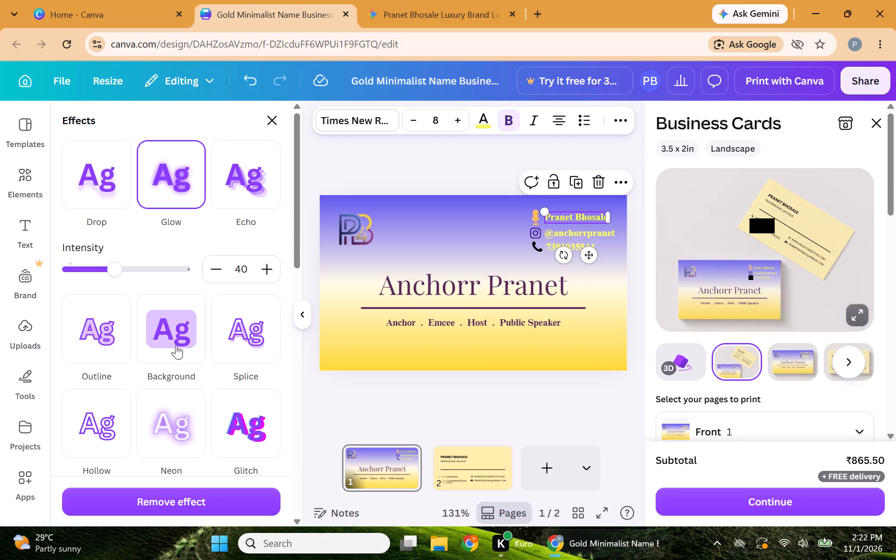
{"action": "left_click", "coordinate": [268, 412]}
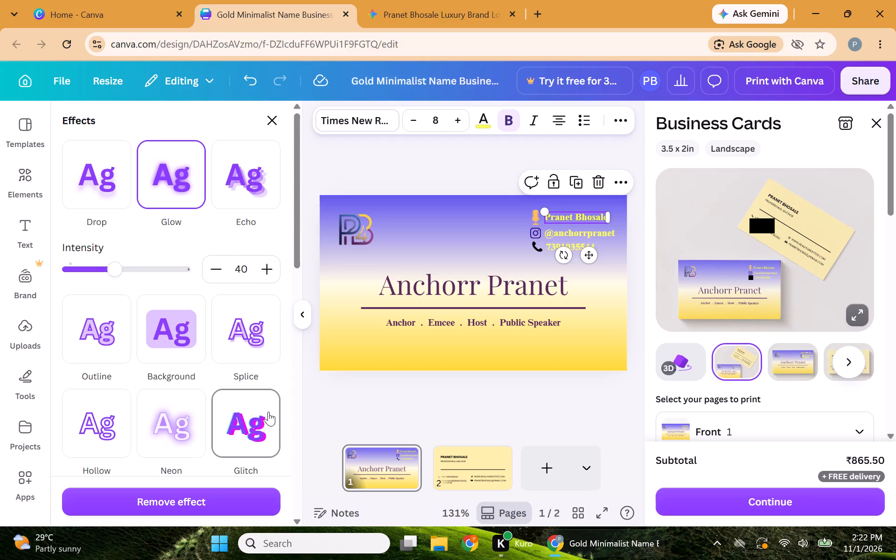
{"action": "left_click", "coordinate": [107, 272]}
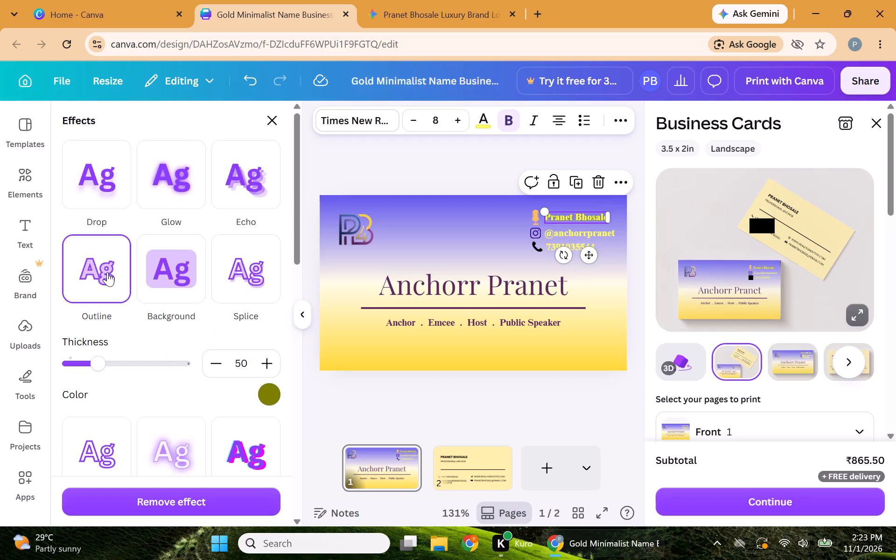
{"action": "left_click", "coordinate": [77, 184]}
Try the Glitch effect on the front's large name, then switch it to Outline.
{"action": "left_click", "coordinate": [481, 294]}
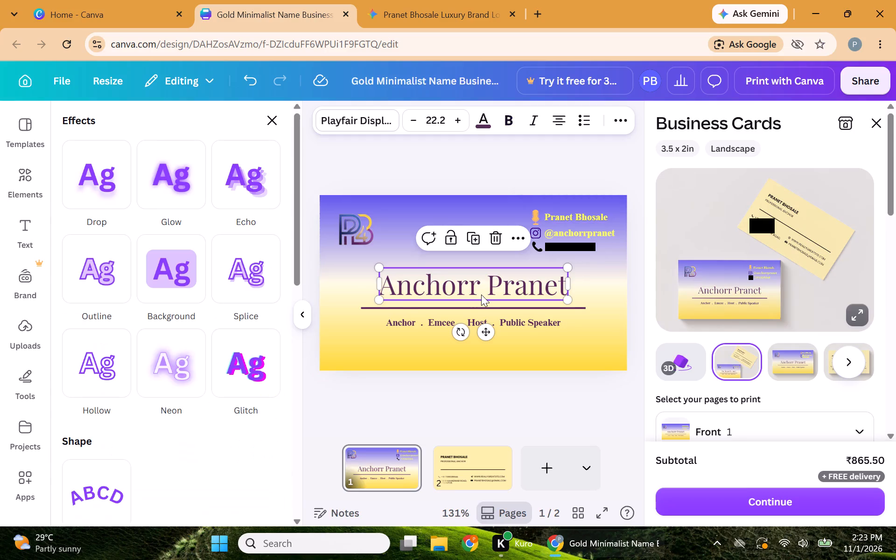
{"action": "left_click", "coordinate": [236, 360]}
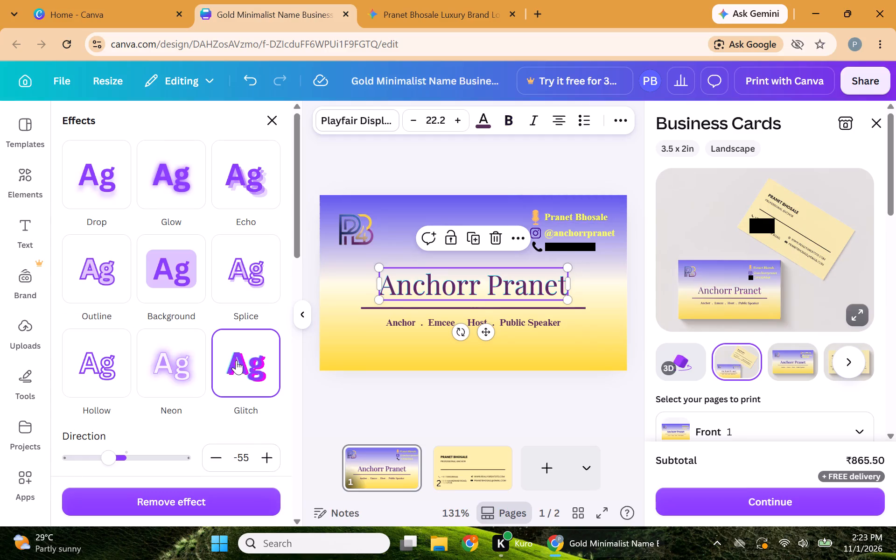
{"action": "left_click", "coordinate": [86, 276]}
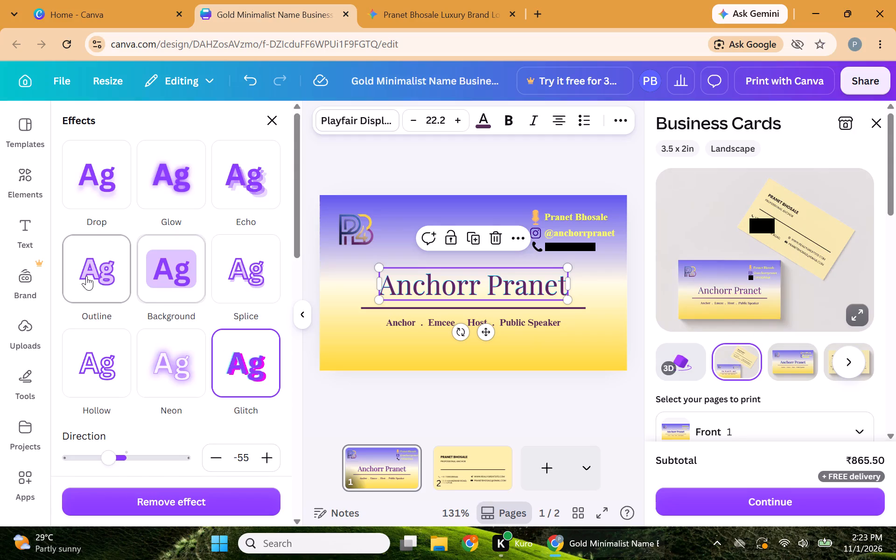
Try the Splice and Background text effects on the front's large name, then switch it to Echo.
{"action": "left_click", "coordinate": [240, 285]}
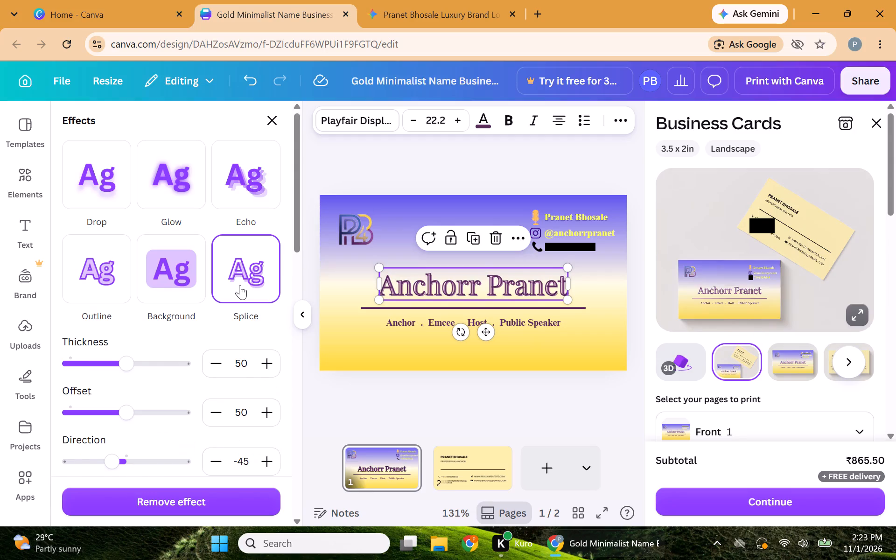
{"action": "left_click", "coordinate": [185, 283]}
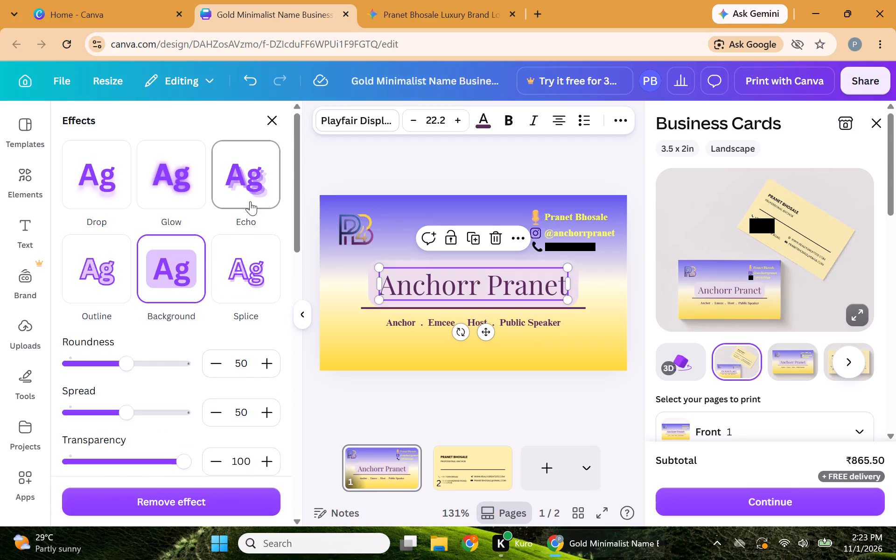
{"action": "left_click", "coordinate": [254, 178]}
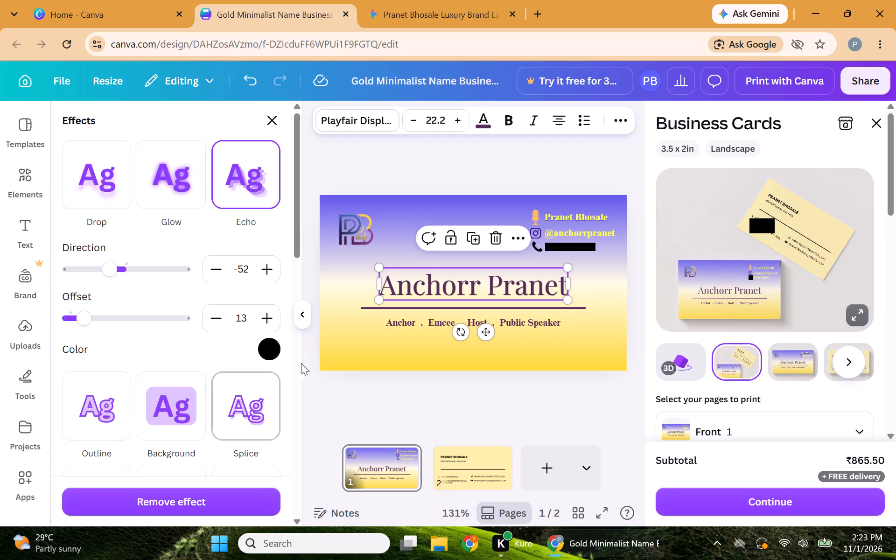
{"action": "left_click_drag", "start_coordinate": [295, 250], "coordinate": [293, 344]}
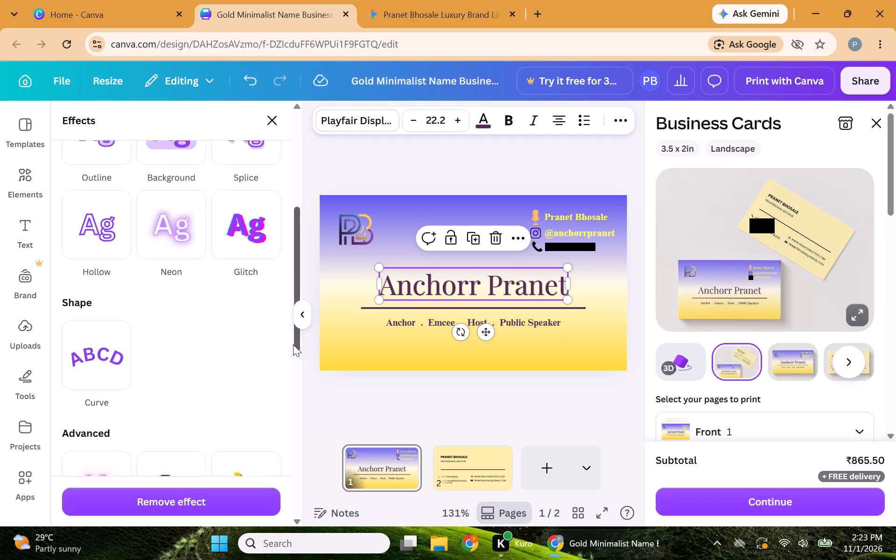
{"action": "left_click_drag", "start_coordinate": [293, 344], "coordinate": [279, 220]}
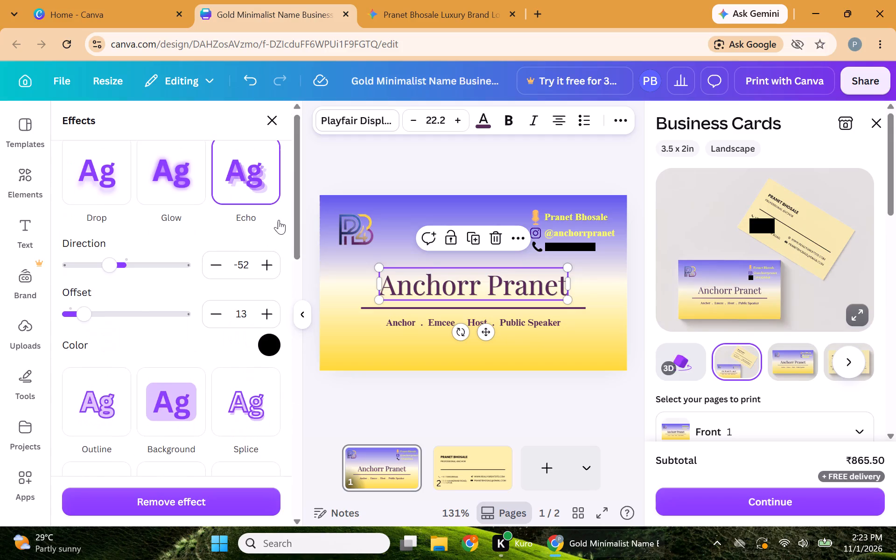
{"action": "left_click", "coordinate": [430, 348]}
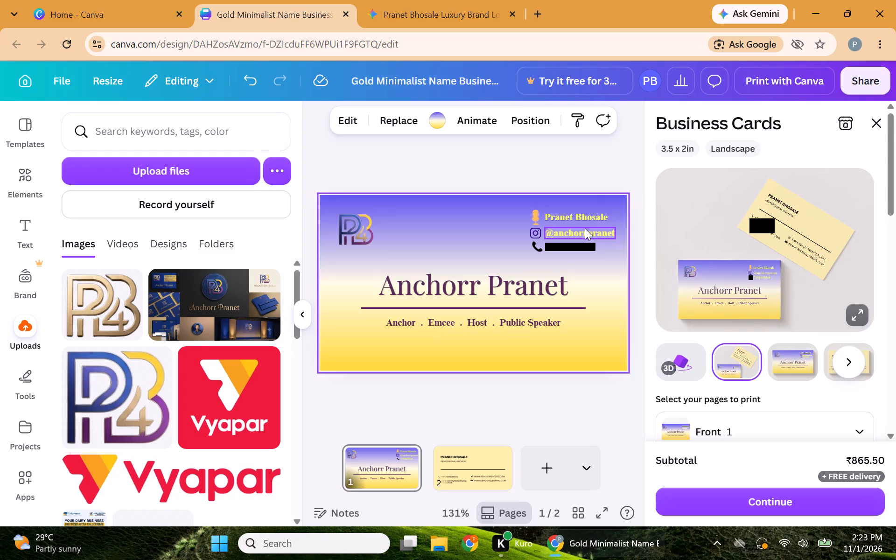
Try the Glow text effect on the Instagram handle, then switch it to Drop like the contact name.
{"action": "left_click", "coordinate": [585, 228]}
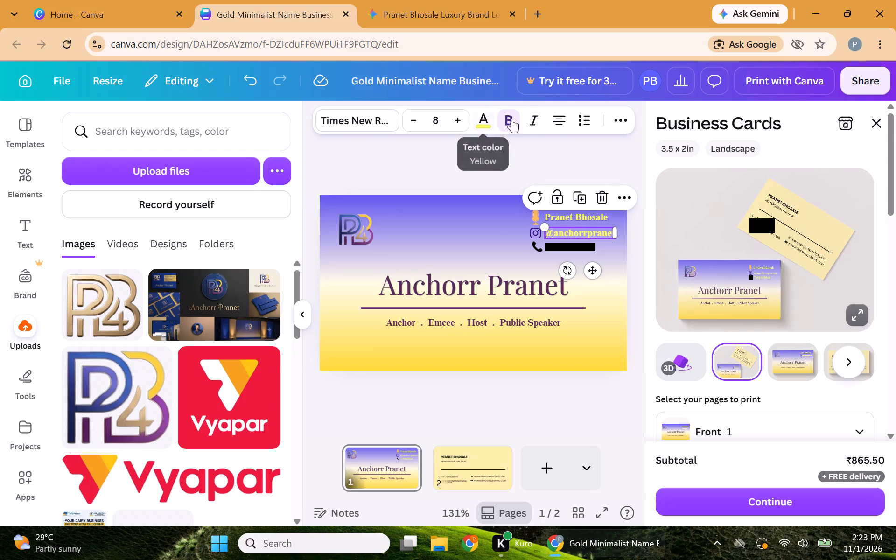
{"action": "left_click", "coordinate": [617, 122]}
{"action": "left_click", "coordinate": [526, 147]}
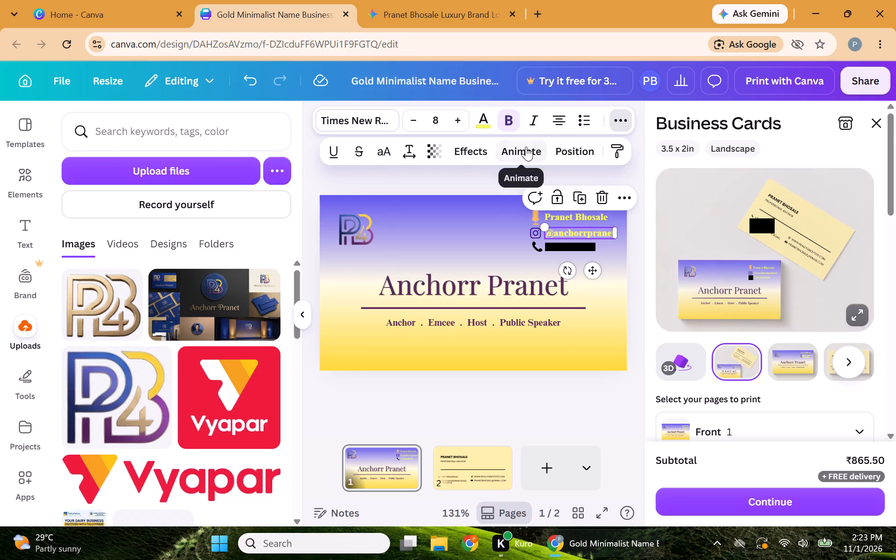
{"action": "left_click", "coordinate": [473, 151]}
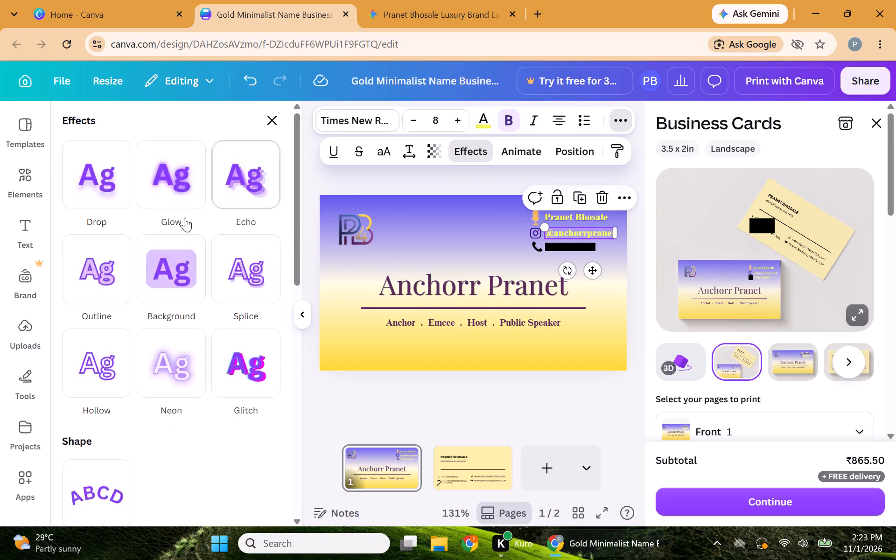
{"action": "left_click", "coordinate": [257, 206]}
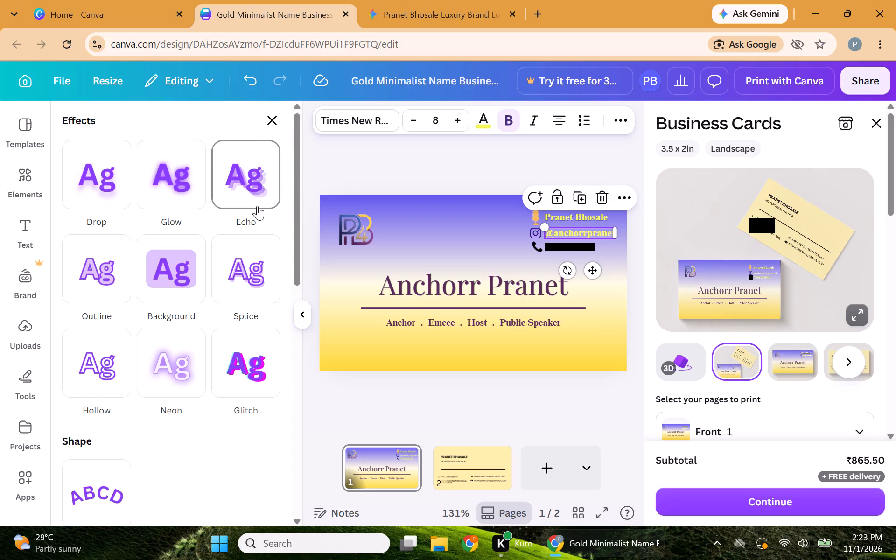
{"action": "left_click", "coordinate": [184, 186]}
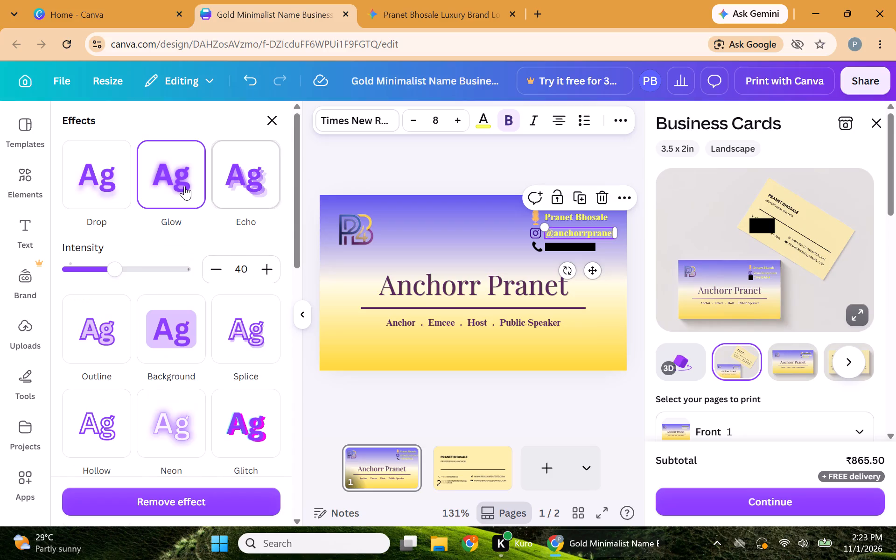
{"action": "left_click", "coordinate": [572, 221]}
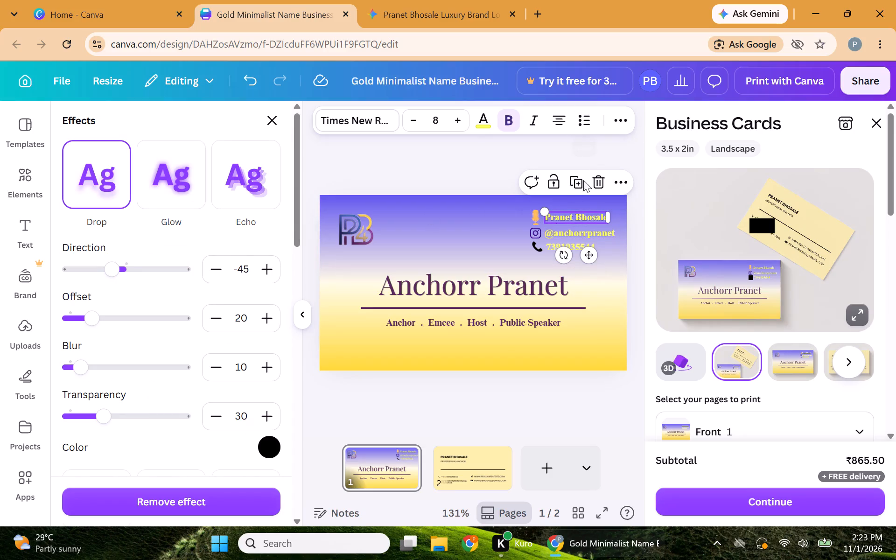
{"action": "left_click", "coordinate": [560, 226]}
{"action": "left_click", "coordinate": [621, 118]}
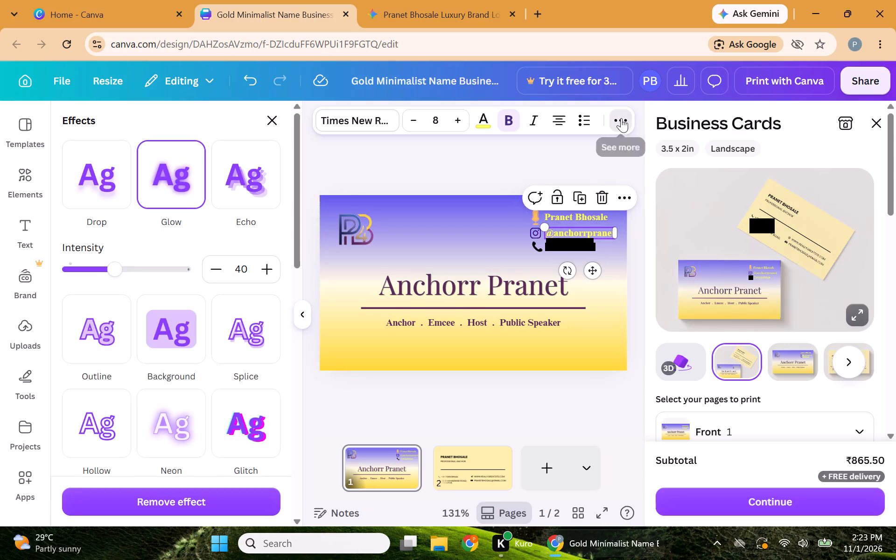
{"action": "left_click", "coordinate": [113, 189]}
Apply the Drop text effect to the phone number in the front's contact block and clear the selection.
{"action": "left_click", "coordinate": [578, 245]}
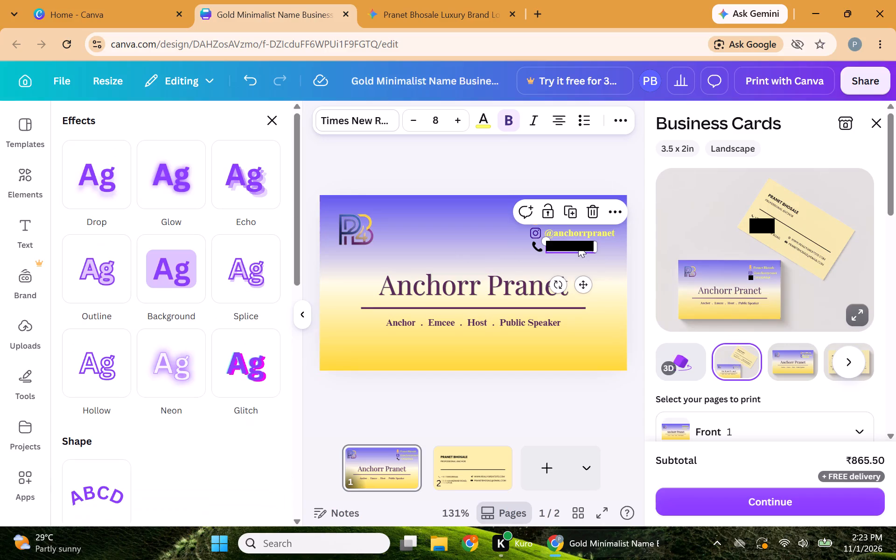
{"action": "left_click", "coordinate": [621, 118]}
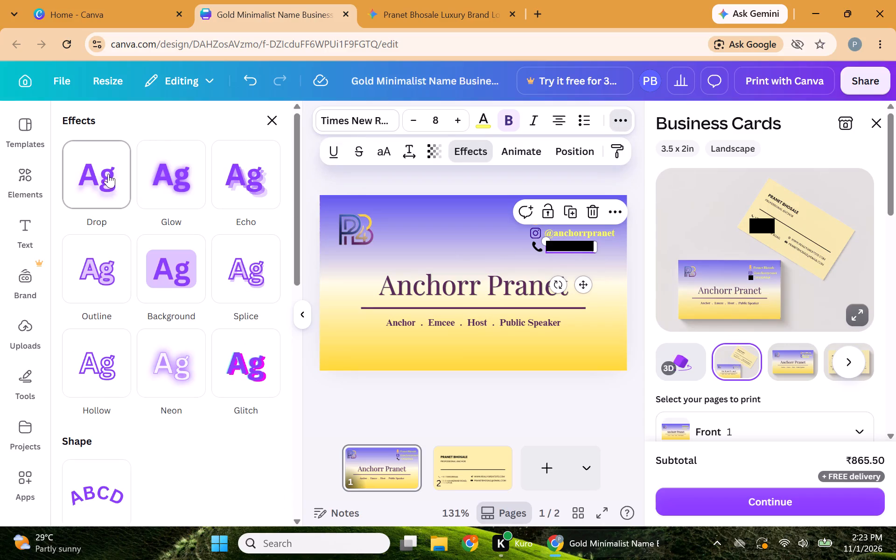
{"action": "left_click", "coordinate": [108, 175]}
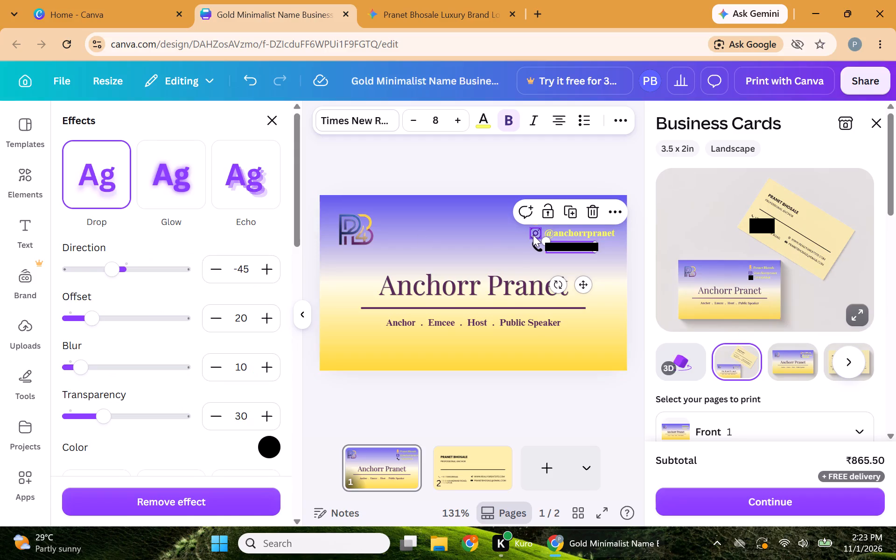
{"action": "left_click", "coordinate": [536, 234]}
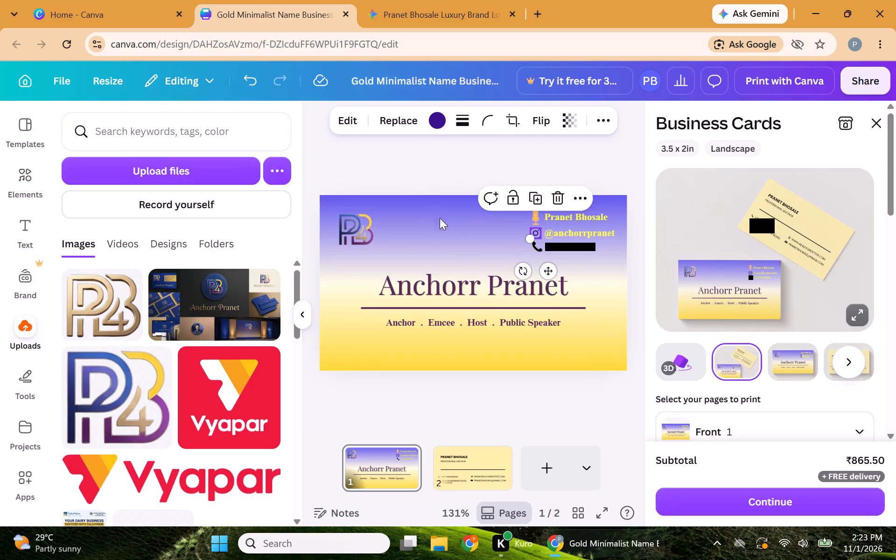
{"action": "left_click", "coordinate": [407, 177]}
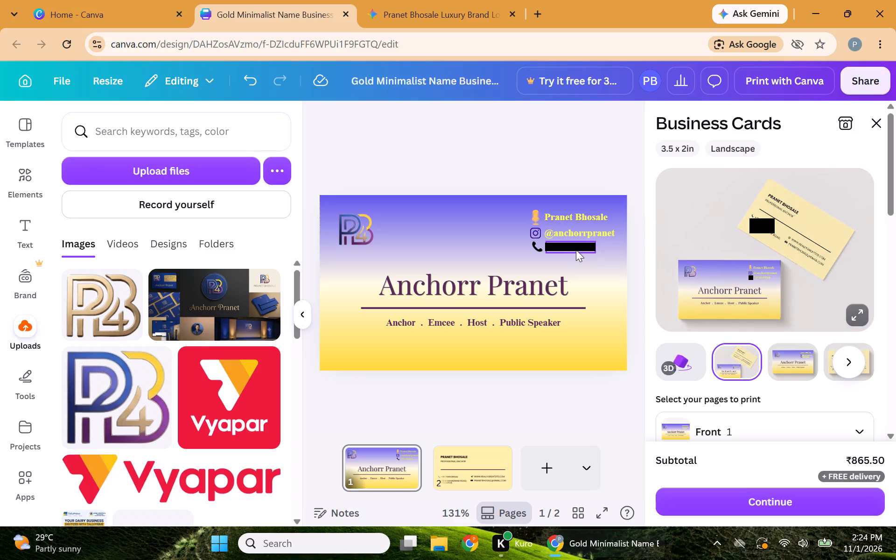
Reverse the colour order of the front's background gradient so it runs yellow, cream, blue.
{"action": "left_click", "coordinate": [455, 232]}
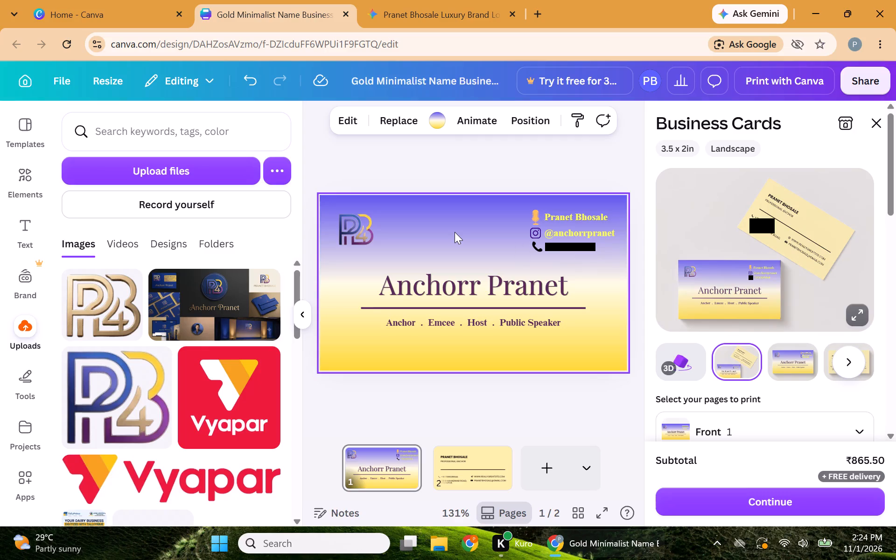
{"action": "left_click", "coordinate": [444, 124]}
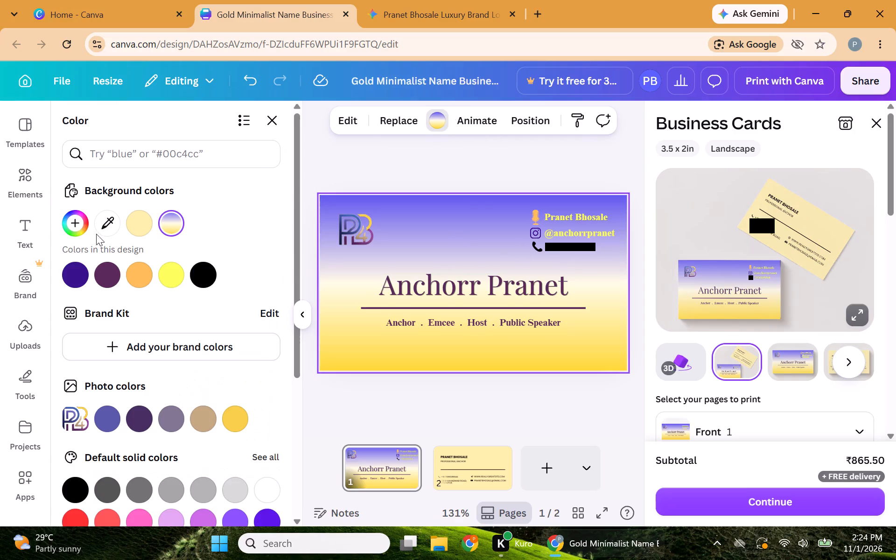
{"action": "left_click", "coordinate": [176, 223]}
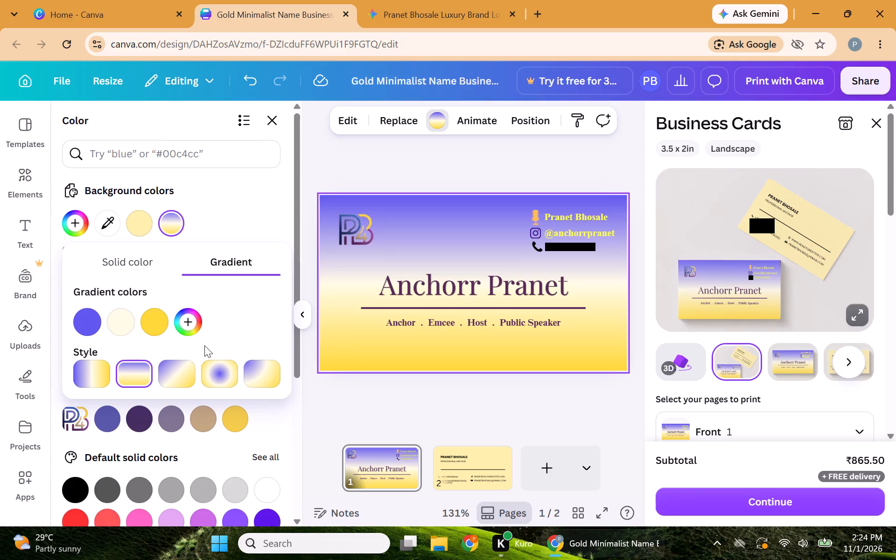
{"action": "left_click_drag", "start_coordinate": [161, 330], "coordinate": [95, 330]}
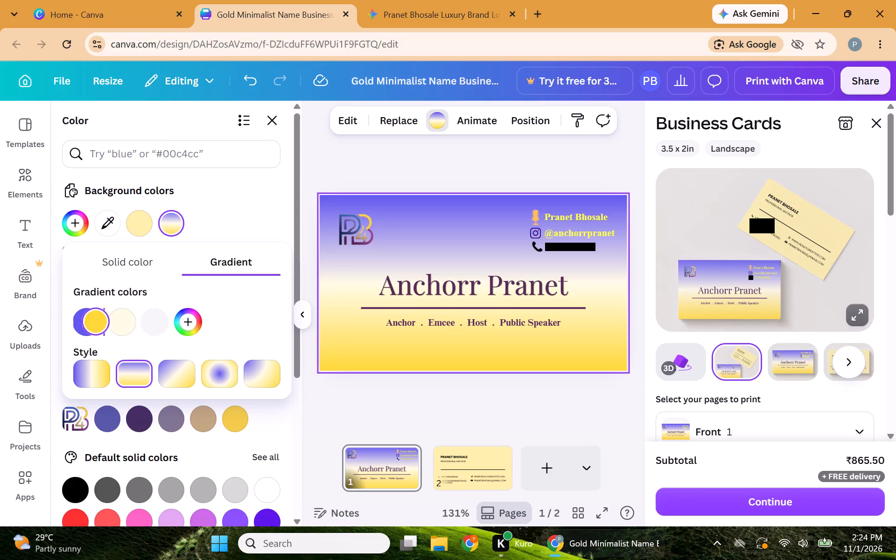
{"action": "left_click_drag", "start_coordinate": [95, 330], "coordinate": [75, 331]}
{"action": "left_click_drag", "start_coordinate": [115, 321], "coordinate": [159, 321]}
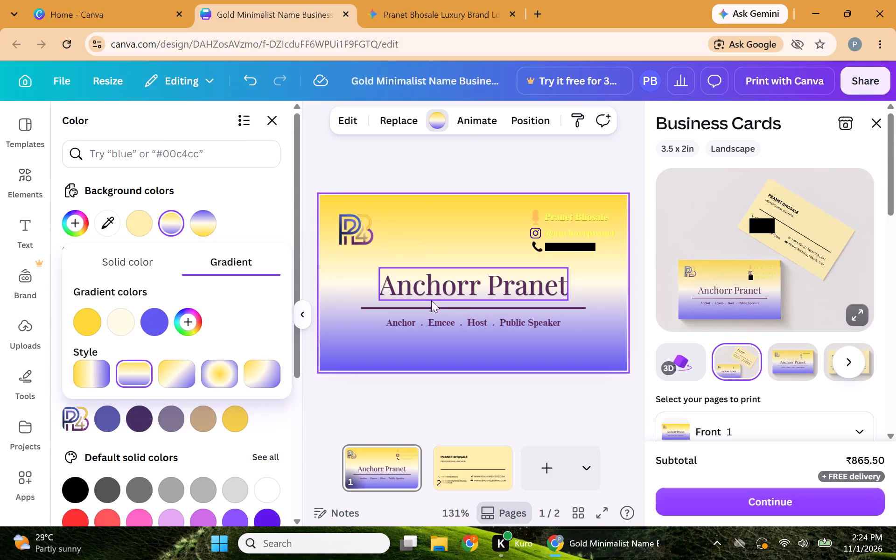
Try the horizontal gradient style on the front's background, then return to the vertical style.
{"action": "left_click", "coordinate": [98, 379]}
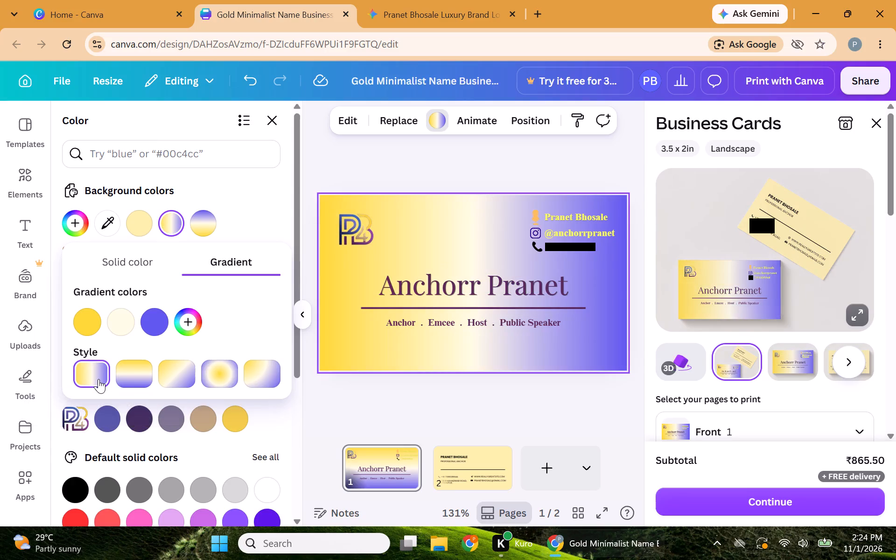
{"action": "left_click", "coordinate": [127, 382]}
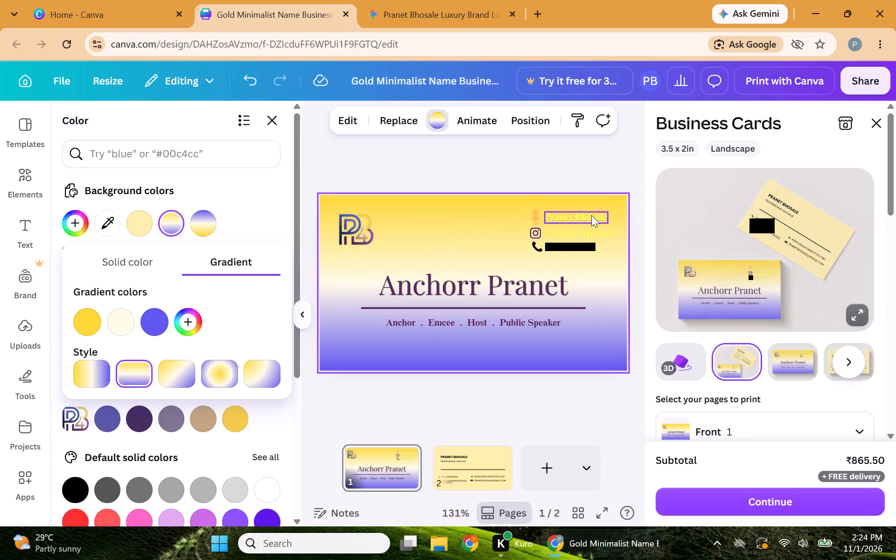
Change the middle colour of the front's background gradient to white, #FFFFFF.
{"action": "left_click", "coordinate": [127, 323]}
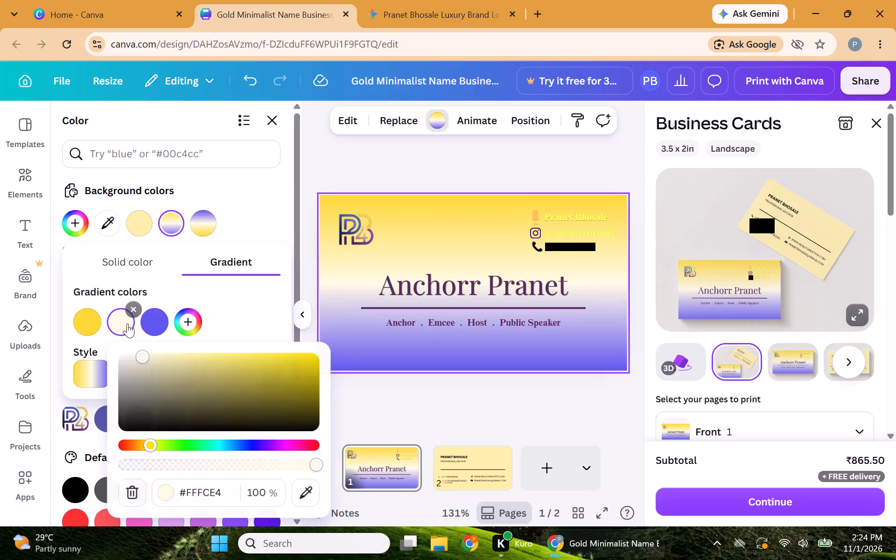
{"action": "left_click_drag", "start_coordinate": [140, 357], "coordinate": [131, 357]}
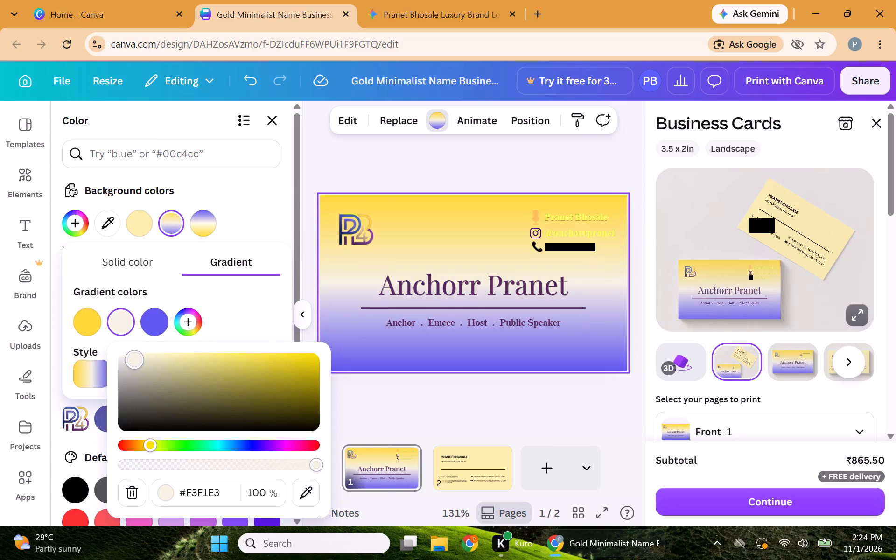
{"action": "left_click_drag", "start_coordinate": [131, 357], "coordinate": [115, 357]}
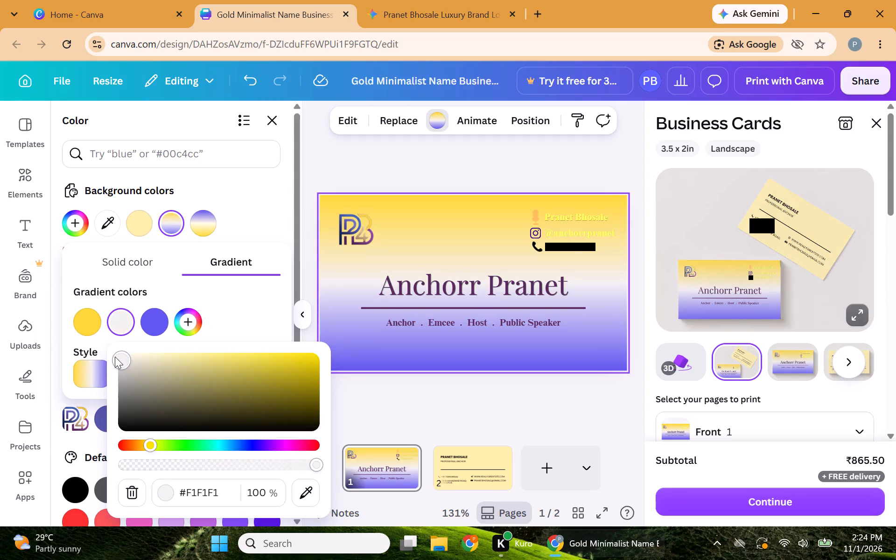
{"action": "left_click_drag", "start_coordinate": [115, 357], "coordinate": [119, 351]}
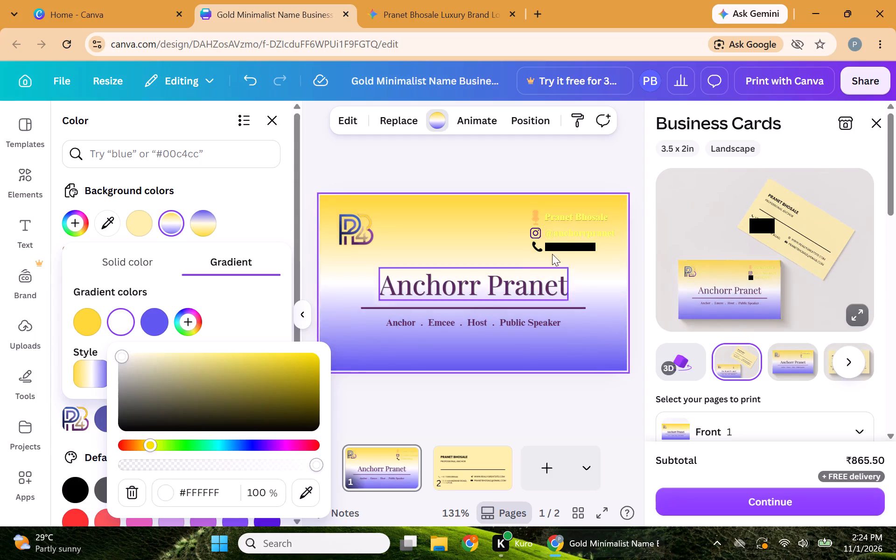
Lighten the yellow in the front's background gradient to #FFE575.
{"action": "left_click", "coordinate": [88, 321]}
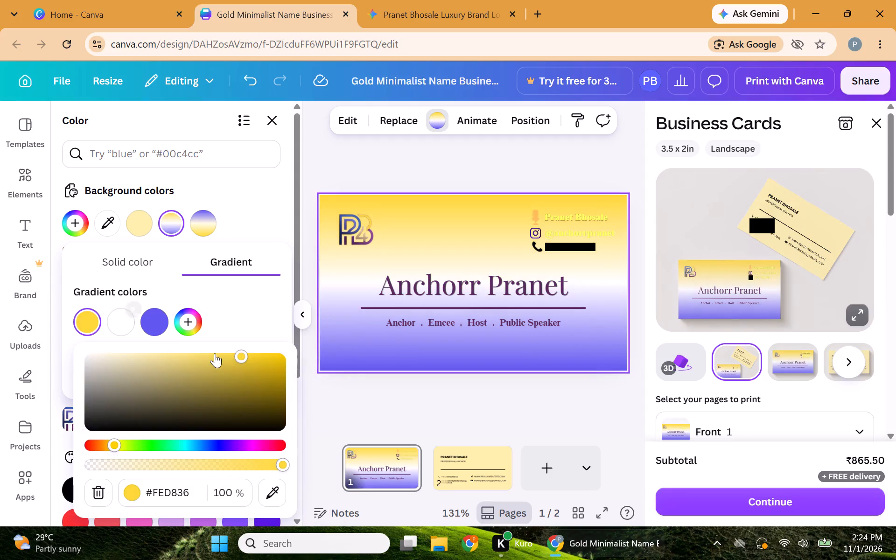
{"action": "left_click_drag", "start_coordinate": [243, 354], "coordinate": [209, 352]}
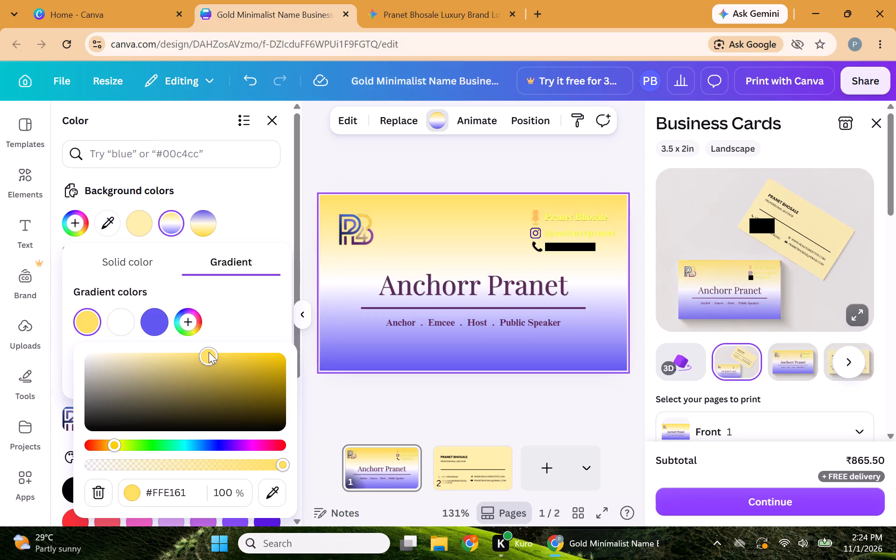
{"action": "left_click_drag", "start_coordinate": [209, 352], "coordinate": [207, 352]}
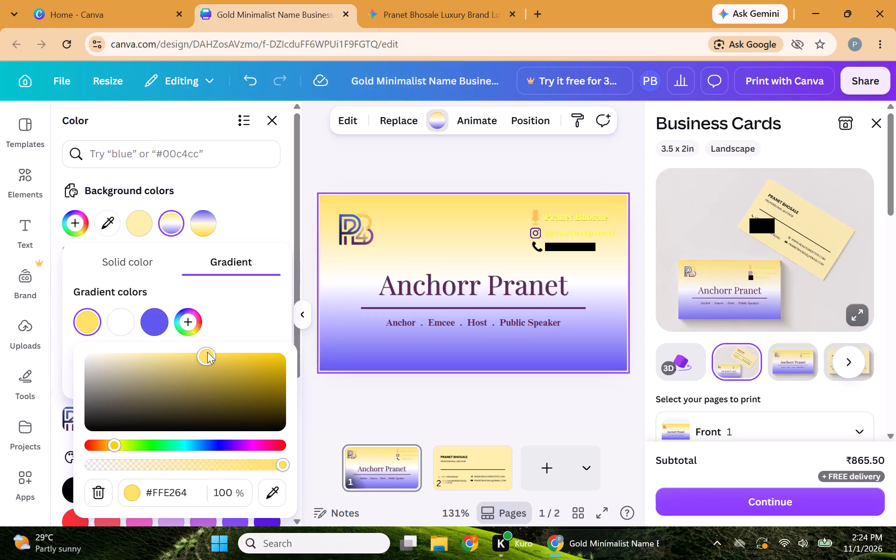
{"action": "left_click_drag", "start_coordinate": [207, 352], "coordinate": [192, 350]}
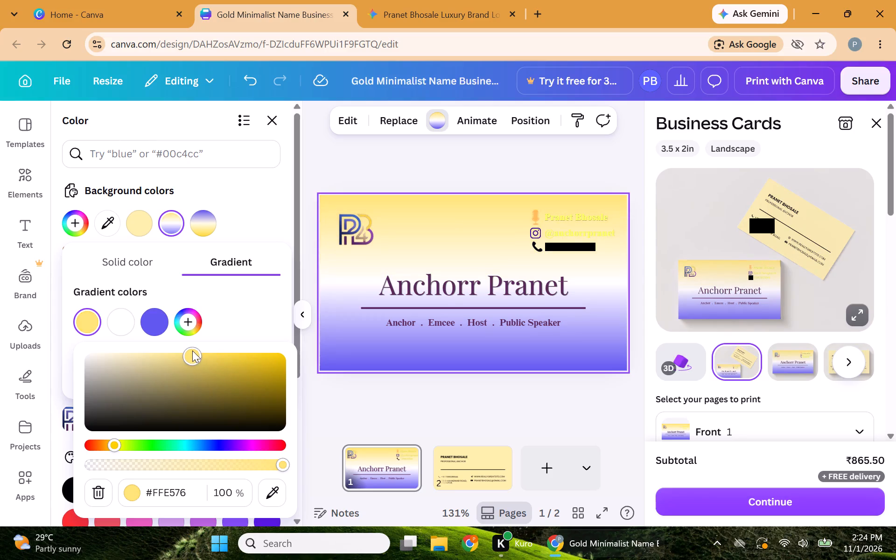
{"action": "left_click_drag", "start_coordinate": [192, 350], "coordinate": [194, 350]}
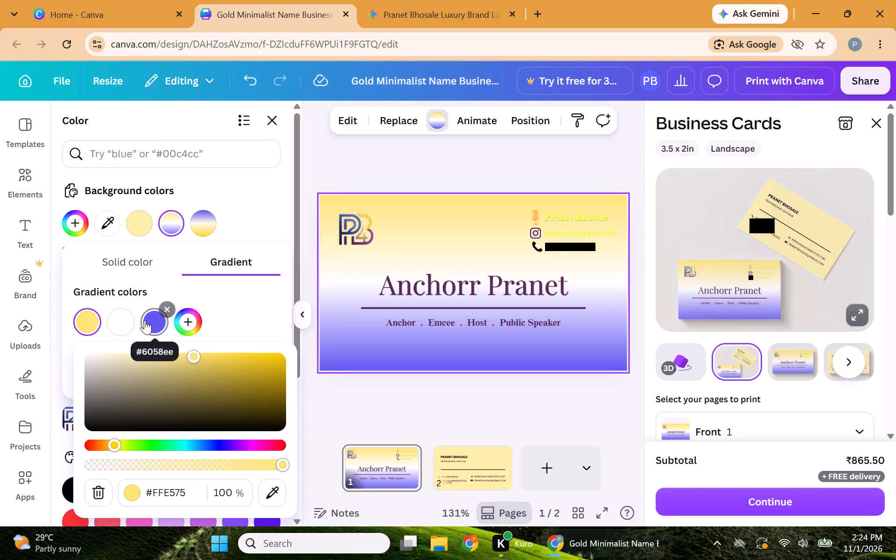
Change the middle colour of the front's background gradient to off-white, #FAF9F2.
{"action": "left_click", "coordinate": [119, 320]}
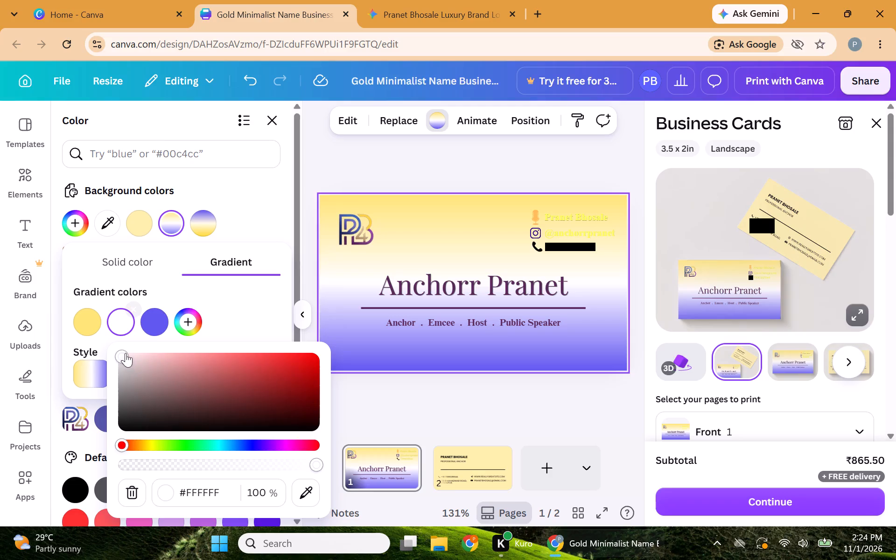
{"action": "left_click", "coordinate": [125, 355]}
{"action": "left_click", "coordinate": [152, 440]}
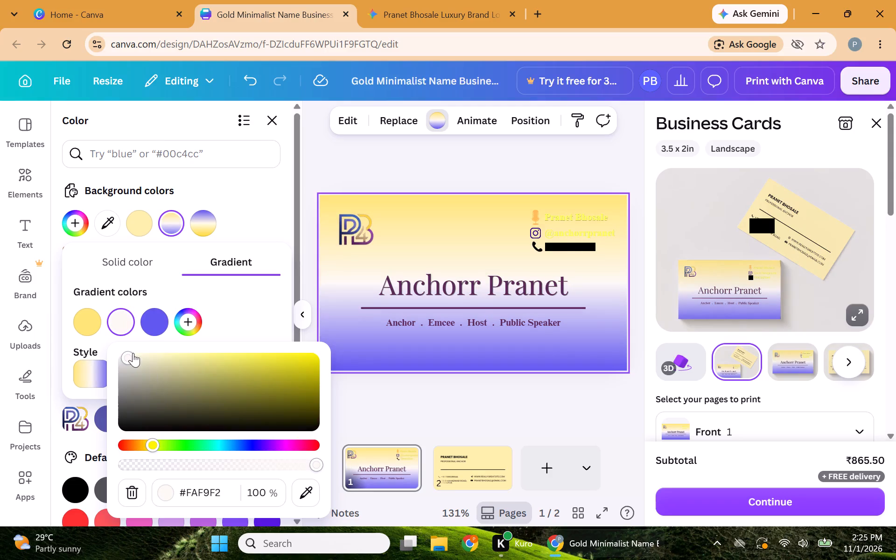
{"action": "left_click_drag", "start_coordinate": [129, 351], "coordinate": [145, 350]}
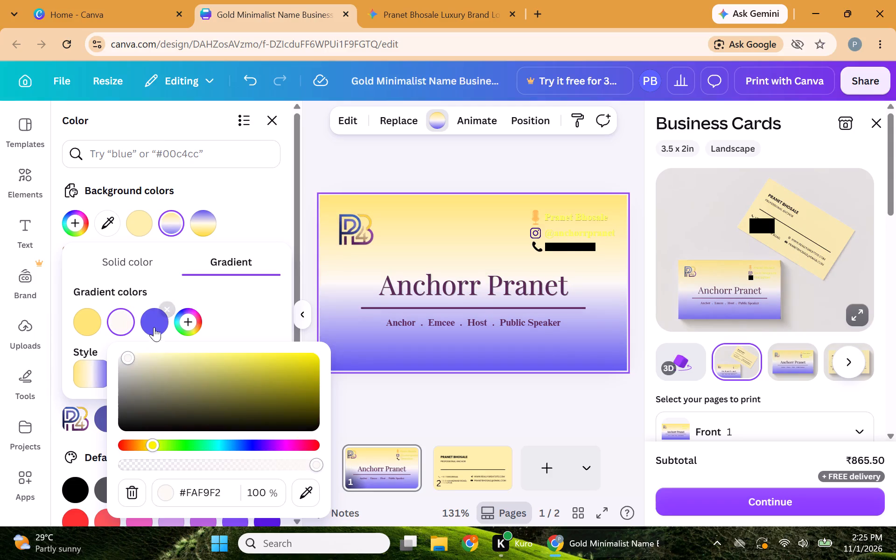
Deepen the blue in the front's background gradient to #372EDA.
{"action": "left_click", "coordinate": [154, 327]}
{"action": "left_click_drag", "start_coordinate": [279, 363], "coordinate": [282, 373]}
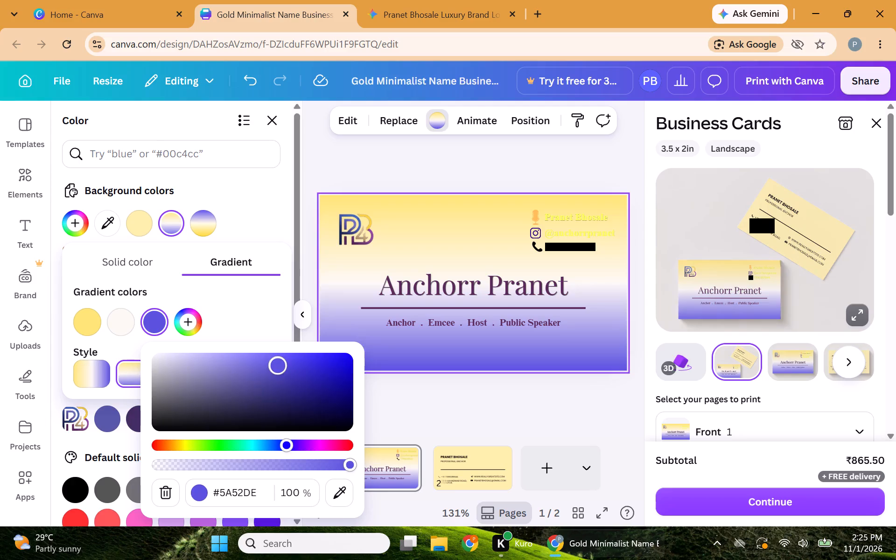
{"action": "left_click_drag", "start_coordinate": [282, 373], "coordinate": [278, 381]}
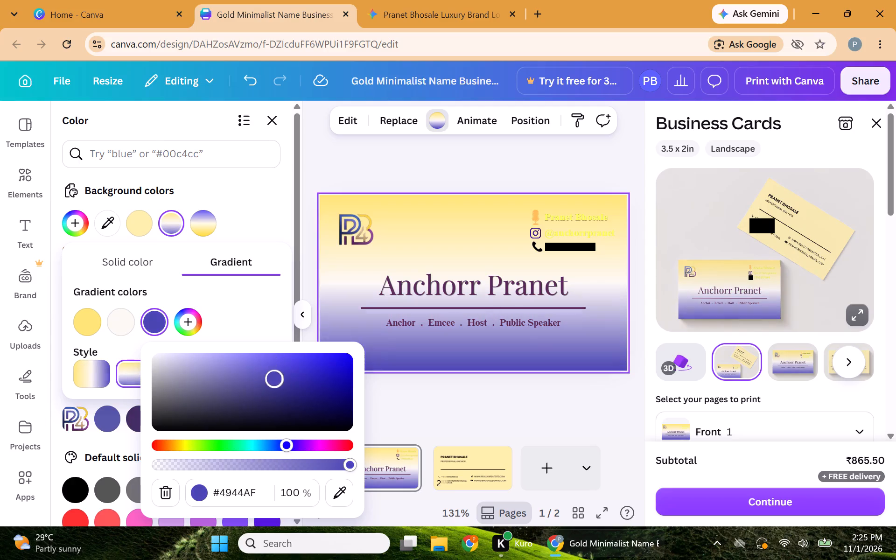
{"action": "left_click_drag", "start_coordinate": [278, 381], "coordinate": [306, 365]}
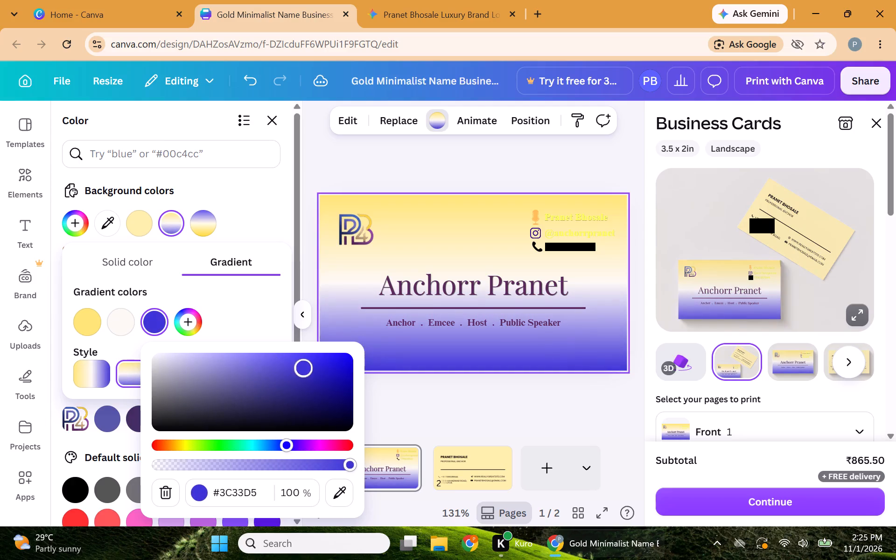
{"action": "left_click_drag", "start_coordinate": [306, 365], "coordinate": [311, 364]}
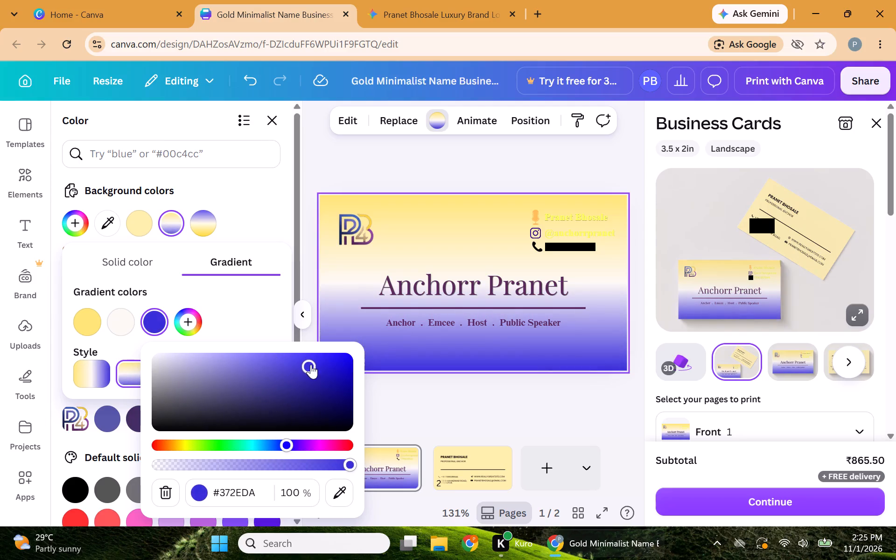
Recolour the front's contact name, Instagram handle and phone number texts to dark neon pink, #5a2a5a.
{"action": "left_click", "coordinate": [575, 222]}
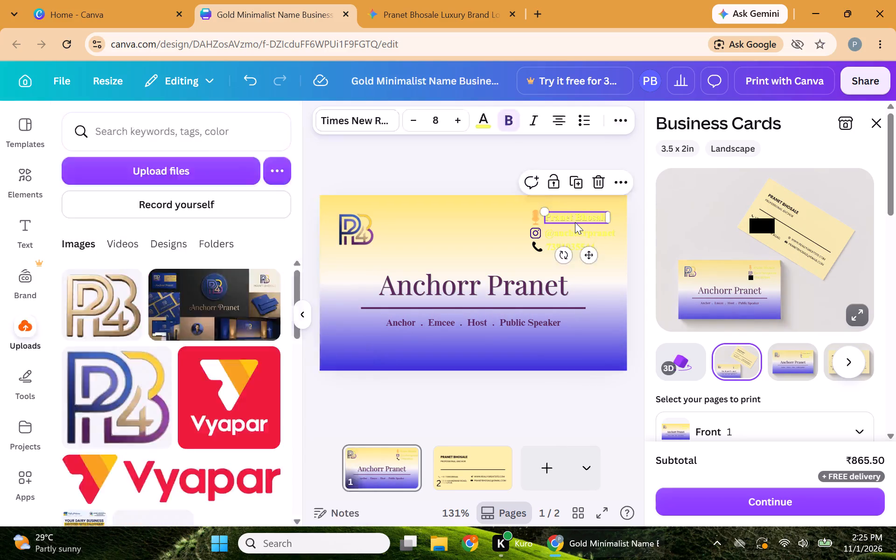
{"action": "left_click", "coordinate": [486, 124]}
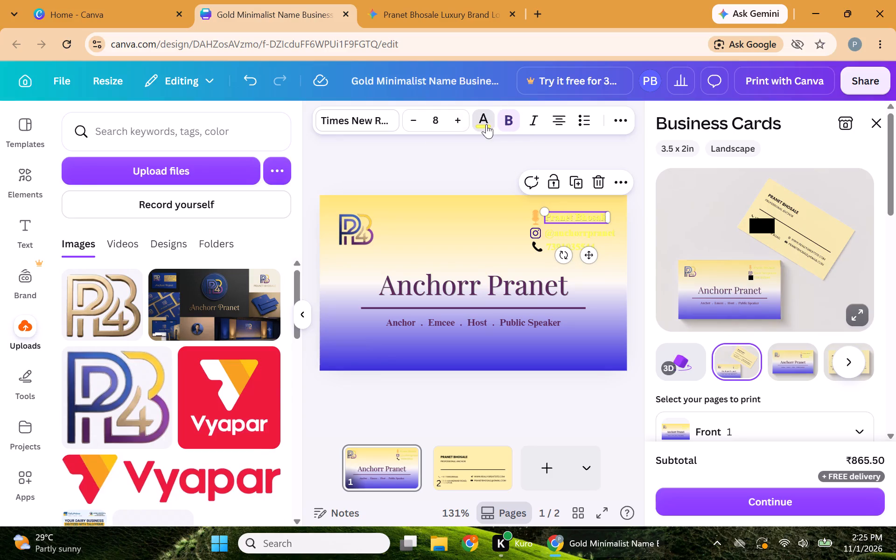
{"action": "left_click", "coordinate": [136, 221]}
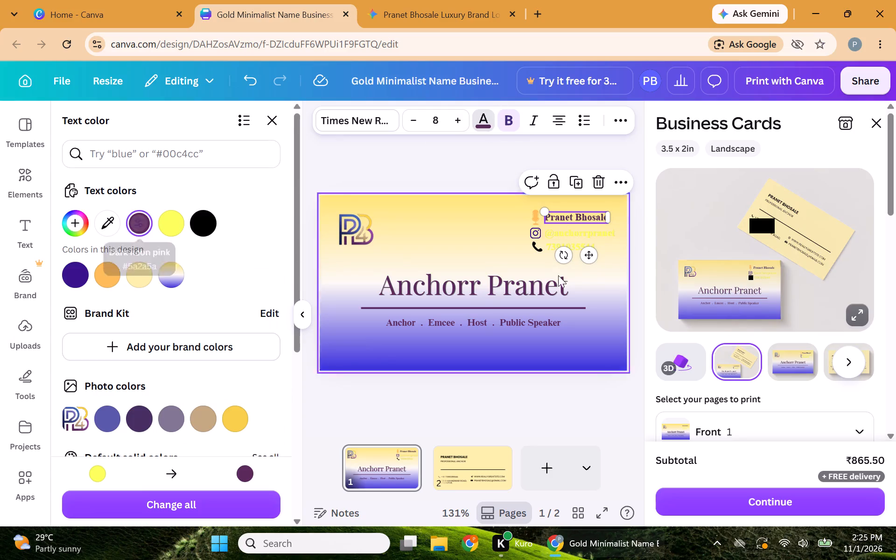
{"action": "left_click", "coordinate": [593, 232]}
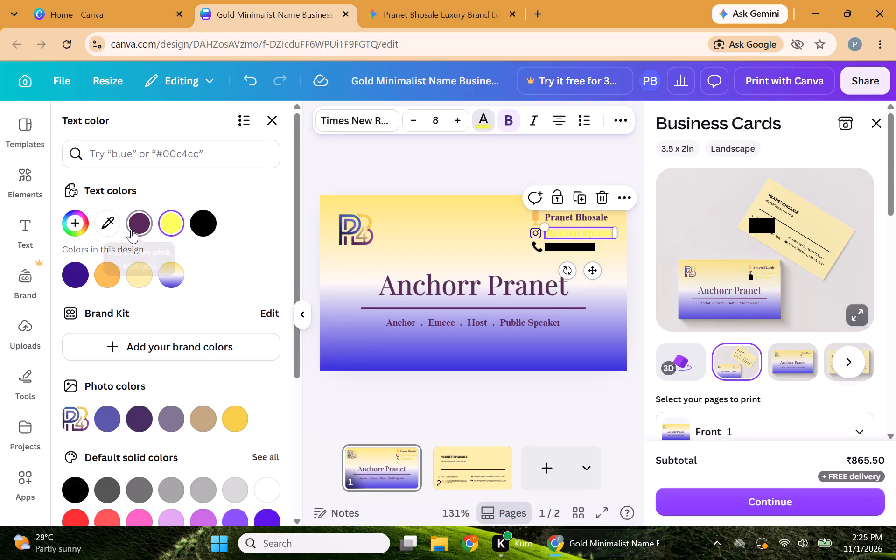
{"action": "left_click", "coordinate": [131, 229]}
{"action": "left_click", "coordinate": [584, 243]}
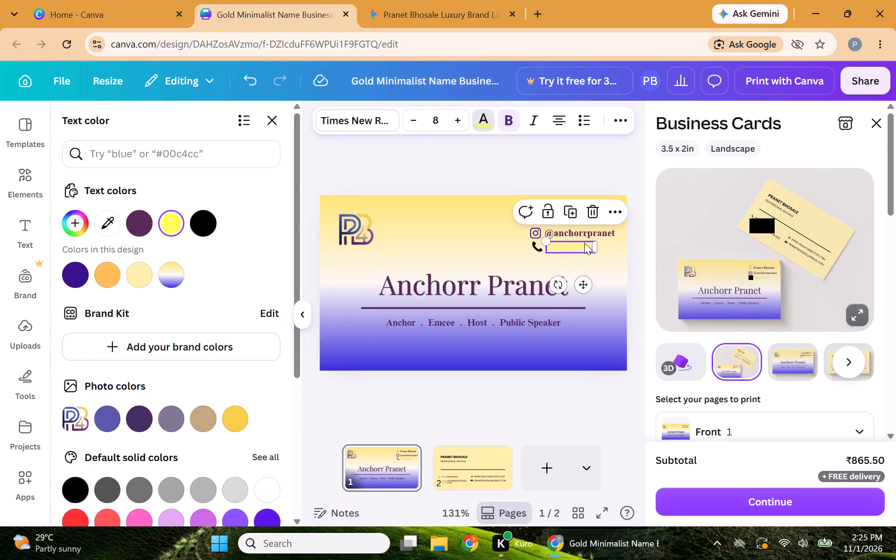
{"action": "left_click", "coordinate": [131, 222]}
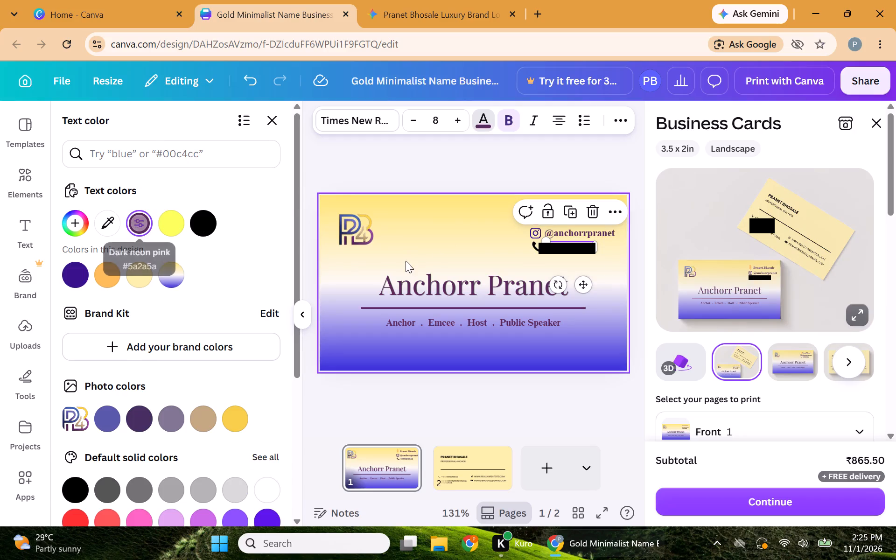
{"action": "left_click", "coordinate": [456, 231]}
Recolour the front's microphone, Instagram and phone icons to the same dark neon pink, #5a2a5a.
{"action": "left_click", "coordinate": [539, 218]}
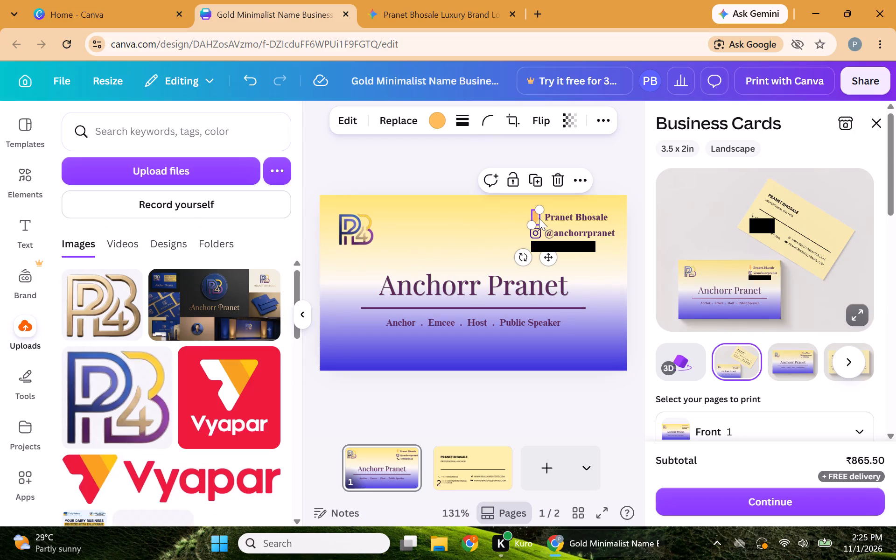
{"action": "left_click", "coordinate": [439, 124]}
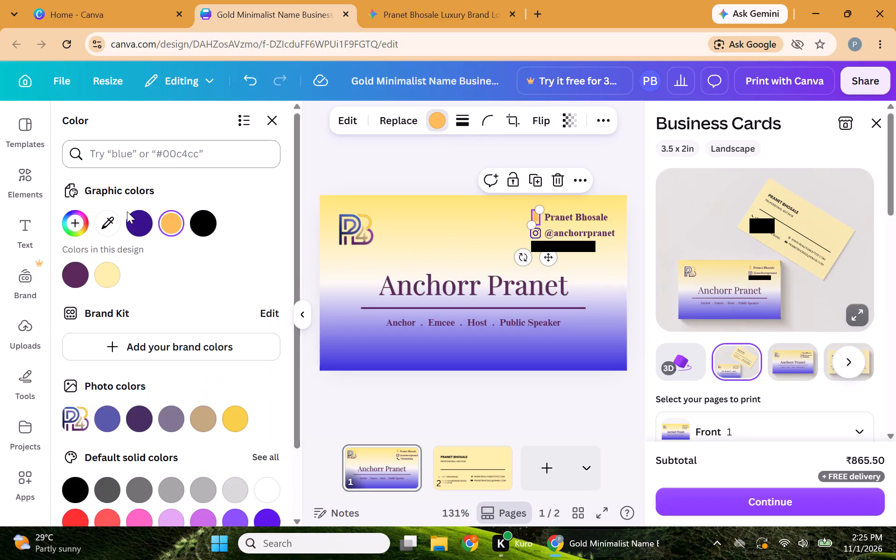
{"action": "left_click", "coordinate": [65, 276]}
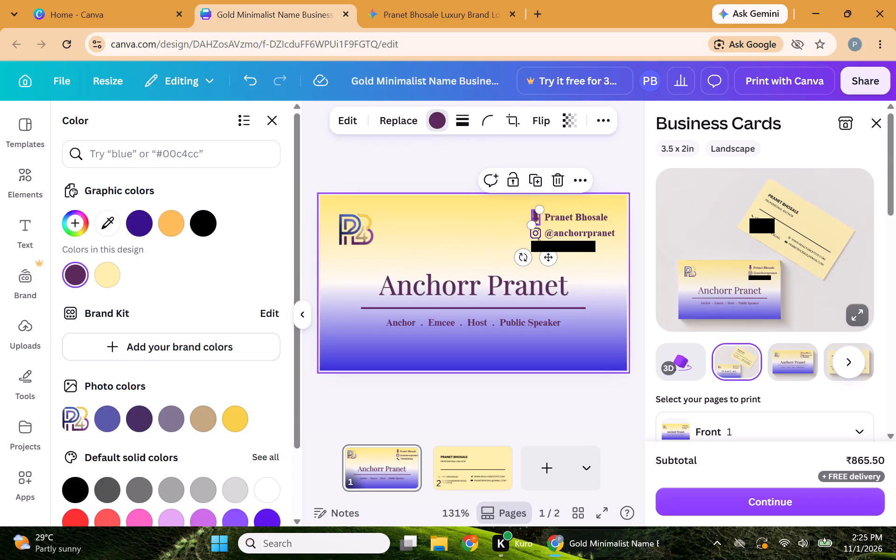
{"action": "left_click", "coordinate": [538, 237]}
{"action": "left_click", "coordinate": [437, 121]}
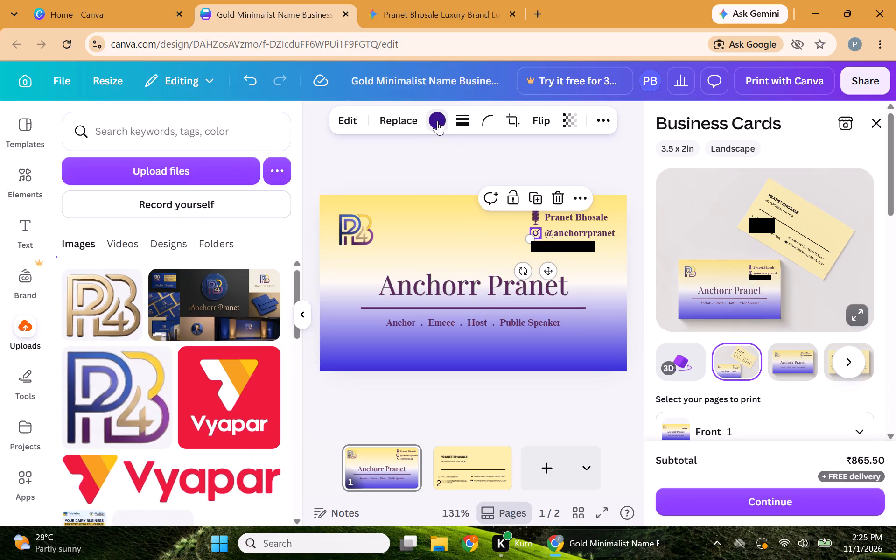
{"action": "left_click", "coordinate": [440, 121]}
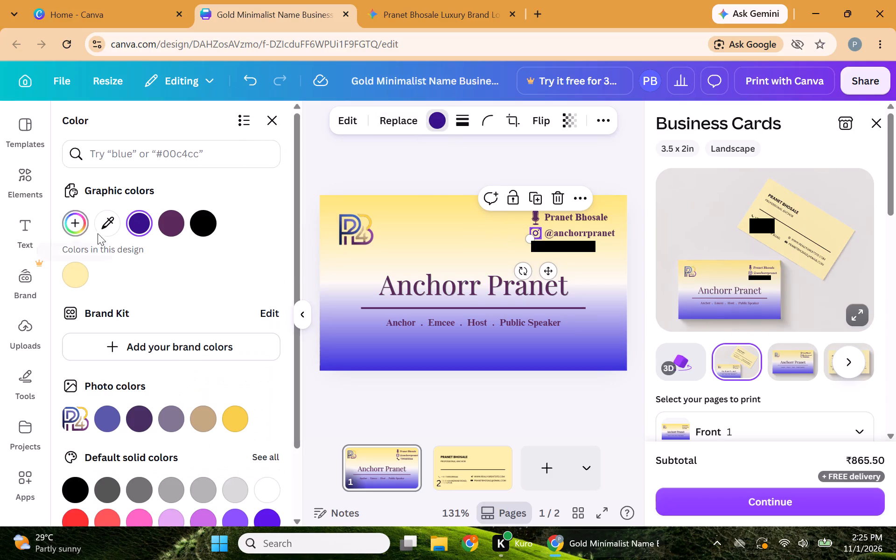
{"action": "left_click", "coordinate": [177, 225]}
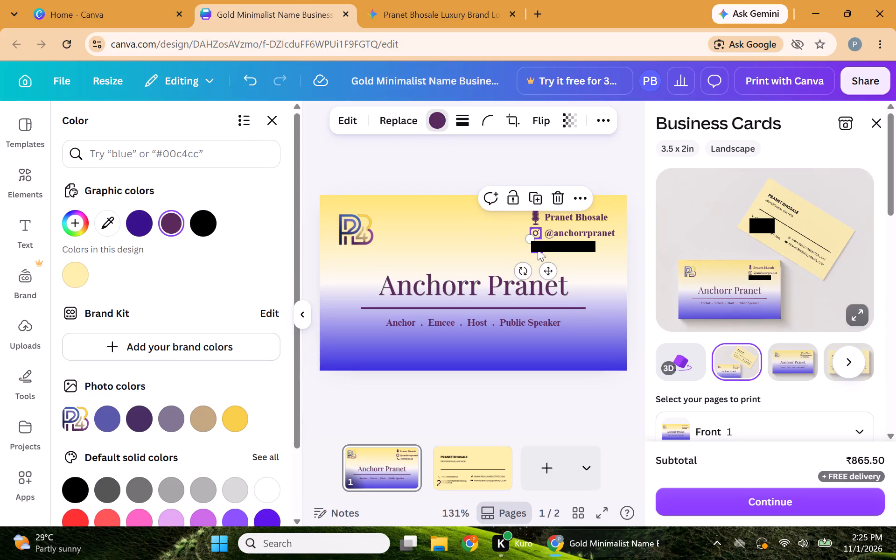
{"action": "left_click", "coordinate": [538, 249]}
{"action": "left_click", "coordinate": [174, 221]}
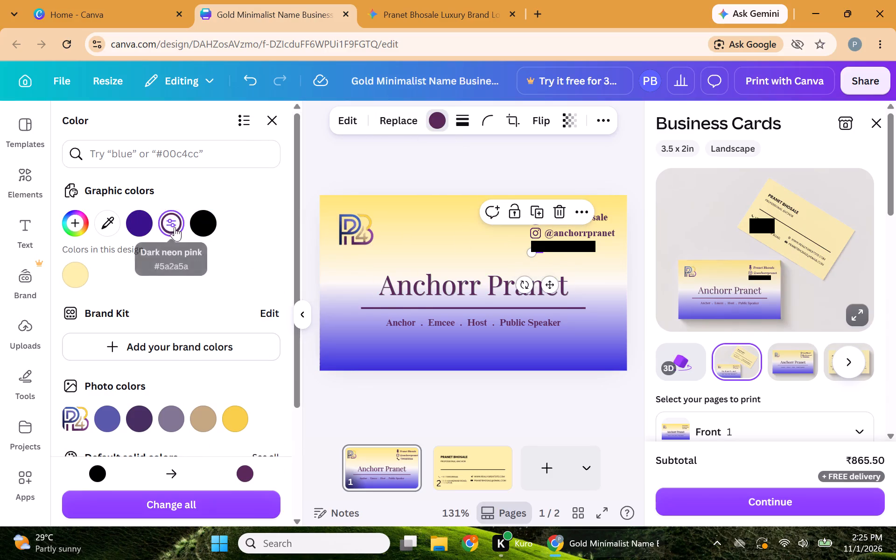
Try the logo's golden yellow on the tagline "Anchor . Emcee . Host . Public Speaker", then set it to the design's light yellow.
{"action": "left_click", "coordinate": [446, 323]}
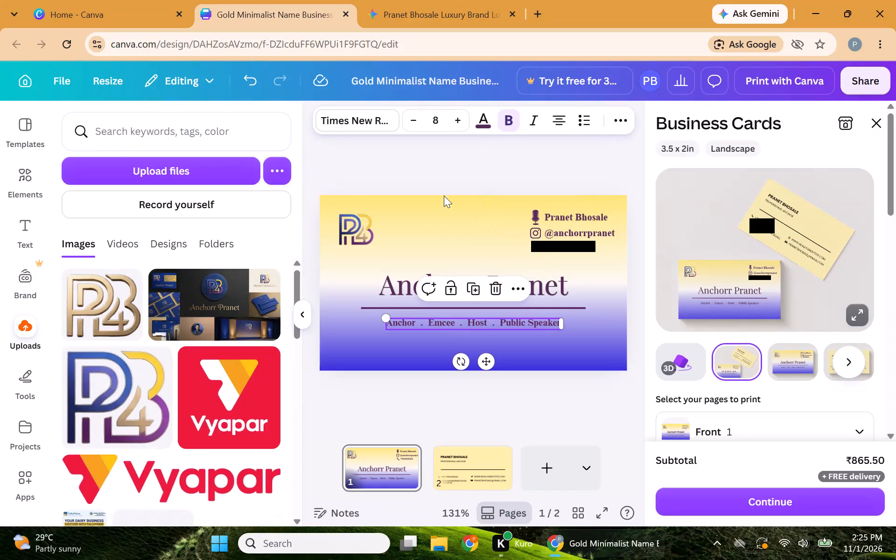
{"action": "left_click", "coordinate": [485, 120]}
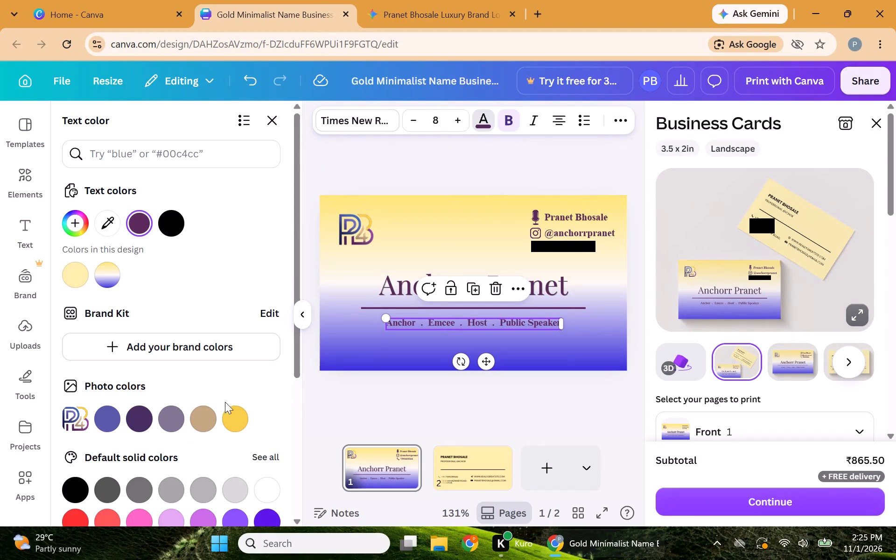
{"action": "left_click", "coordinate": [228, 423]}
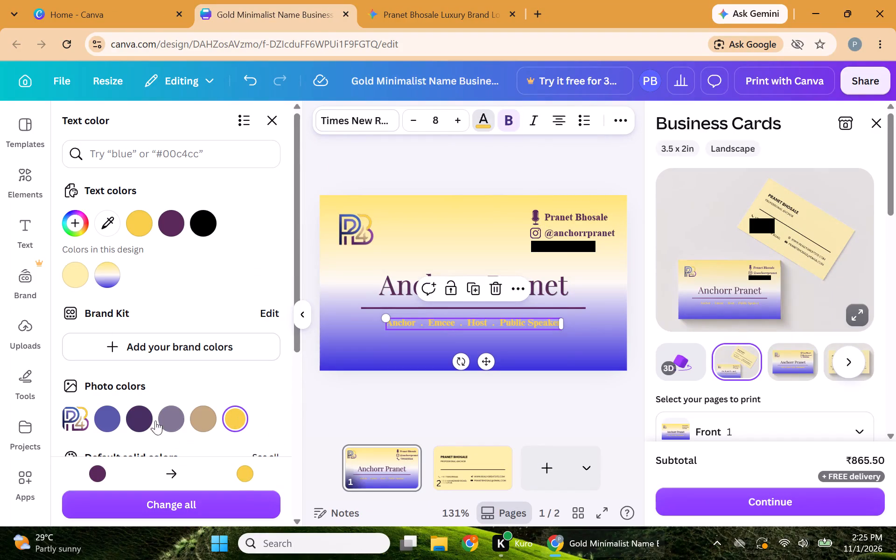
{"action": "left_click", "coordinate": [75, 276]}
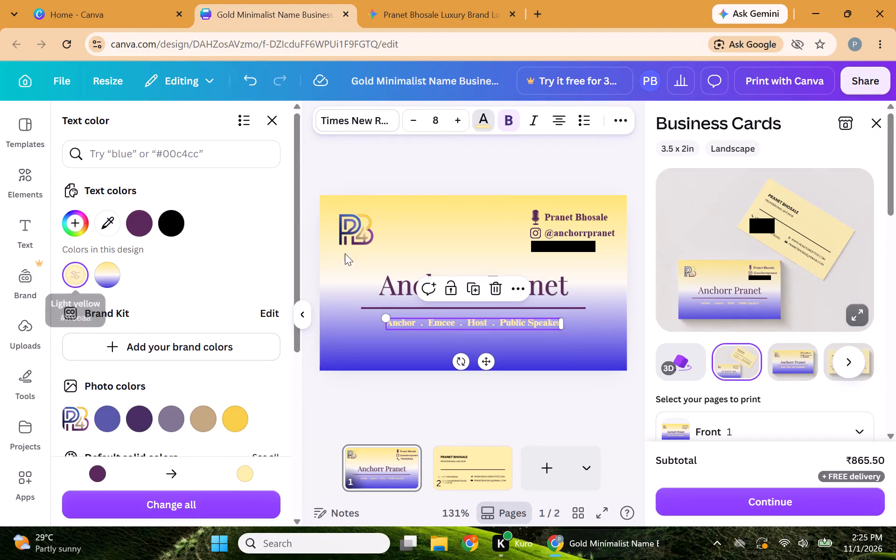
{"action": "left_click", "coordinate": [433, 213]}
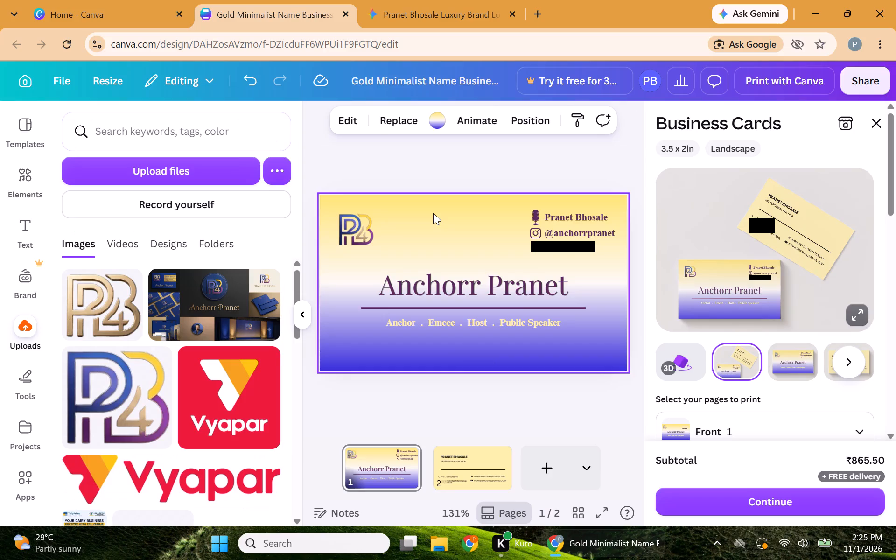
Try the corner circular gradient style on the front's background, then apply the diagonal linear style.
{"action": "left_click", "coordinate": [382, 221]}
{"action": "left_click", "coordinate": [415, 272]}
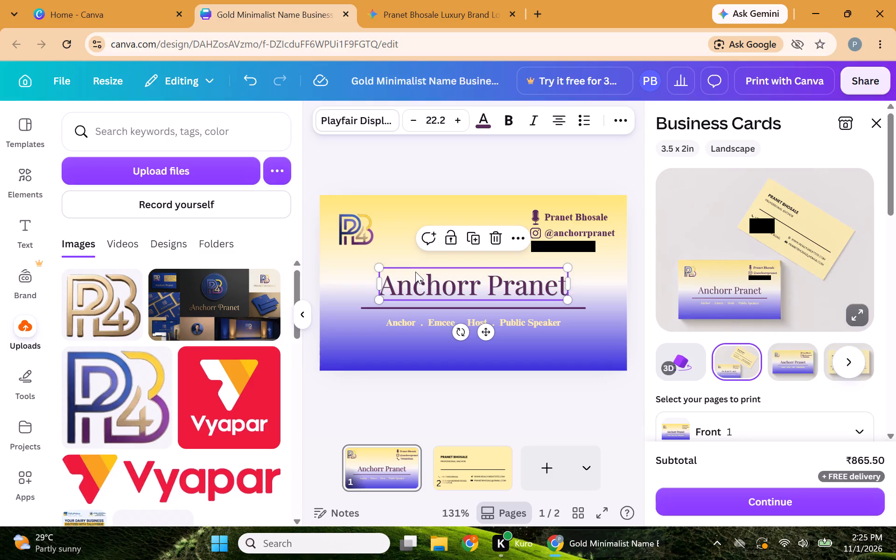
{"action": "left_click", "coordinate": [402, 223]}
{"action": "left_click", "coordinate": [440, 117]}
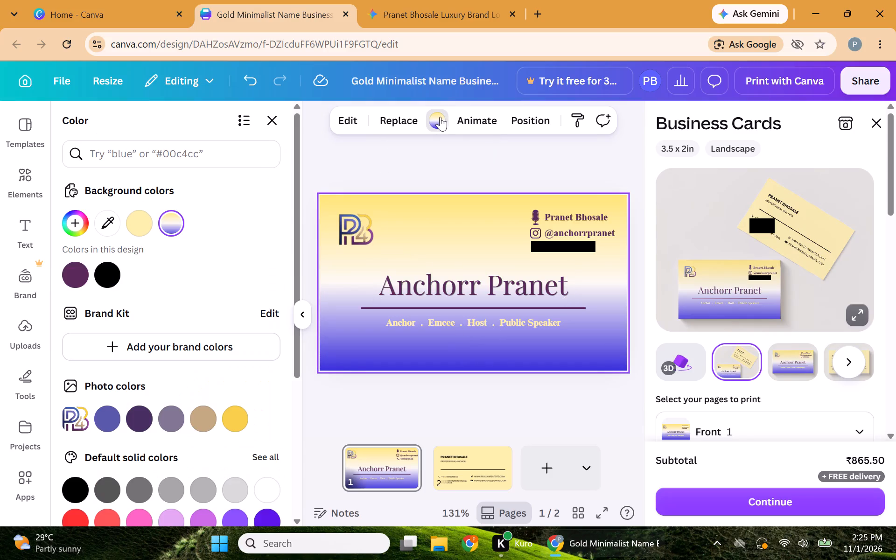
{"action": "left_click", "coordinate": [169, 226]}
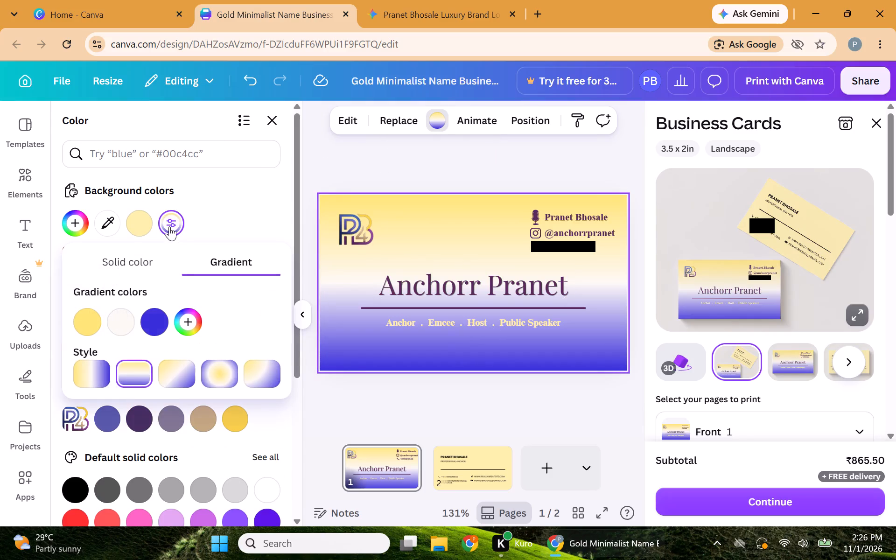
{"action": "left_click", "coordinate": [268, 369]}
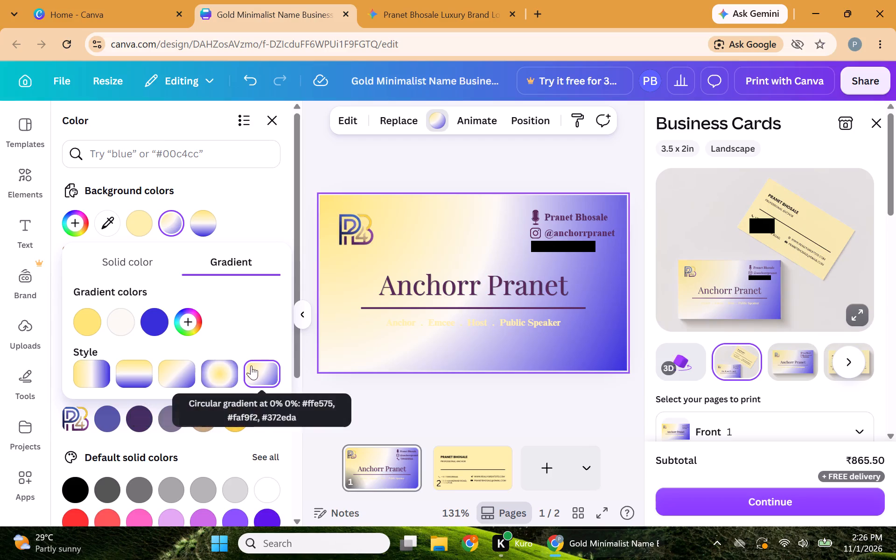
{"action": "left_click_drag", "start_coordinate": [150, 318], "coordinate": [129, 323]}
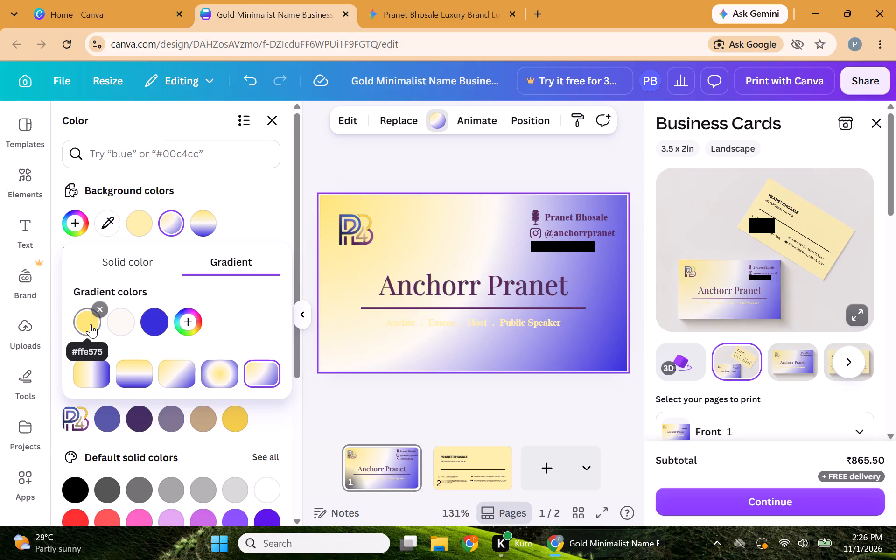
{"action": "left_click", "coordinate": [164, 374]}
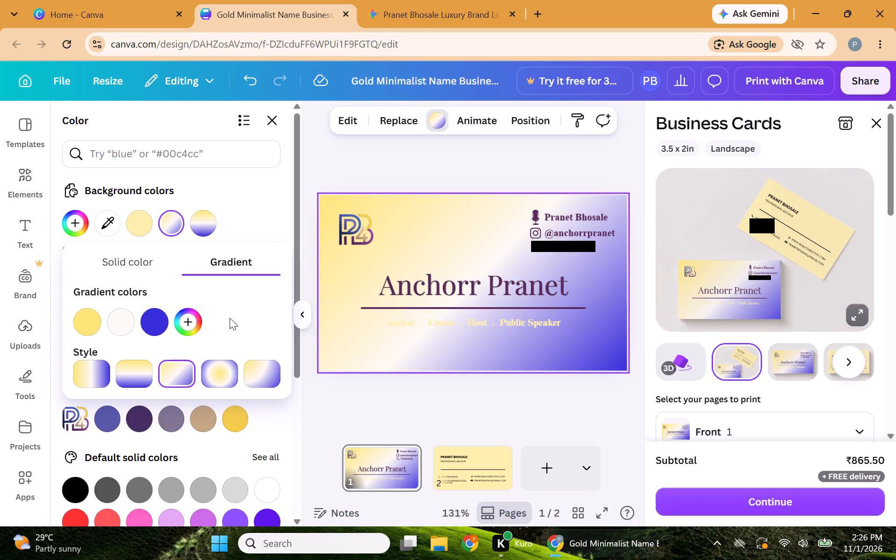
Recolour the tagline "Anchor . Emcee . Host . Public Speaker" to a dark purple, #3D2658, starting from the logo's gray purple.
{"action": "left_click", "coordinate": [453, 323]}
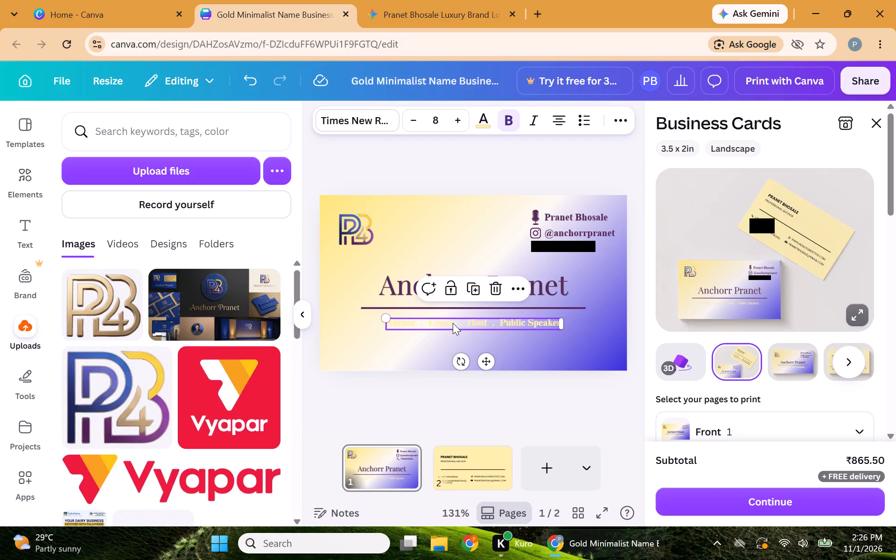
{"action": "left_click", "coordinate": [489, 127]}
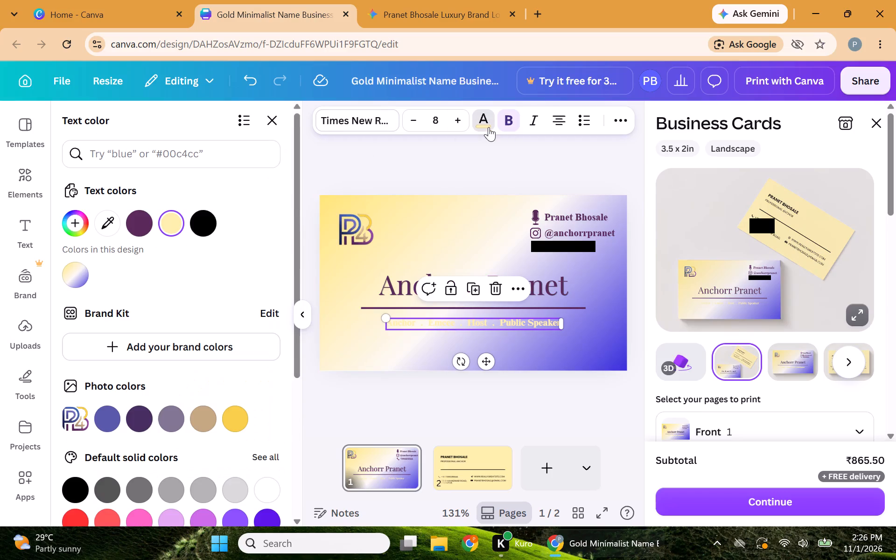
{"action": "left_click", "coordinate": [138, 424]}
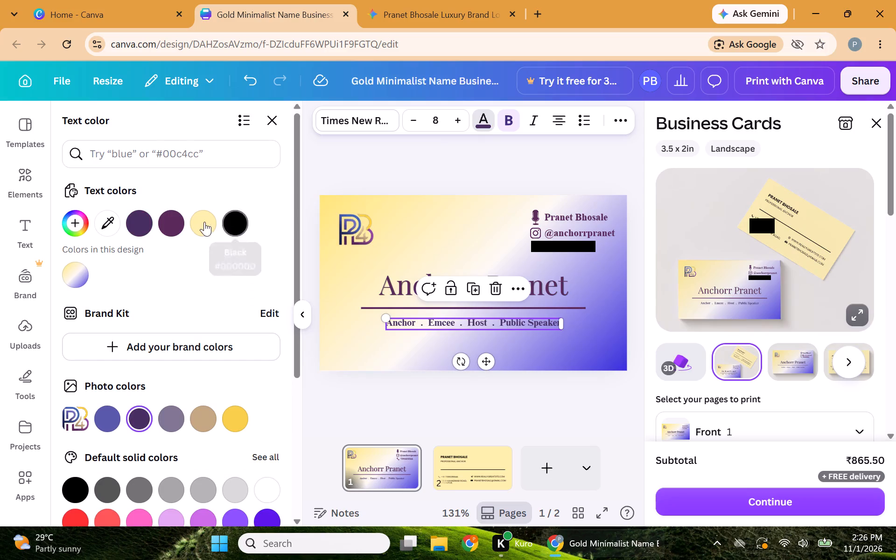
{"action": "left_click", "coordinate": [75, 217]}
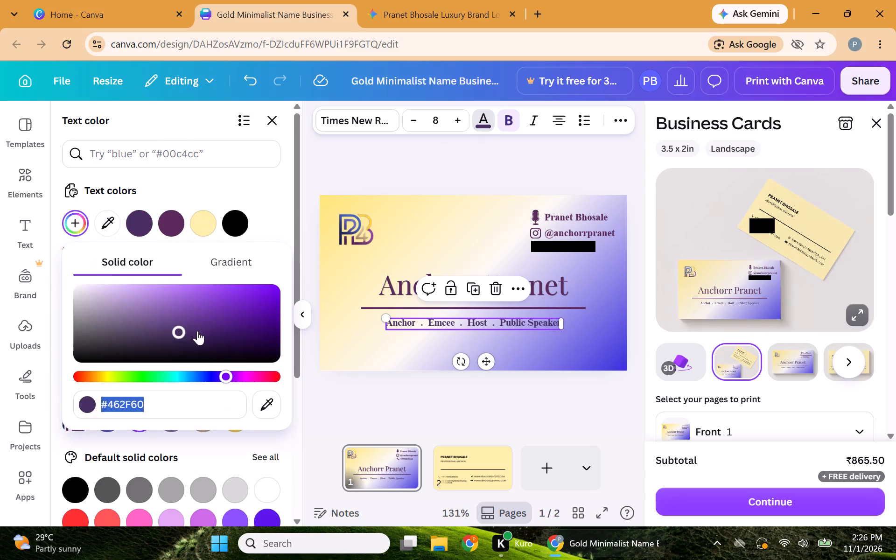
{"action": "left_click_drag", "start_coordinate": [181, 331], "coordinate": [191, 334]}
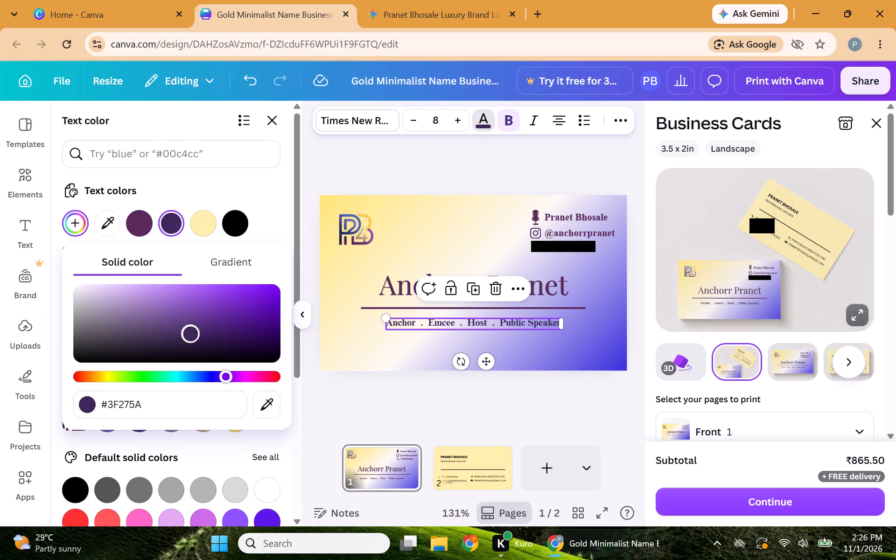
{"action": "left_click_drag", "start_coordinate": [191, 334], "coordinate": [176, 329]}
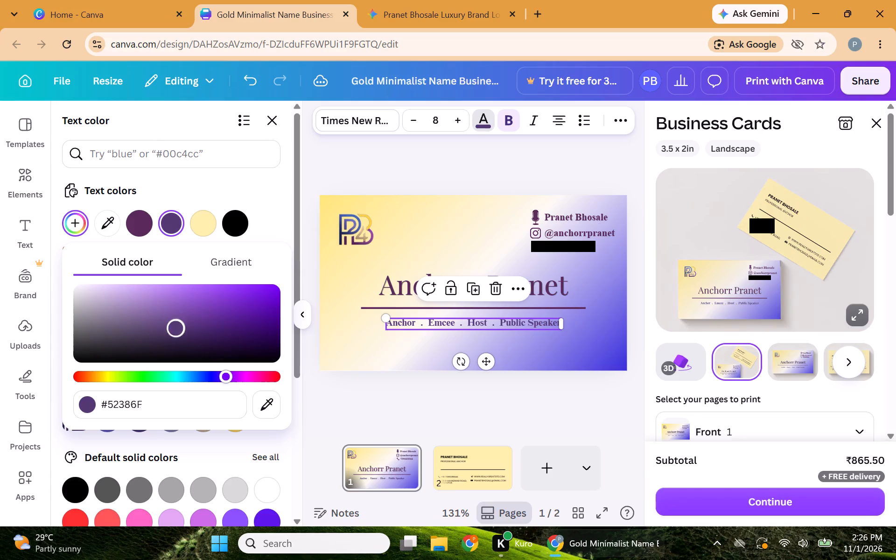
{"action": "left_click_drag", "start_coordinate": [176, 329], "coordinate": [192, 336]}
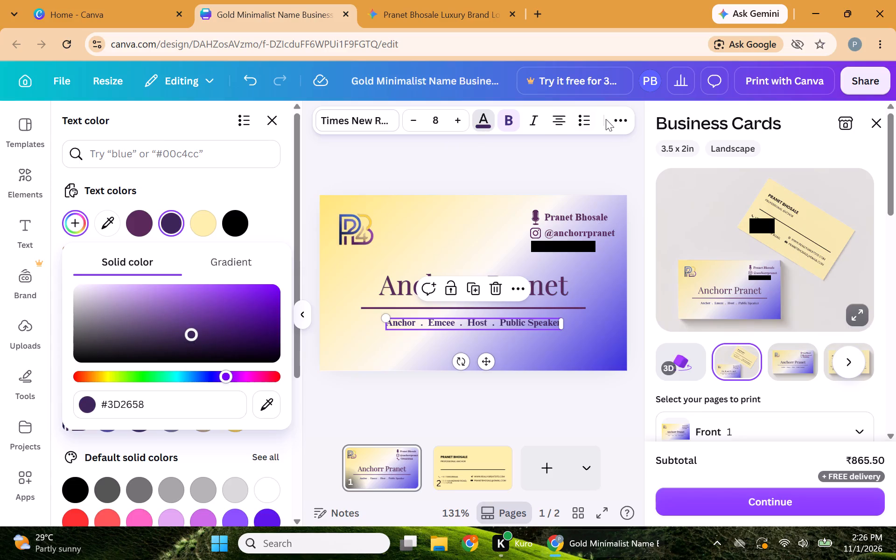
Apply the Drop shadow effect to the front's tagline text.
{"action": "left_click", "coordinate": [627, 121]}
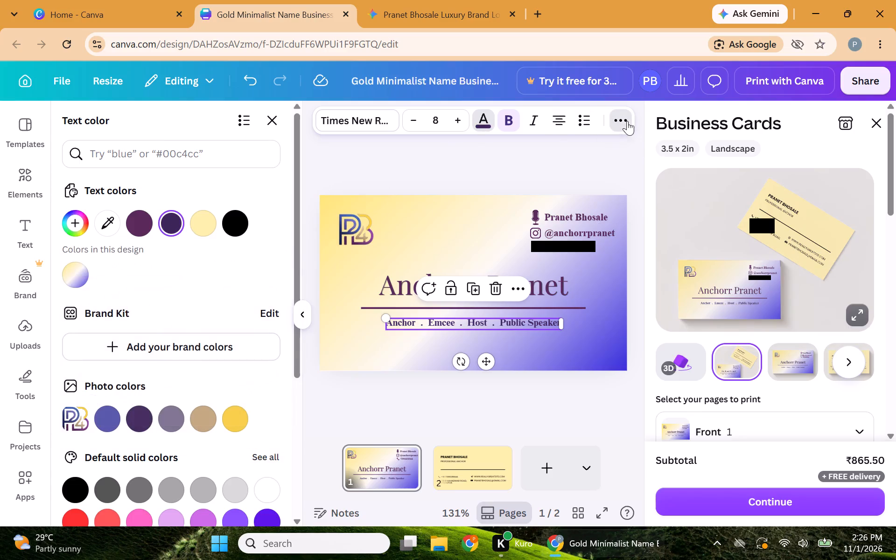
{"action": "left_click", "coordinate": [472, 148]}
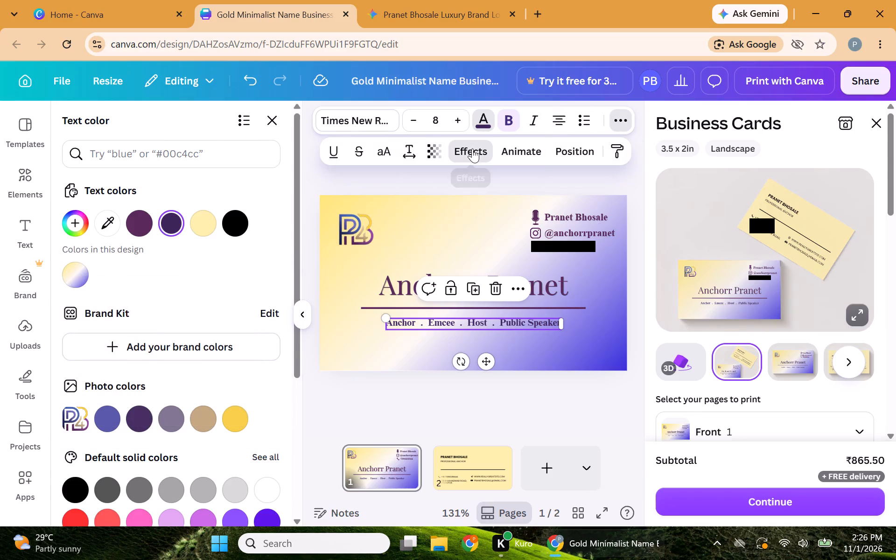
{"action": "left_click", "coordinate": [97, 190]}
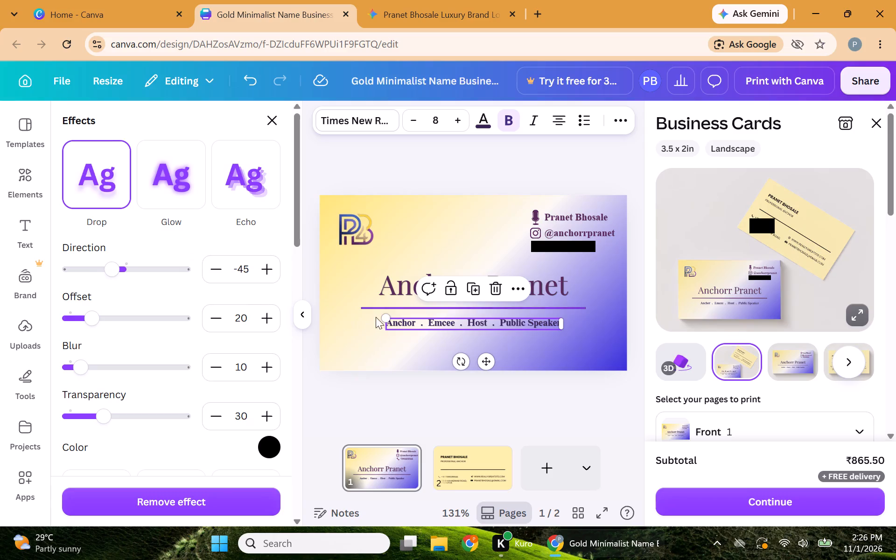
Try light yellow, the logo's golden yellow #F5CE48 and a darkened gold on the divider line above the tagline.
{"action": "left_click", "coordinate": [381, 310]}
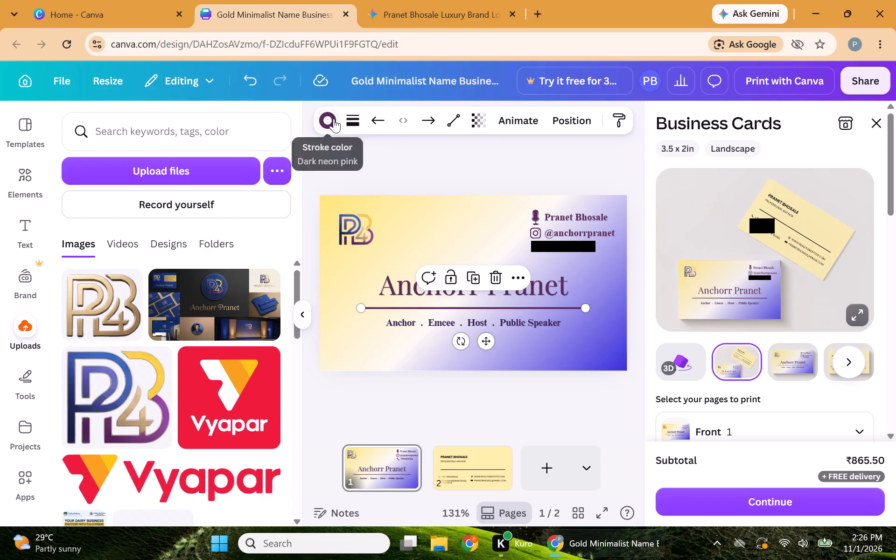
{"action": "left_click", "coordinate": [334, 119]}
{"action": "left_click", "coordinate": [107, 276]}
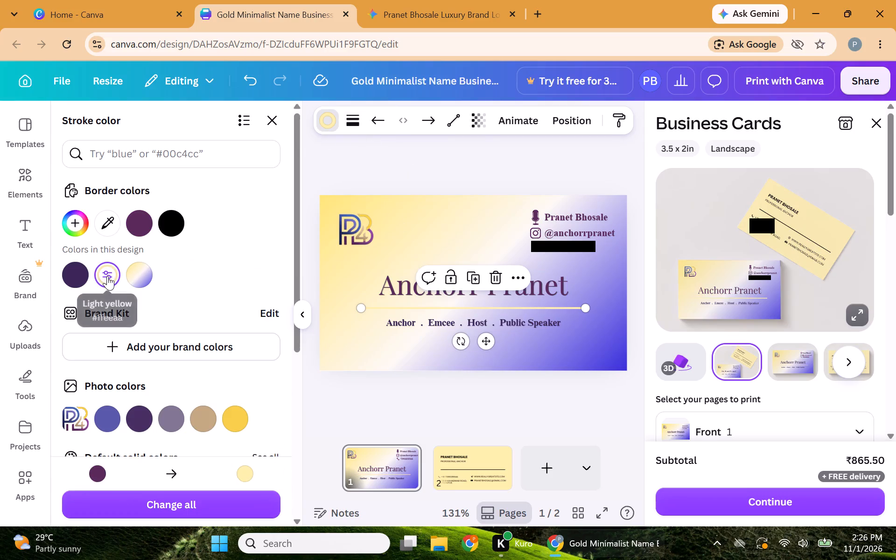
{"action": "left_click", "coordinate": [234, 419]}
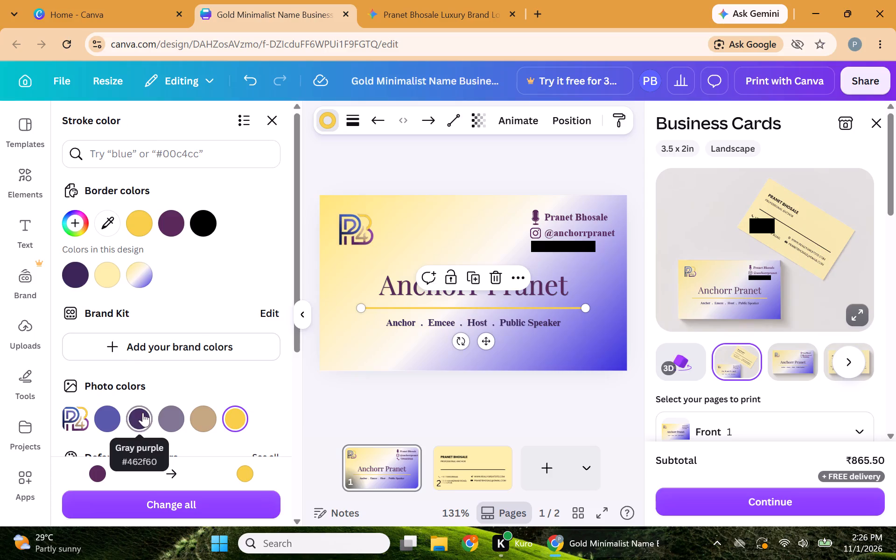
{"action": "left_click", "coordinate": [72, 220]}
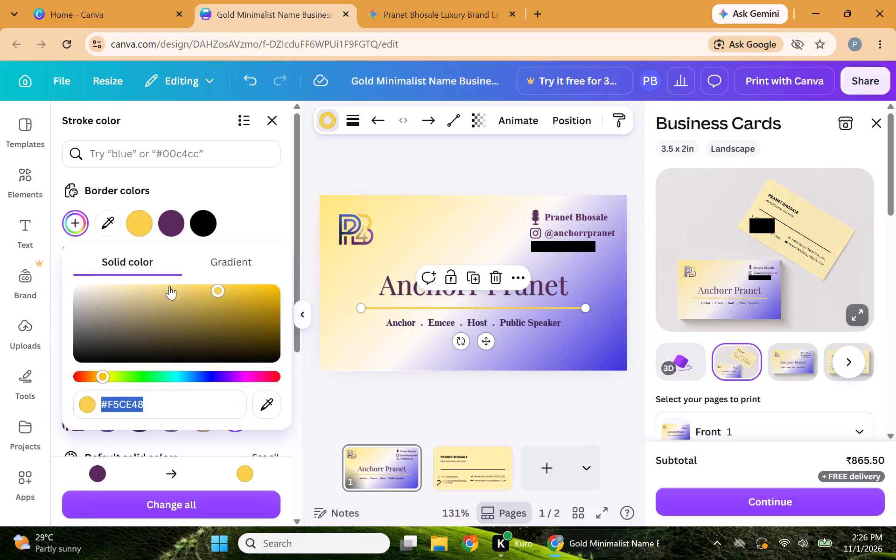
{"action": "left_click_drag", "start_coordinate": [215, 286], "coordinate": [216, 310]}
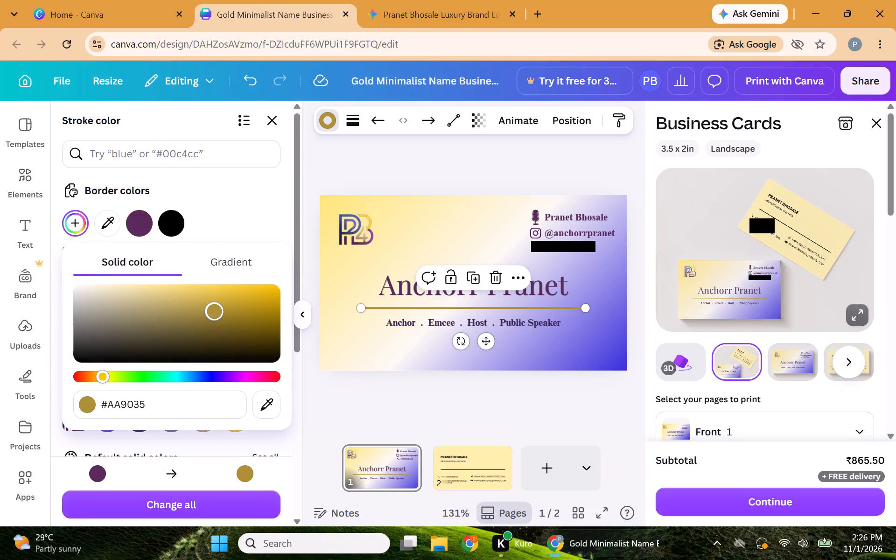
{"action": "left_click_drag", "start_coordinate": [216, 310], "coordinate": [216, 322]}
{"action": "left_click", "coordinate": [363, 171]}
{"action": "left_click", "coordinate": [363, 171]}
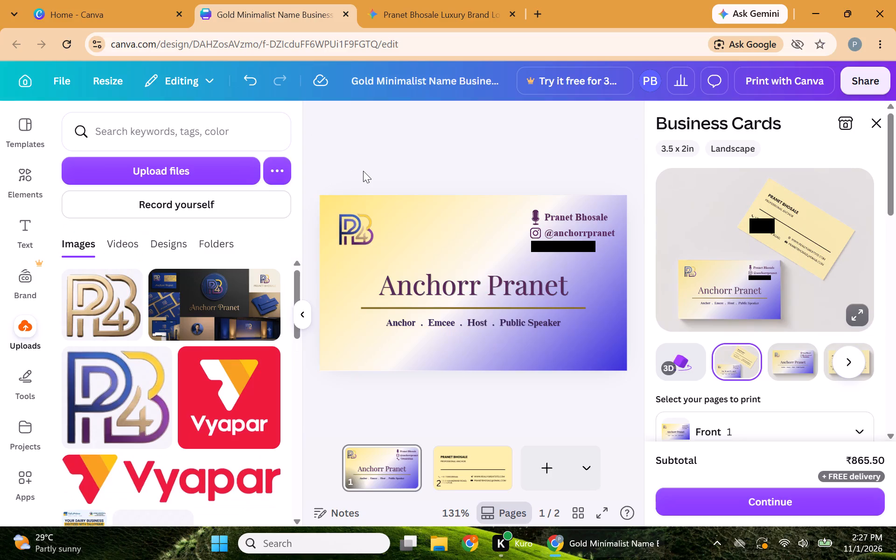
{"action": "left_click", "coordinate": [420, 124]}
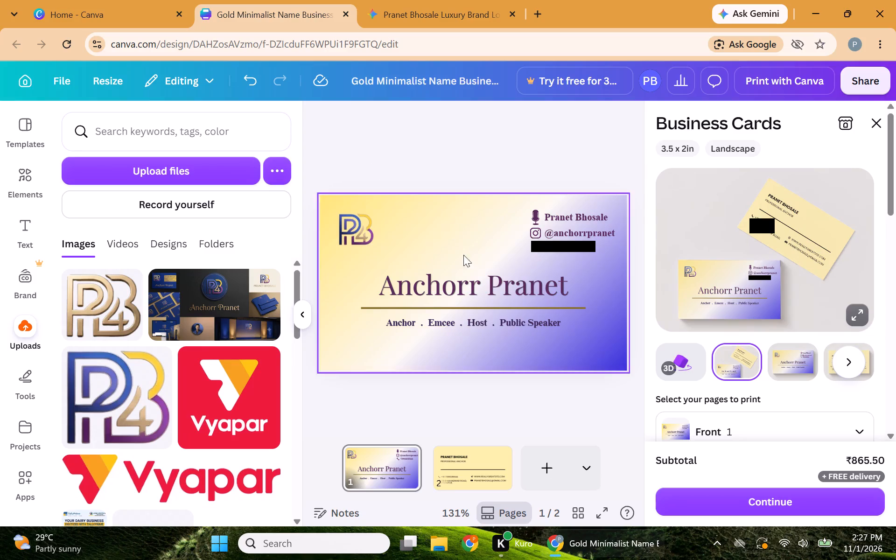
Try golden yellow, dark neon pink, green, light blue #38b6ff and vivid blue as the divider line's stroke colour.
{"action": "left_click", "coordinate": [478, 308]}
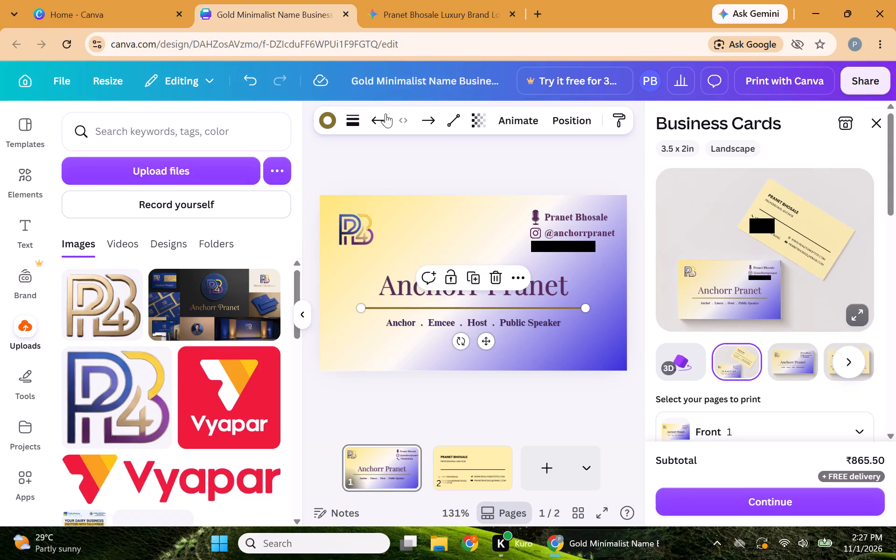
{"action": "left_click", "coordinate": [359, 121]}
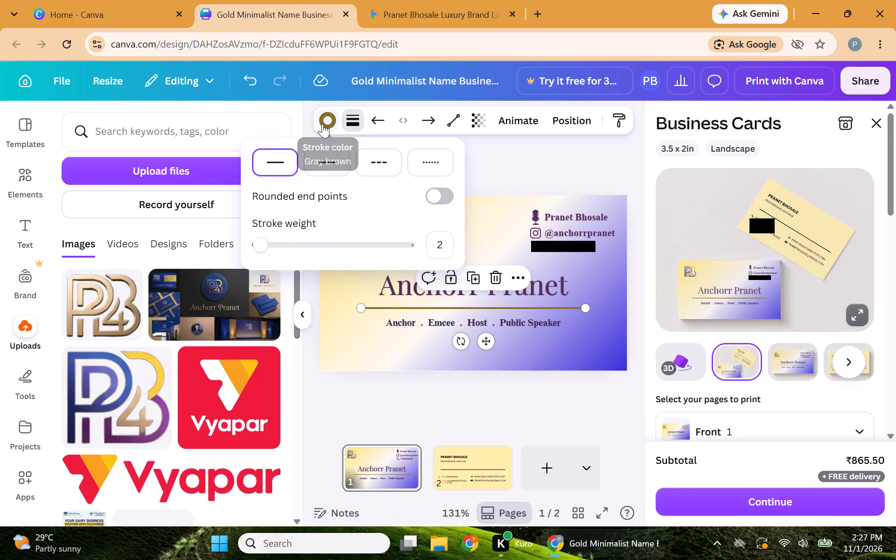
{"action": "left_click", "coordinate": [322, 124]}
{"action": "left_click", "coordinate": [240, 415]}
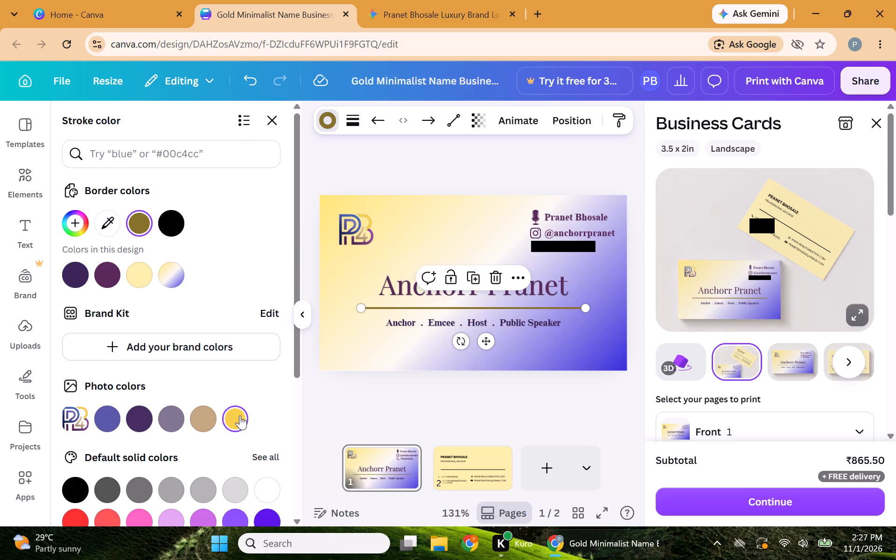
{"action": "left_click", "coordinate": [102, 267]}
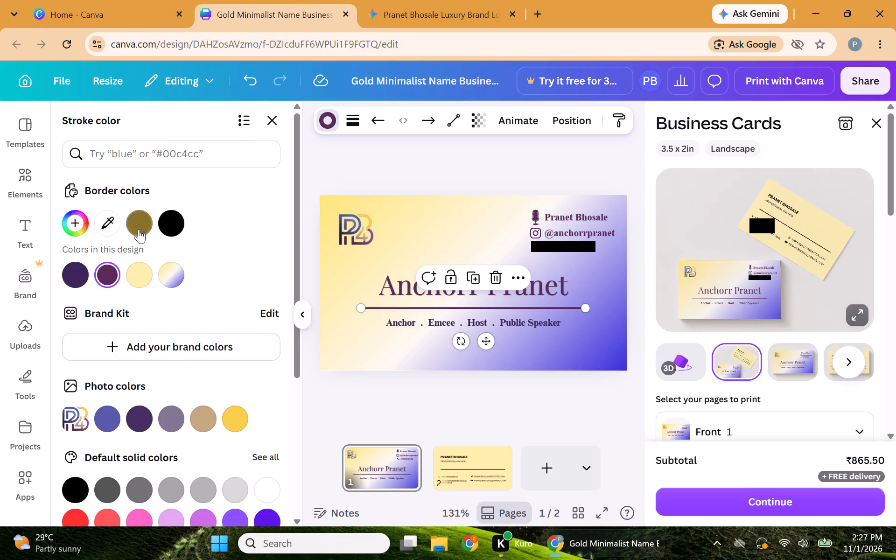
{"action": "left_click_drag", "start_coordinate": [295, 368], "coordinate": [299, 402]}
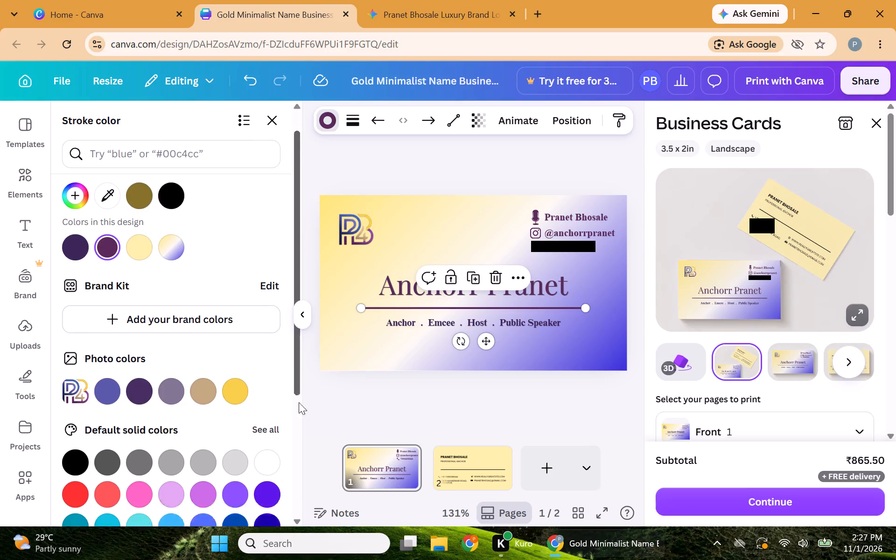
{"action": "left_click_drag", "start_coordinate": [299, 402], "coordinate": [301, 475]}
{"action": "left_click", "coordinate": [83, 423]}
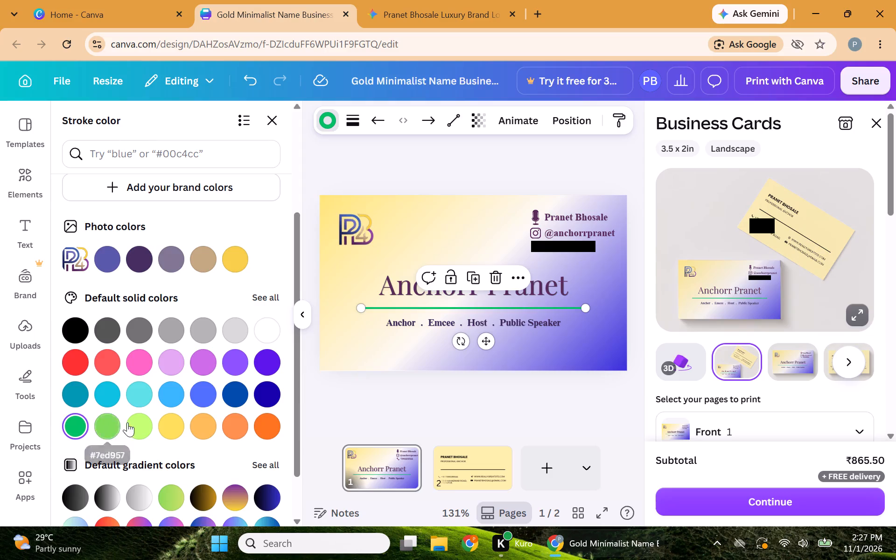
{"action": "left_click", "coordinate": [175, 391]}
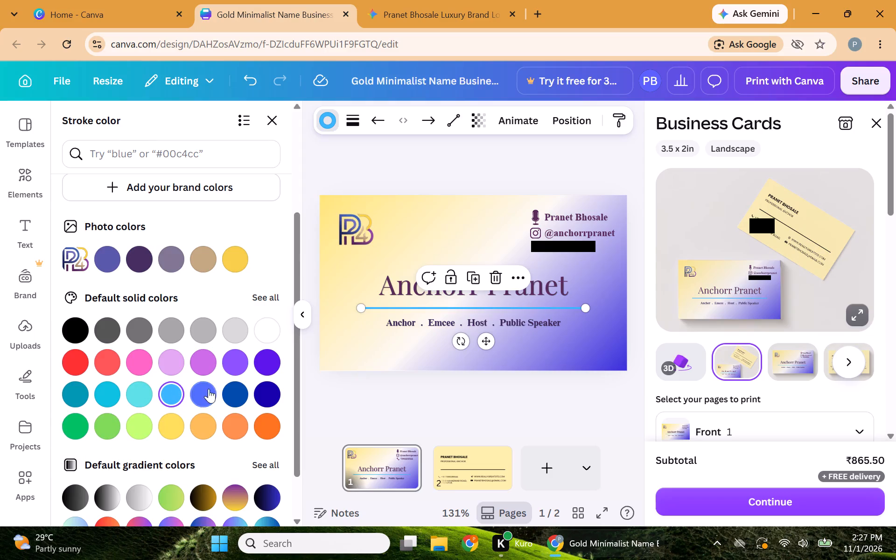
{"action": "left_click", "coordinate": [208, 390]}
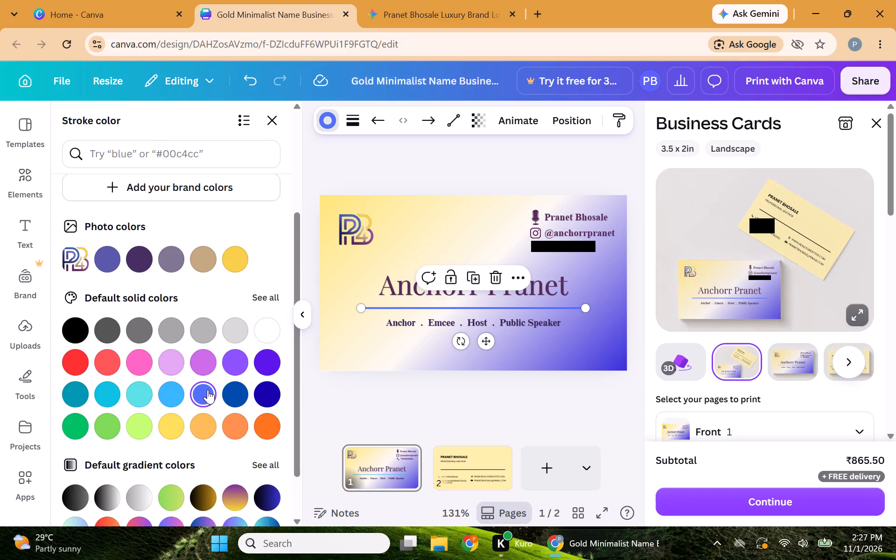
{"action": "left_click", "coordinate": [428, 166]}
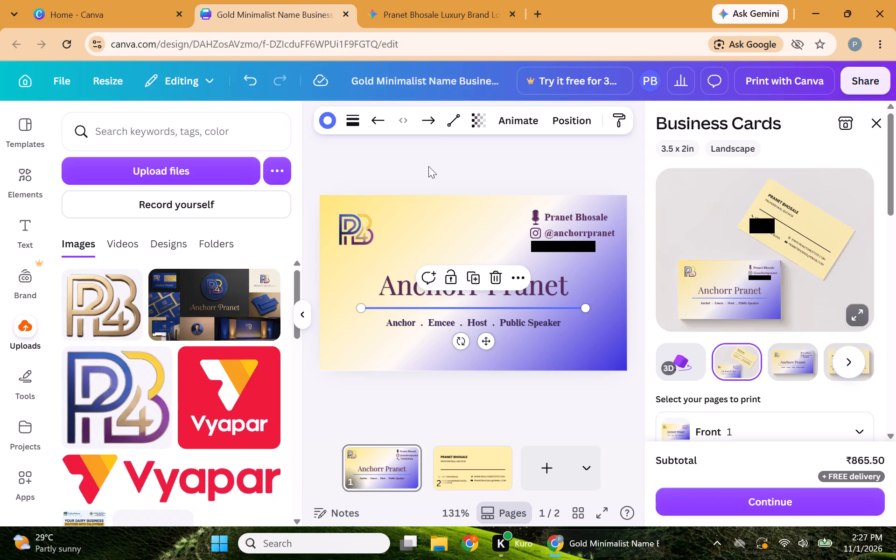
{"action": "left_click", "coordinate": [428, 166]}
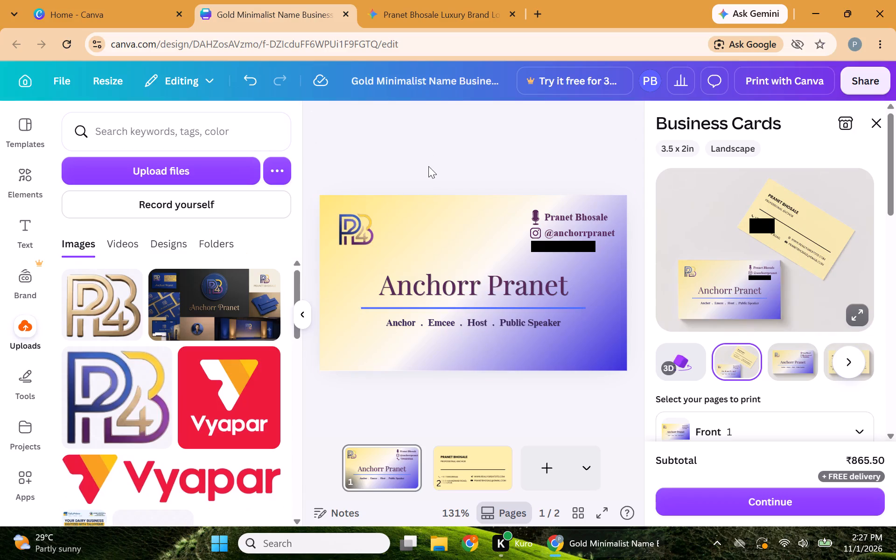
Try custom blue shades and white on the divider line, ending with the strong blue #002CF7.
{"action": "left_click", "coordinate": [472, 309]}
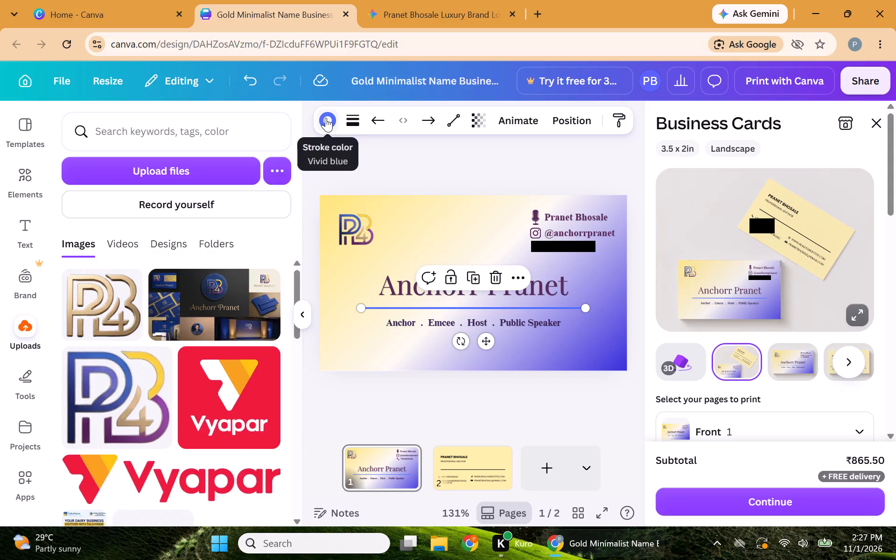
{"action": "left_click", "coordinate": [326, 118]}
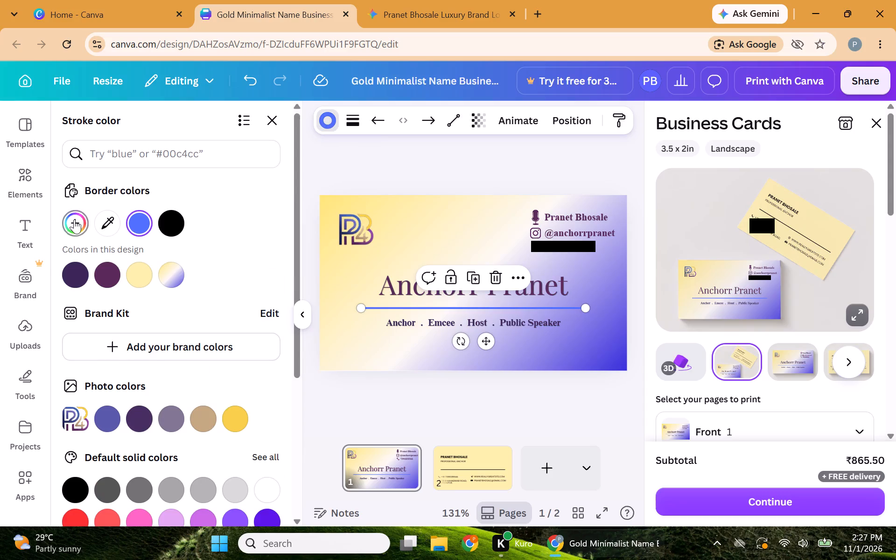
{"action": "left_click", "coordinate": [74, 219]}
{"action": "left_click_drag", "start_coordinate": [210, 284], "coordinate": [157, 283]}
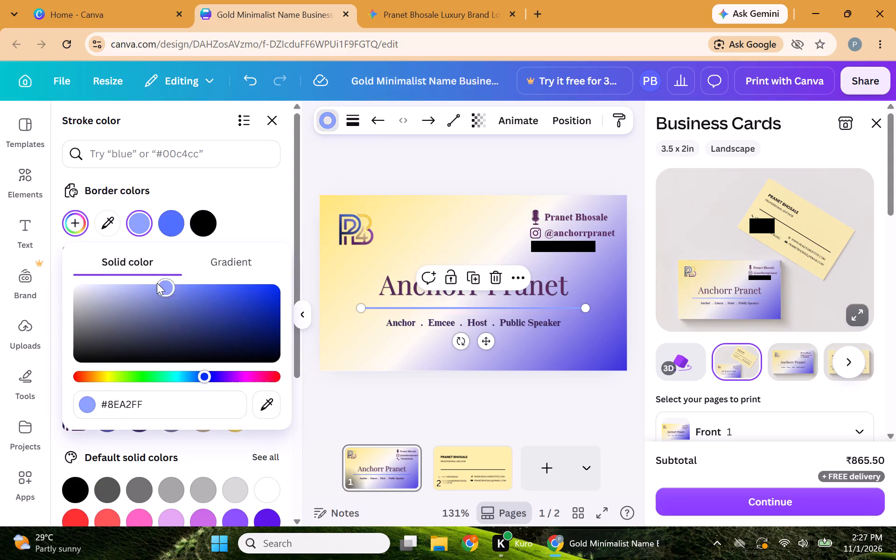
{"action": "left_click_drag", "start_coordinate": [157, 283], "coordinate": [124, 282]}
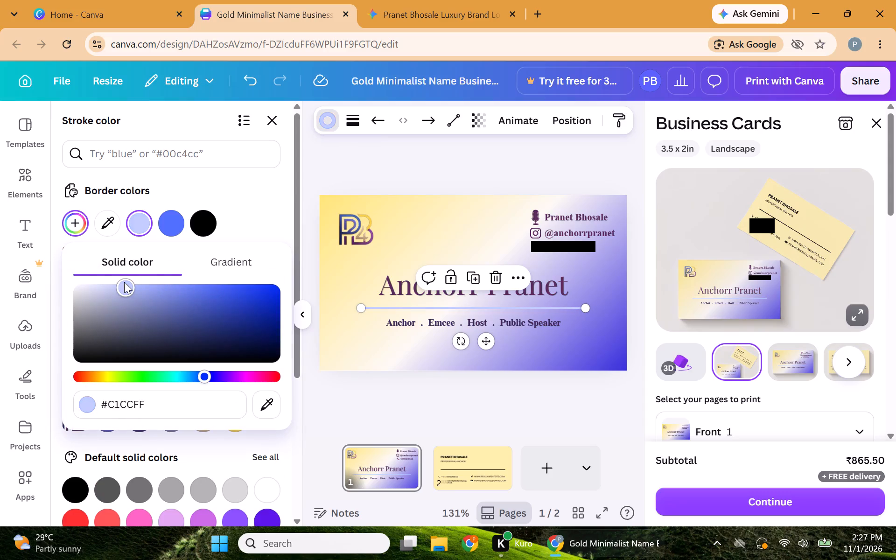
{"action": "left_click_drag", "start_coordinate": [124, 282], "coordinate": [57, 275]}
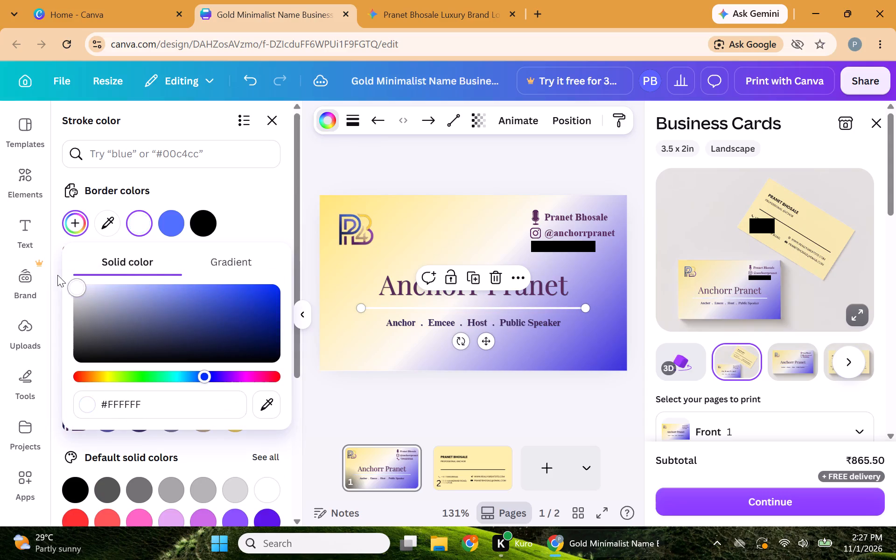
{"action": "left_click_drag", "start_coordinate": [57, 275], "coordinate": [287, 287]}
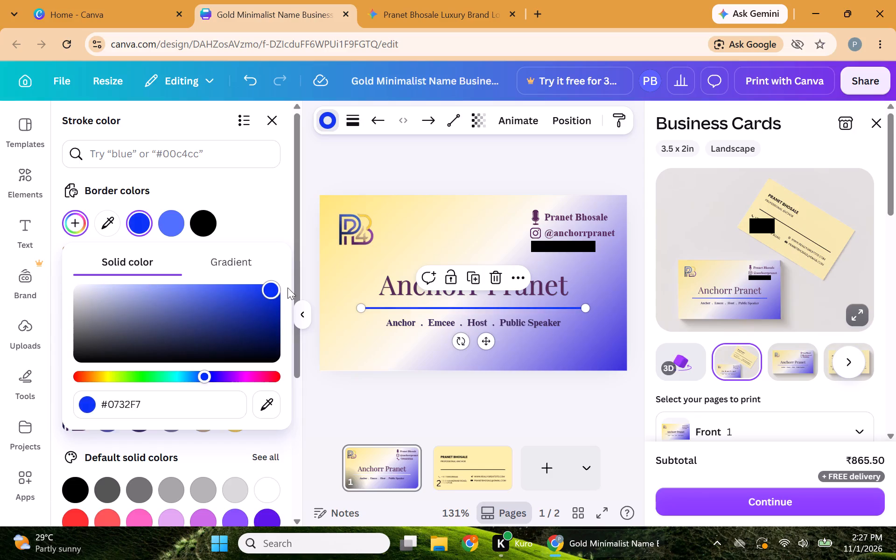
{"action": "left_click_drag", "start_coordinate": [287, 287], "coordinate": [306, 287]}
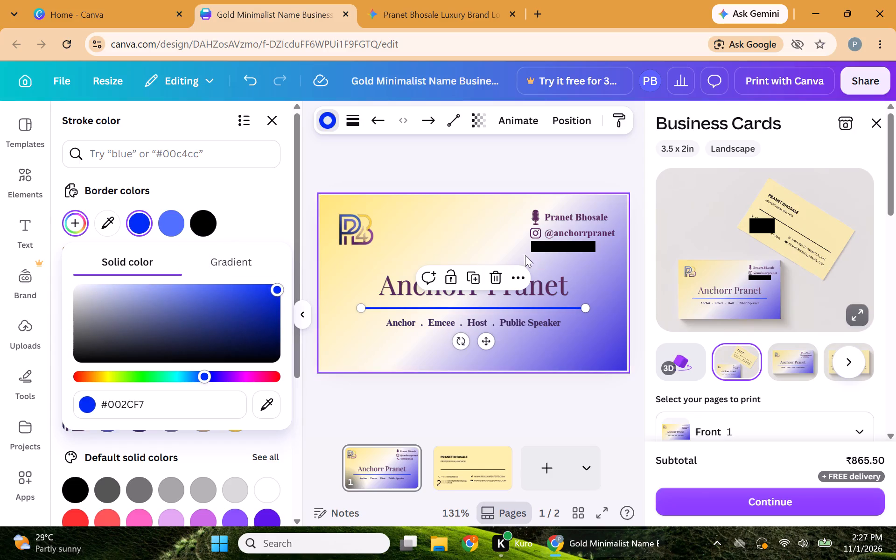
Delete the divider line between the large name and the tagline on the card's front.
{"action": "left_click", "coordinate": [490, 272]}
{"action": "left_click", "coordinate": [415, 119]}
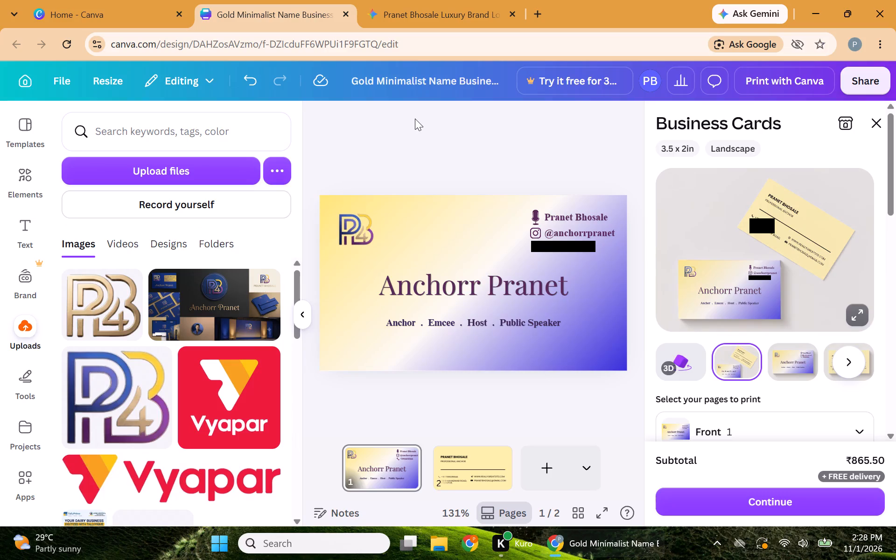
Undo the deletion of the divider line between the large name and the tagline.
{"action": "key", "text": "ctrl+z"}
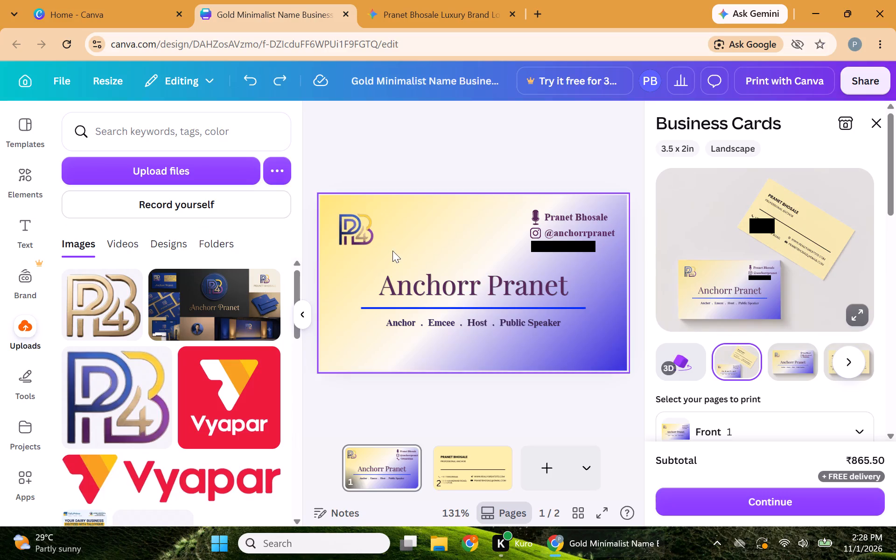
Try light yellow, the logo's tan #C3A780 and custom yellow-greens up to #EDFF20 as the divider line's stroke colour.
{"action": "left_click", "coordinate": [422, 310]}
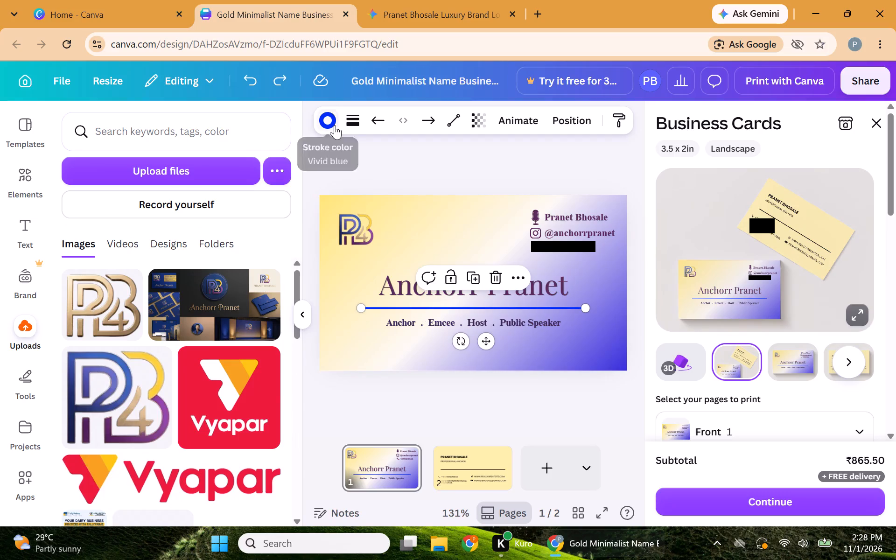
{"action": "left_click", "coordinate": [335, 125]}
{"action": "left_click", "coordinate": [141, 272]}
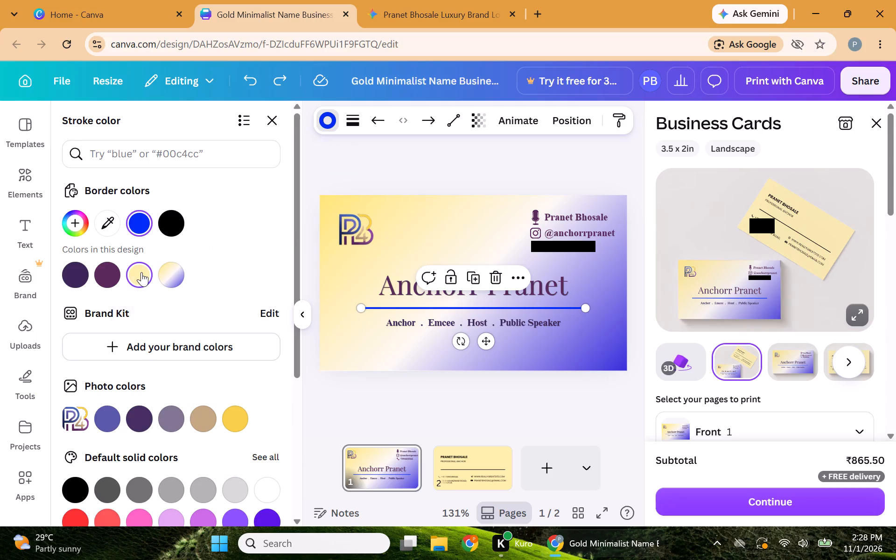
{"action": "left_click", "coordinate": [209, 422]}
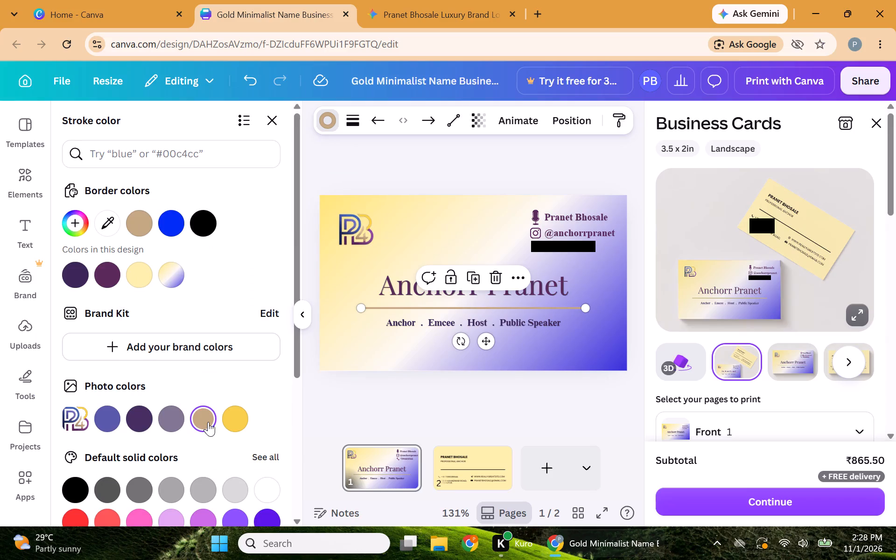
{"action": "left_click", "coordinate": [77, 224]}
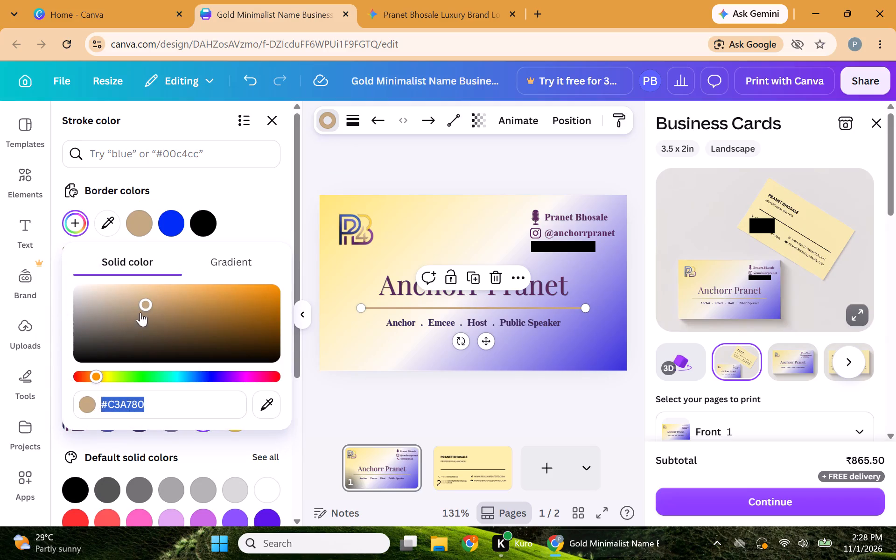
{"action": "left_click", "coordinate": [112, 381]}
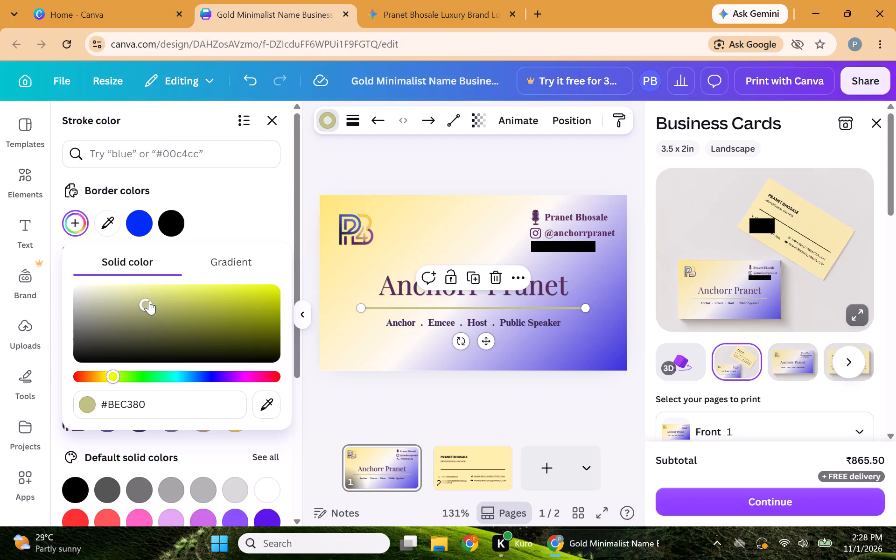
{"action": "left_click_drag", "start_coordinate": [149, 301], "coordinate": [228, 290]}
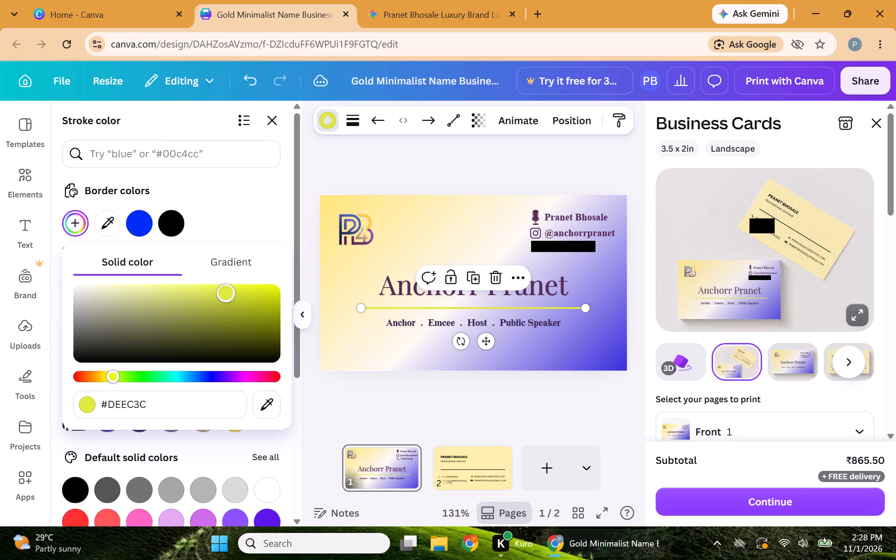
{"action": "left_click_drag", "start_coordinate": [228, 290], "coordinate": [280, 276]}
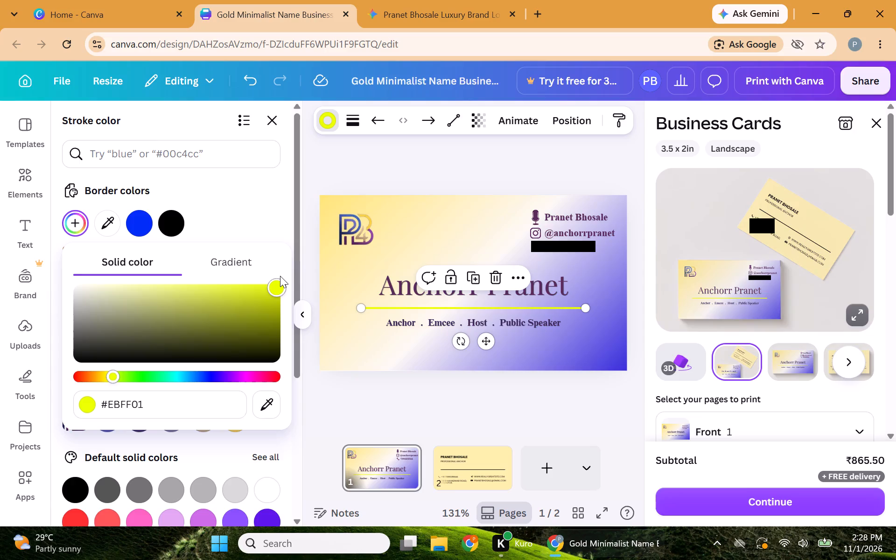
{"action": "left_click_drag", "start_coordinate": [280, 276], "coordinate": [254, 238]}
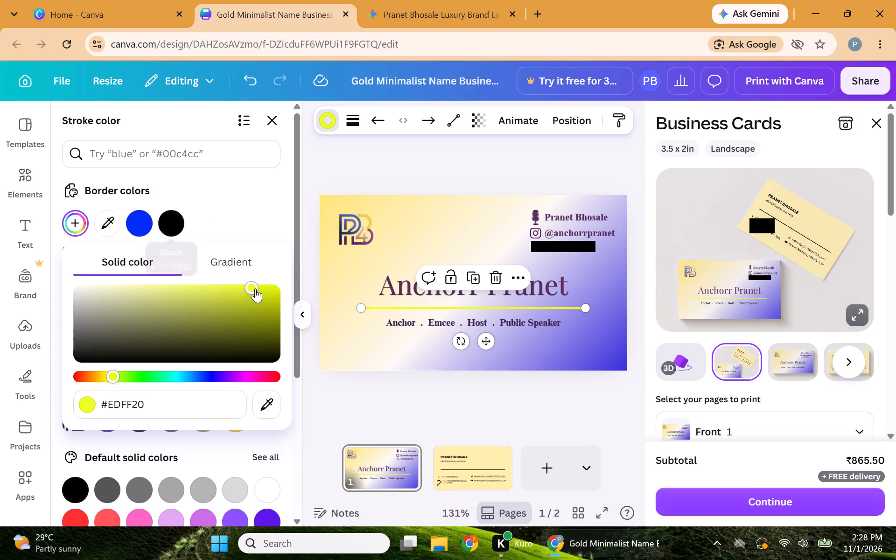
Set the divider line's stroke to the dark purple from the logo's photo colours.
{"action": "left_click_drag", "start_coordinate": [296, 367], "coordinate": [297, 392]}
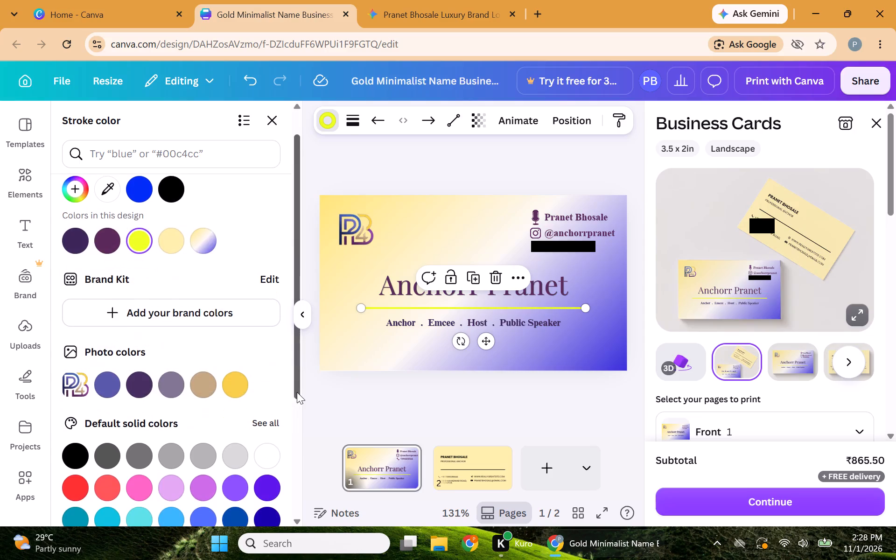
{"action": "left_click", "coordinate": [139, 378]}
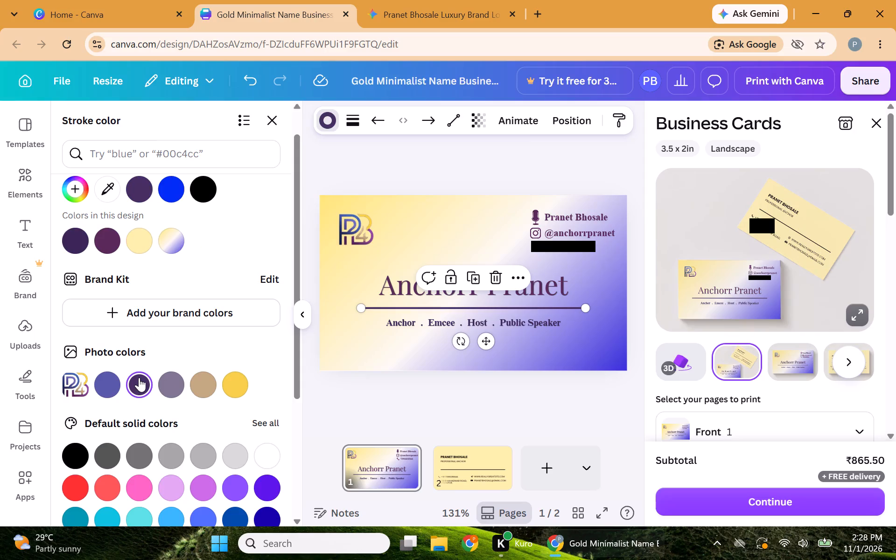
{"action": "left_click", "coordinate": [452, 153]}
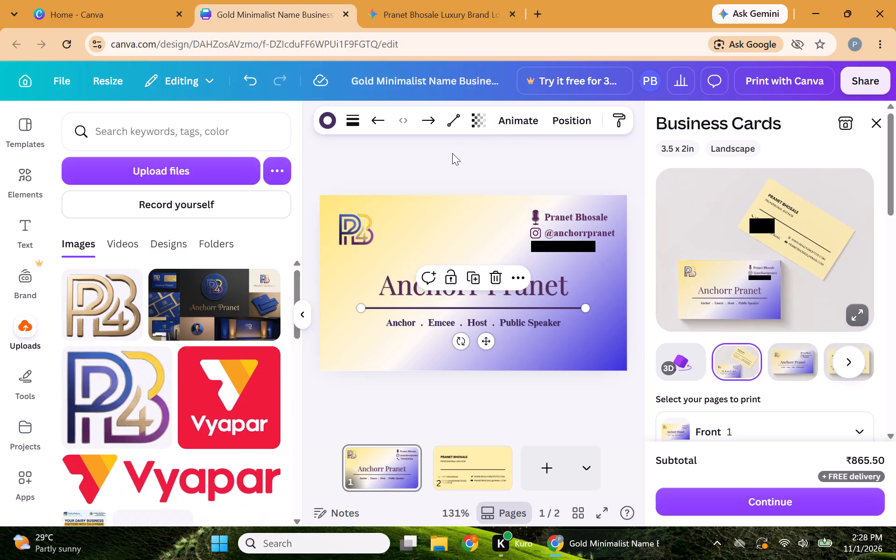
{"action": "left_click", "coordinate": [452, 153]}
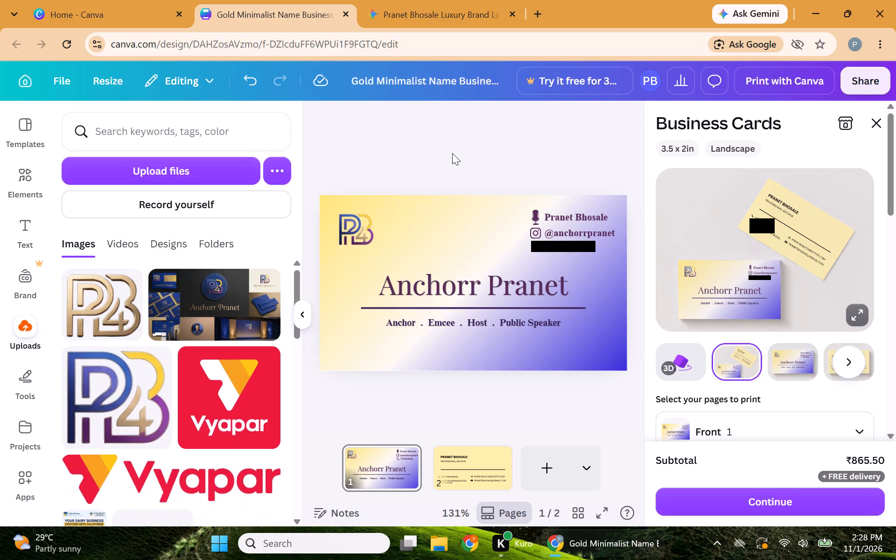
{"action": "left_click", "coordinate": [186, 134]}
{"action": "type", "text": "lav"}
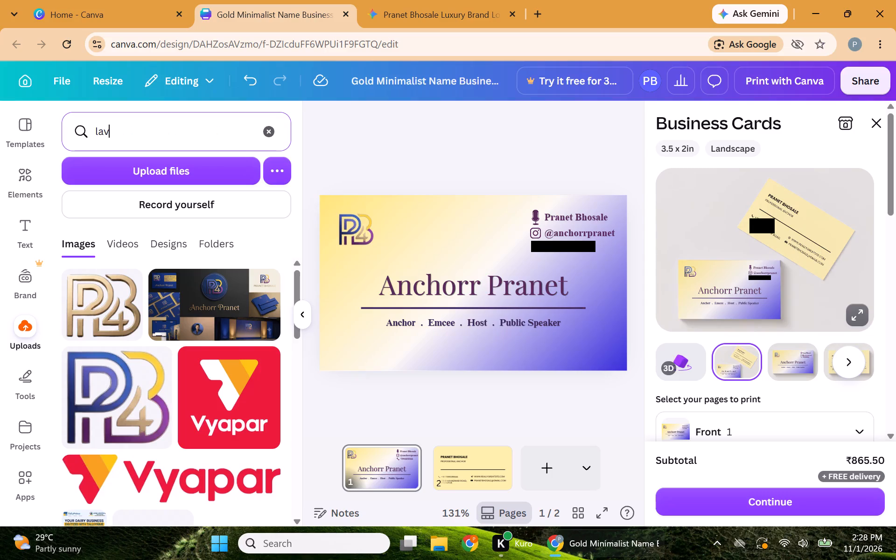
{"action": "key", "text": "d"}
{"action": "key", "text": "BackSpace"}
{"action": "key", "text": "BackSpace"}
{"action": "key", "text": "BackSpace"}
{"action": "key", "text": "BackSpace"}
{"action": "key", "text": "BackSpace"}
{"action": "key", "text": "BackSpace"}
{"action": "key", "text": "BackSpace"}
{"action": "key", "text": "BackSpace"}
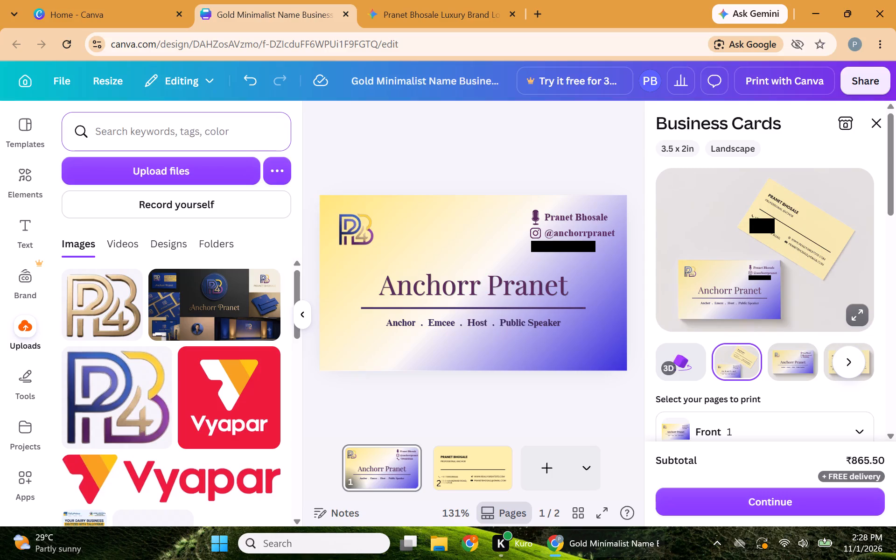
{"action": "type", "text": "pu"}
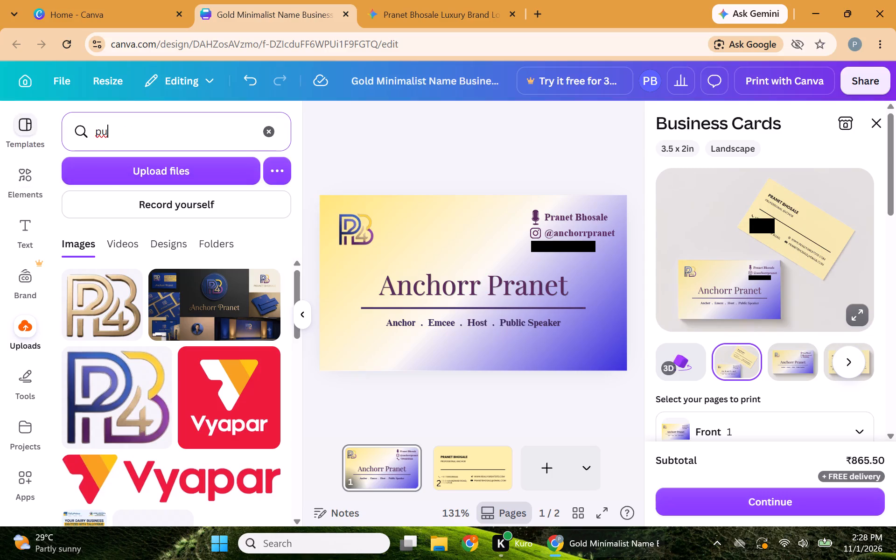
Search the graphic elements for "purple" and look through the purple shades on offer.
{"action": "left_click", "coordinate": [24, 187]}
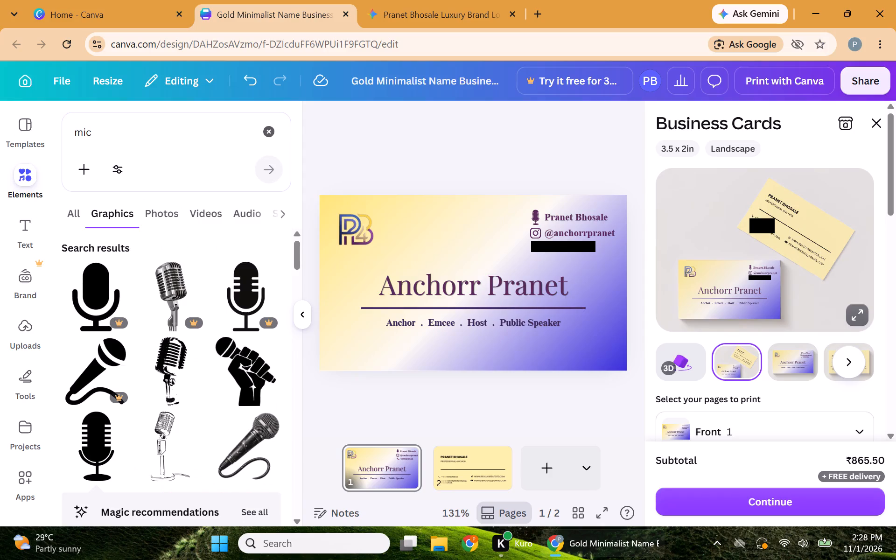
{"action": "left_click", "coordinate": [139, 143]}
{"action": "key", "text": "BackSpace"}
{"action": "key", "text": "BackSpace"}
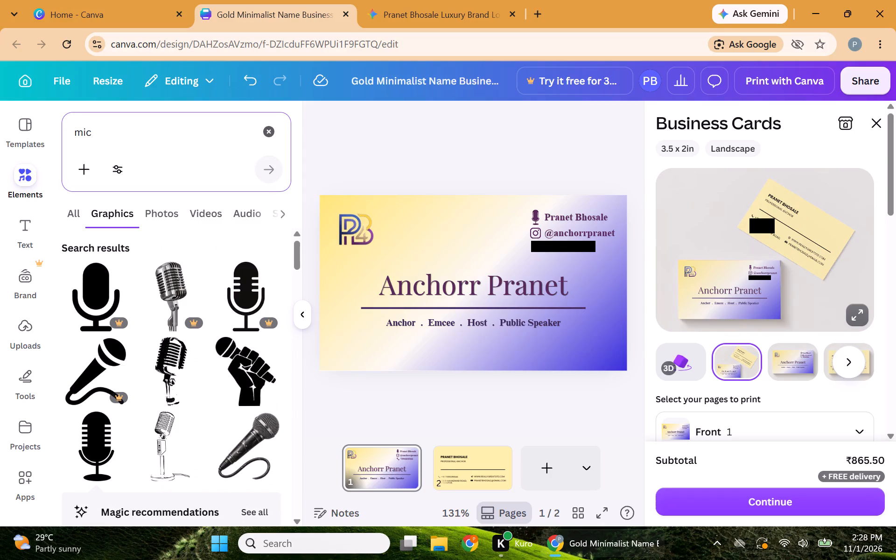
{"action": "left_click", "coordinate": [126, 133]}
{"action": "key", "text": "BackSpace"}
{"action": "key", "text": "BackSpace"}
{"action": "key", "text": "BackSpace"}
{"action": "key", "text": "BackSpace"}
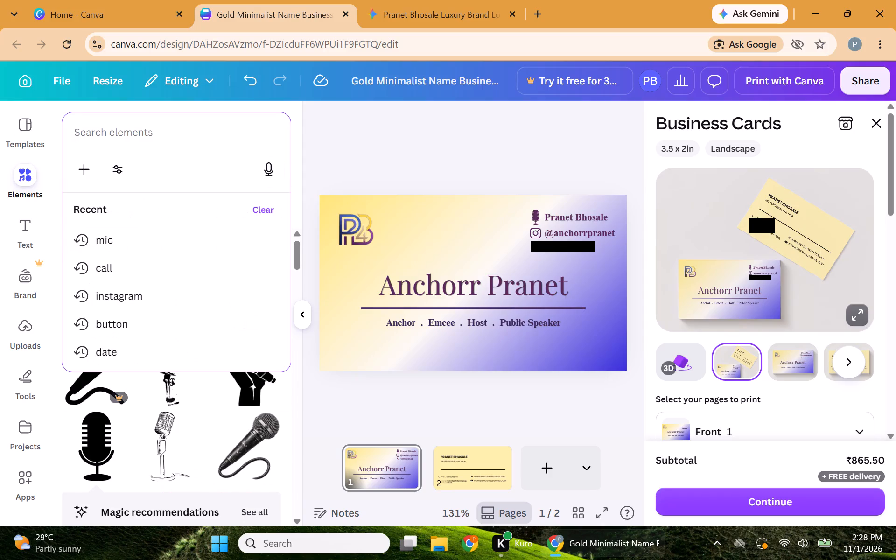
{"action": "key", "text": "p"}
{"action": "type", "text": "urple"}
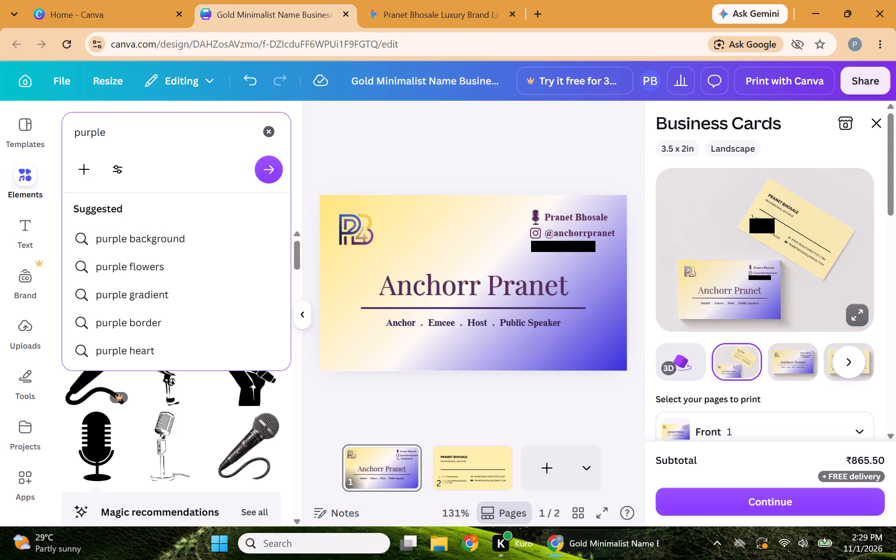
{"action": "key", "text": "Return"}
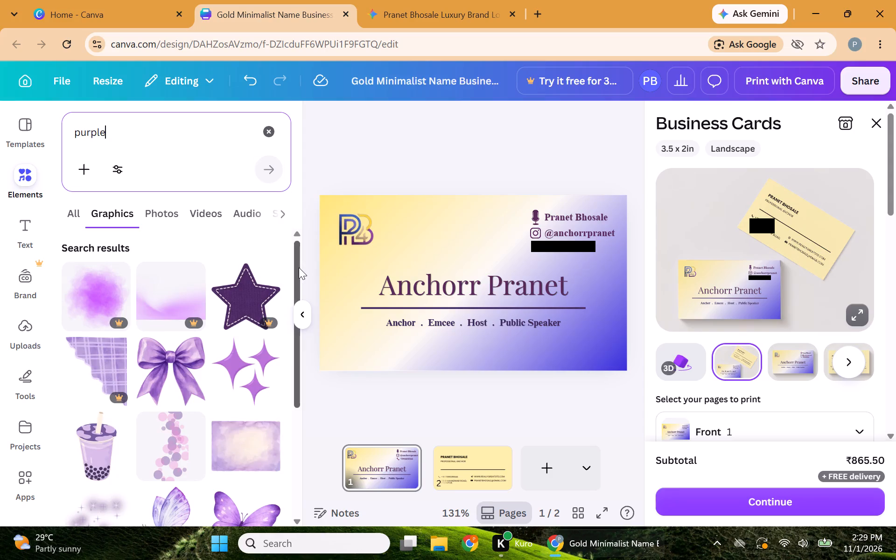
{"action": "left_click_drag", "start_coordinate": [299, 267], "coordinate": [285, 418]}
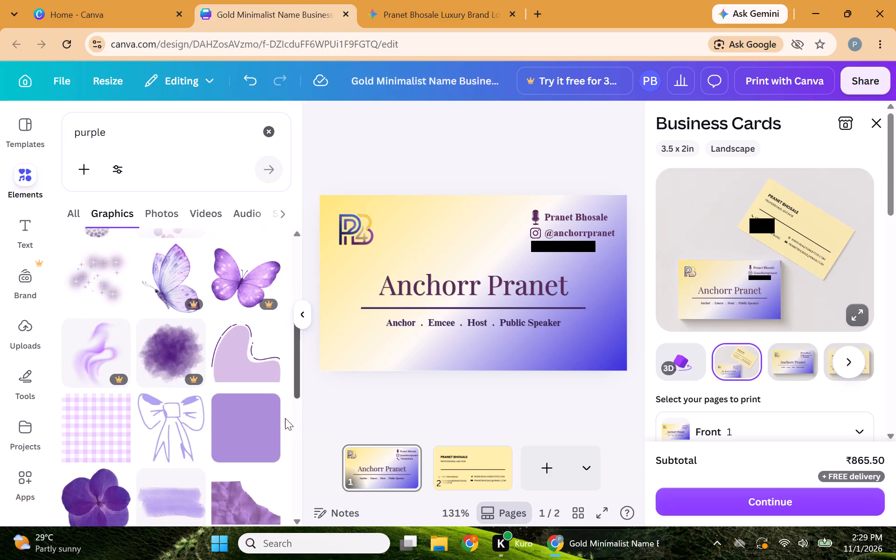
{"action": "left_click_drag", "start_coordinate": [285, 418], "coordinate": [280, 536]}
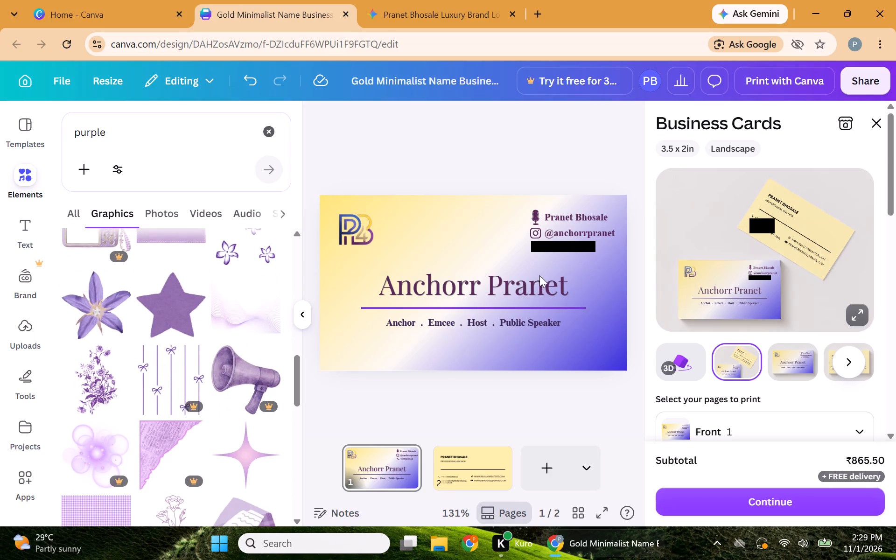
Recolour the large name on the card's front with a custom dark magenta-purple, about #6F016F.
{"action": "left_click", "coordinate": [532, 276]}
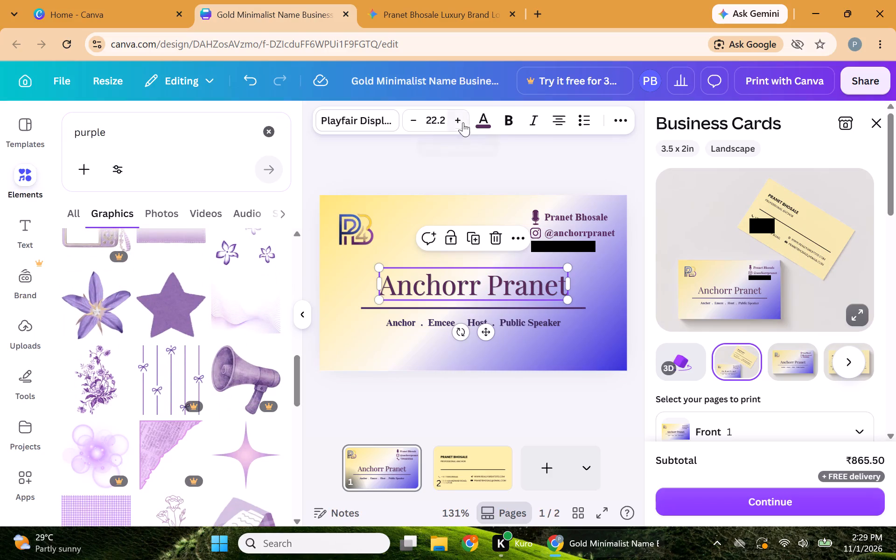
{"action": "left_click", "coordinate": [486, 120]}
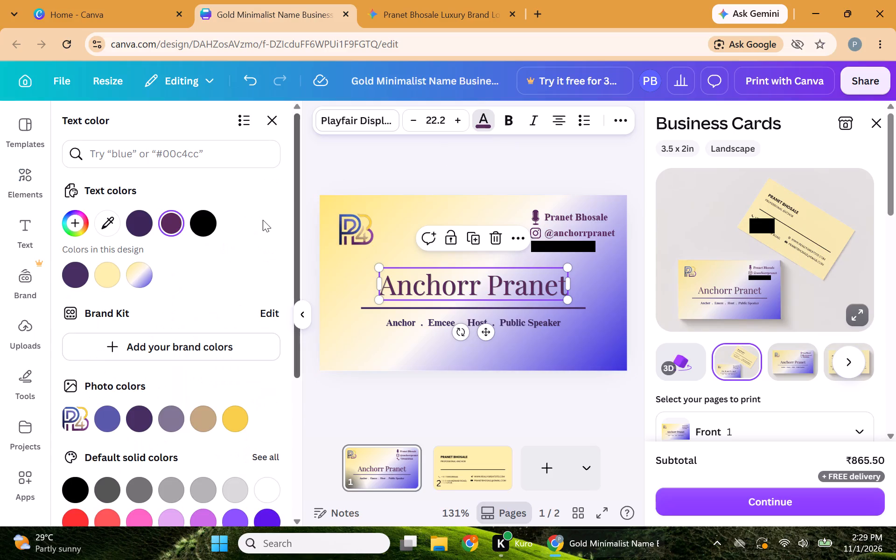
{"action": "left_click", "coordinate": [137, 222]}
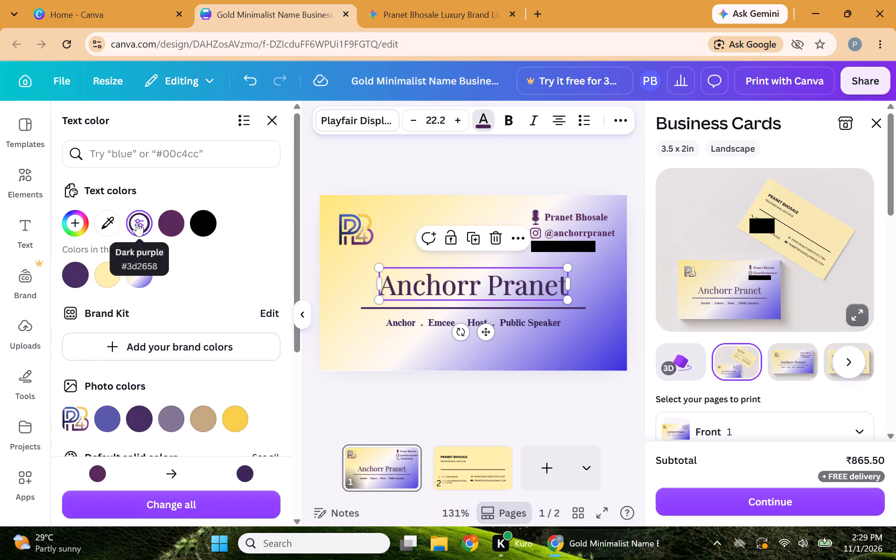
{"action": "left_click", "coordinate": [164, 222]}
{"action": "left_click", "coordinate": [77, 224]}
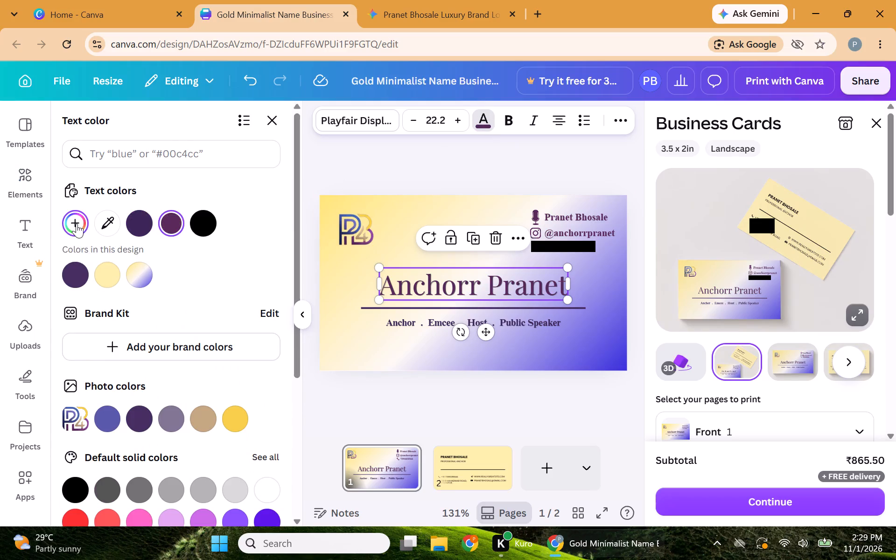
{"action": "left_click_drag", "start_coordinate": [183, 333], "coordinate": [200, 338]}
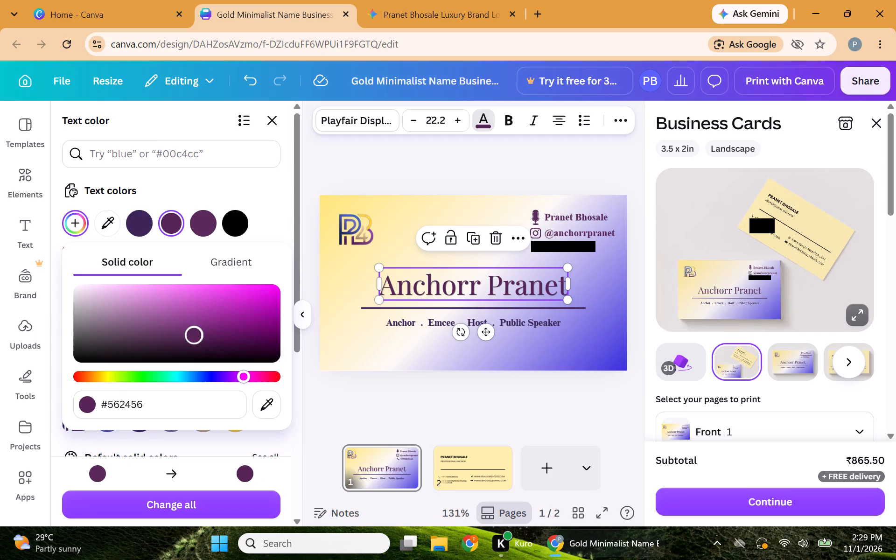
{"action": "left_click_drag", "start_coordinate": [200, 338], "coordinate": [264, 308]}
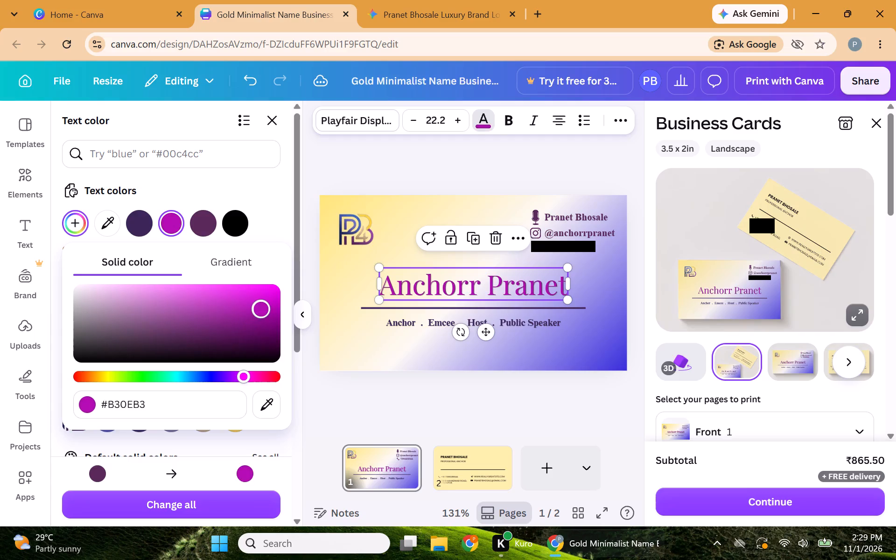
{"action": "left_click_drag", "start_coordinate": [264, 308], "coordinate": [278, 329]}
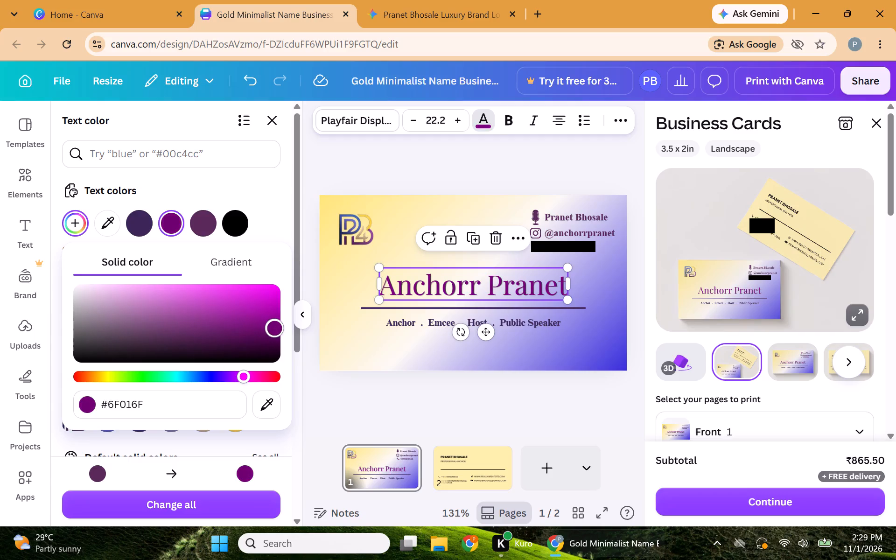
{"action": "left_click_drag", "start_coordinate": [278, 329], "coordinate": [283, 329]}
{"action": "left_click", "coordinate": [465, 148]}
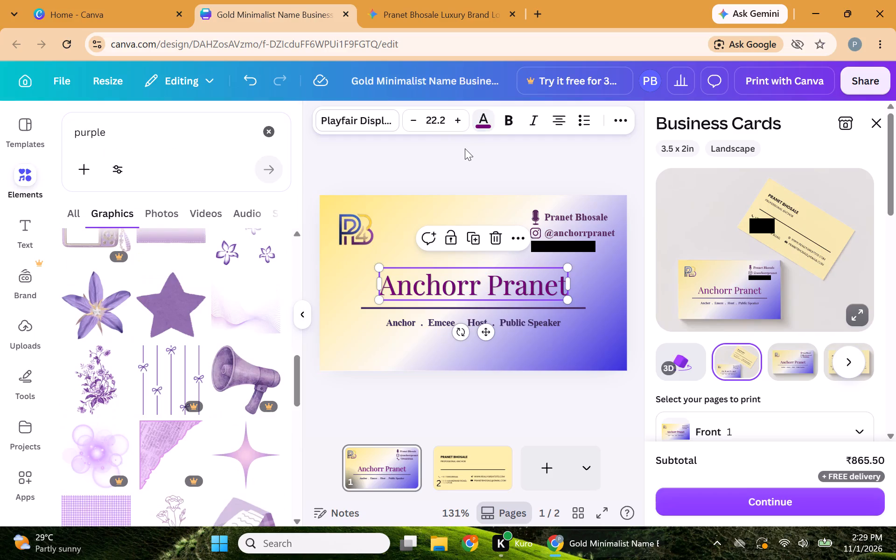
{"action": "left_click", "coordinate": [465, 148]}
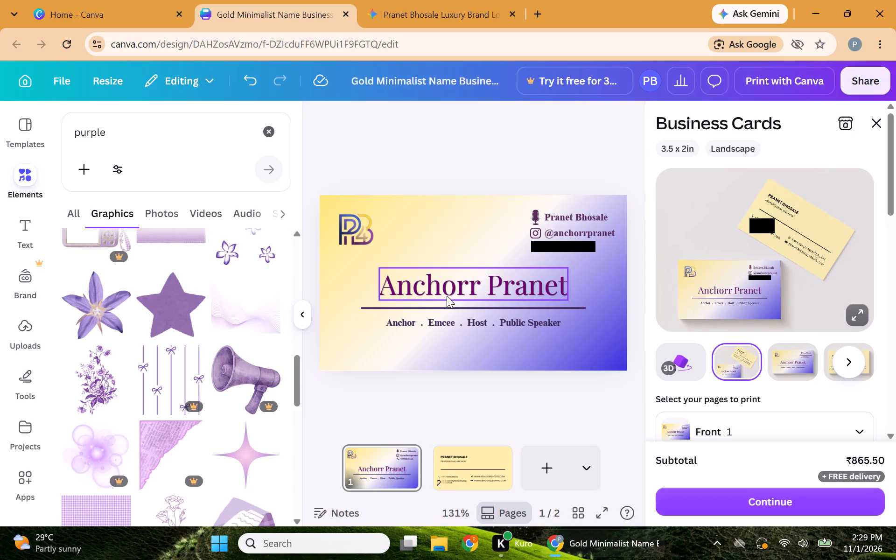
{"action": "left_click", "coordinate": [485, 154]}
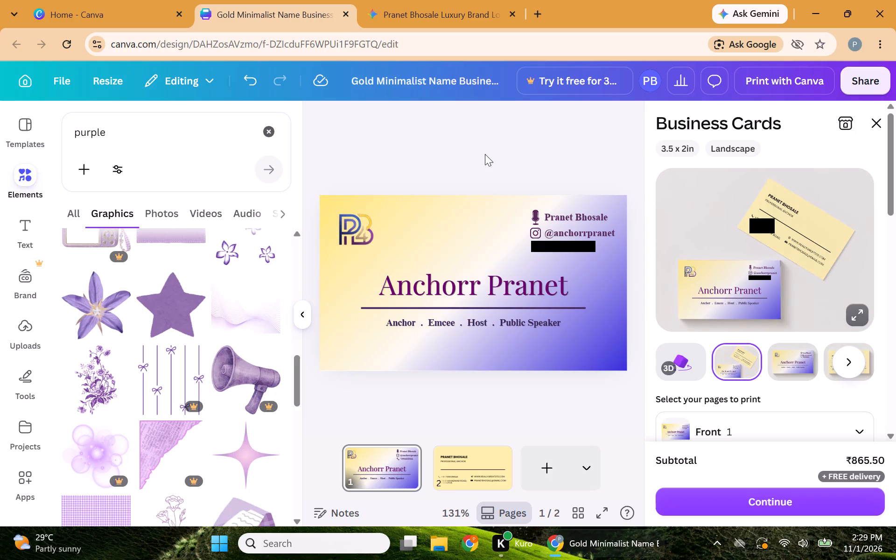
Recolour the large name on the card's front with the dark purple already used in the design.
{"action": "left_click", "coordinate": [509, 292]}
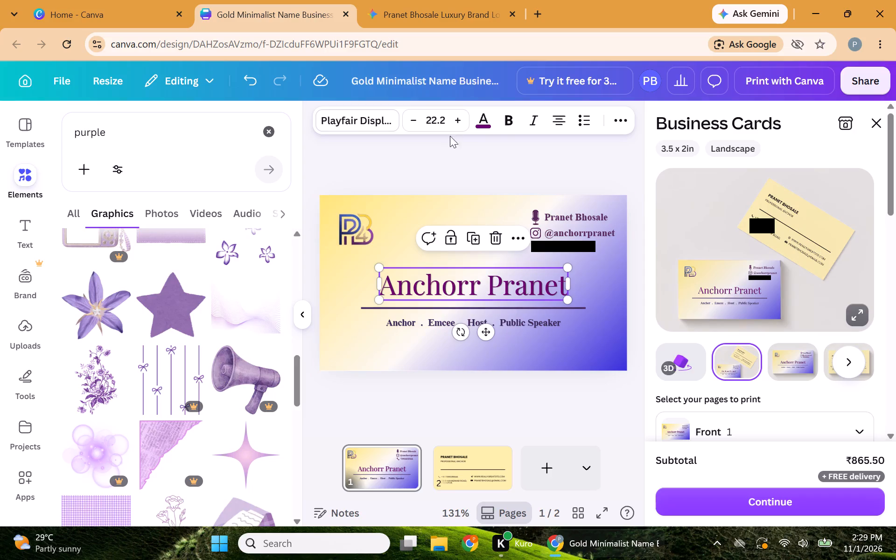
{"action": "left_click", "coordinate": [479, 119]}
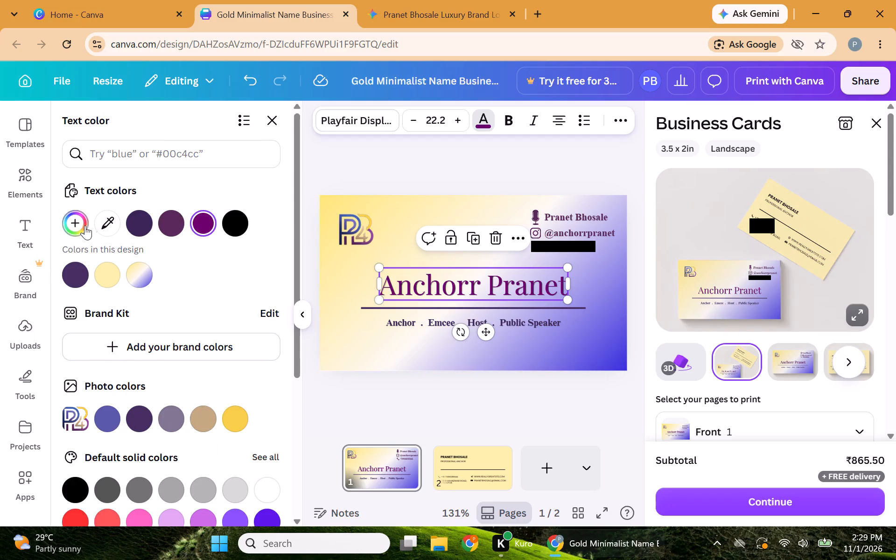
{"action": "left_click", "coordinate": [77, 272]}
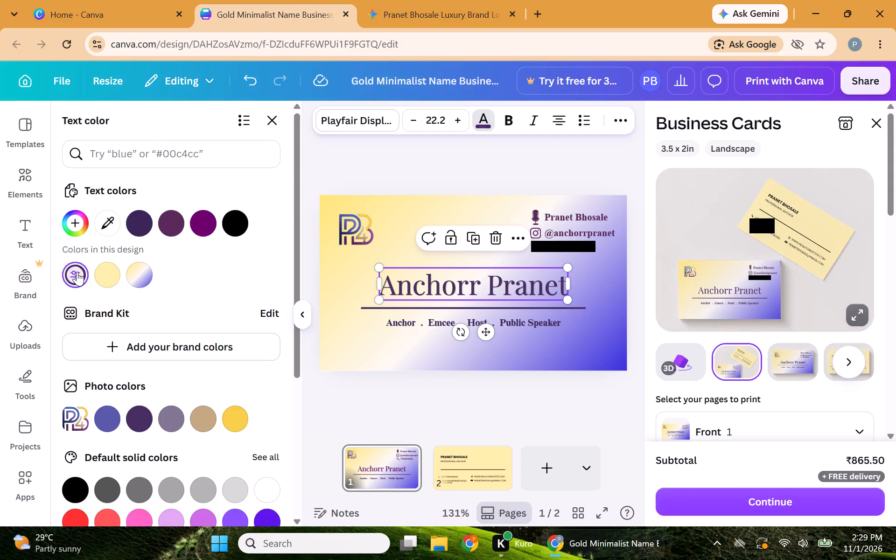
{"action": "left_click", "coordinate": [421, 154]}
{"action": "left_click", "coordinate": [421, 154]}
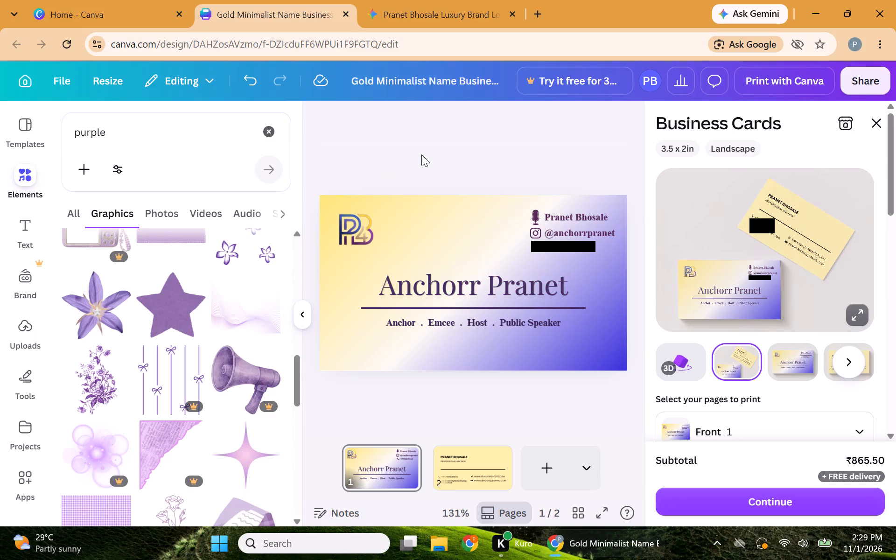
Search the graphic elements for "orange dots" and look through the dot patterns and splatters on offer.
{"action": "left_click_drag", "start_coordinate": [120, 132], "coordinate": [35, 145]}
{"action": "key", "text": "BackSpace"}
{"action": "type", "text": "orange"}
{"action": "key", "text": "space"}
{"action": "type", "text": "bo"}
{"action": "key", "text": "BackSpace"}
{"action": "key", "text": "BackSpace"}
{"action": "type", "text": "dots"}
{"action": "key", "text": "Return"}
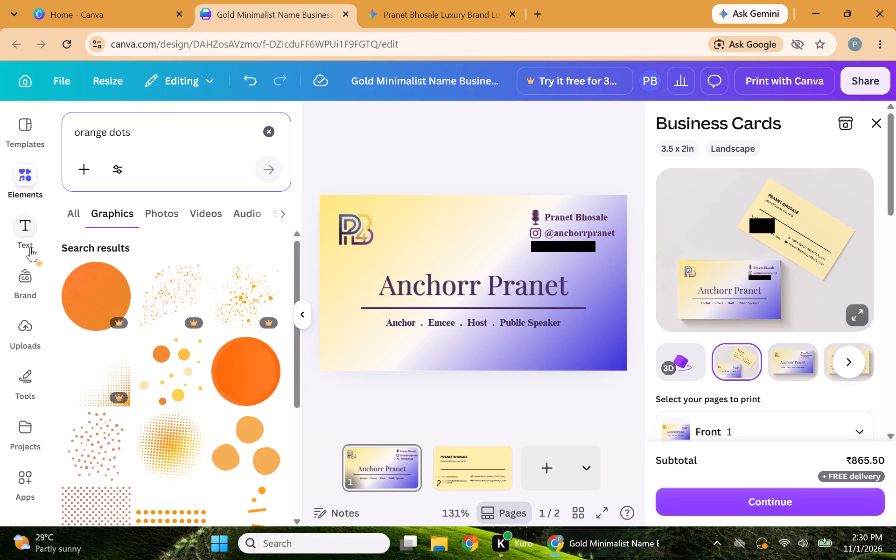
{"action": "left_click_drag", "start_coordinate": [295, 292], "coordinate": [296, 353]}
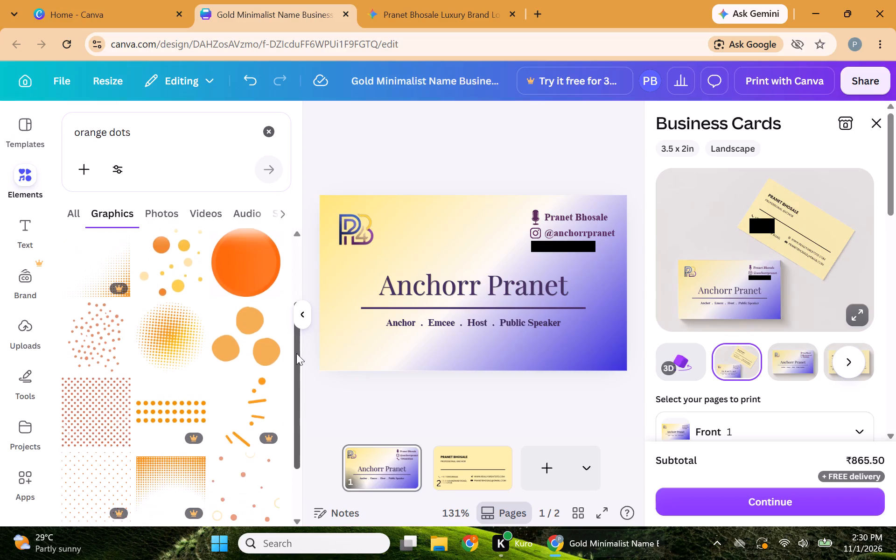
{"action": "left_click_drag", "start_coordinate": [296, 353], "coordinate": [297, 451]}
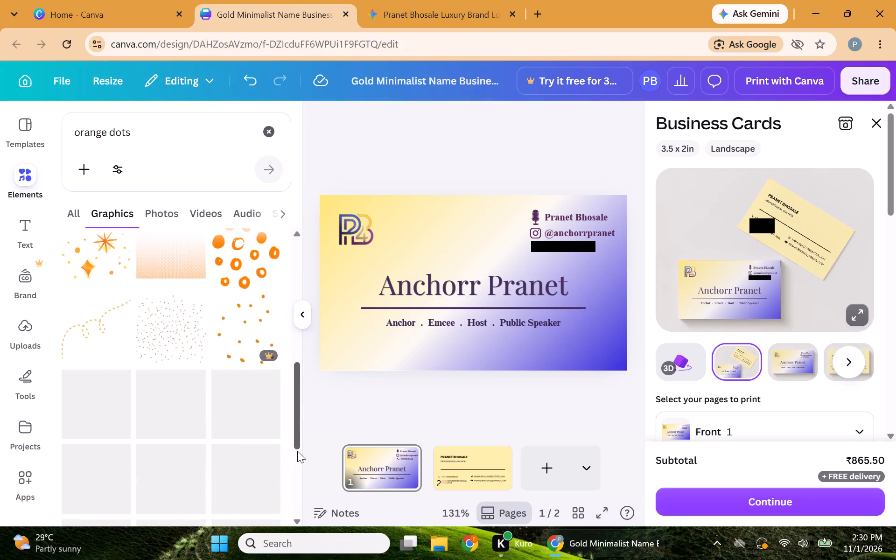
{"action": "left_click_drag", "start_coordinate": [297, 451], "coordinate": [294, 474]}
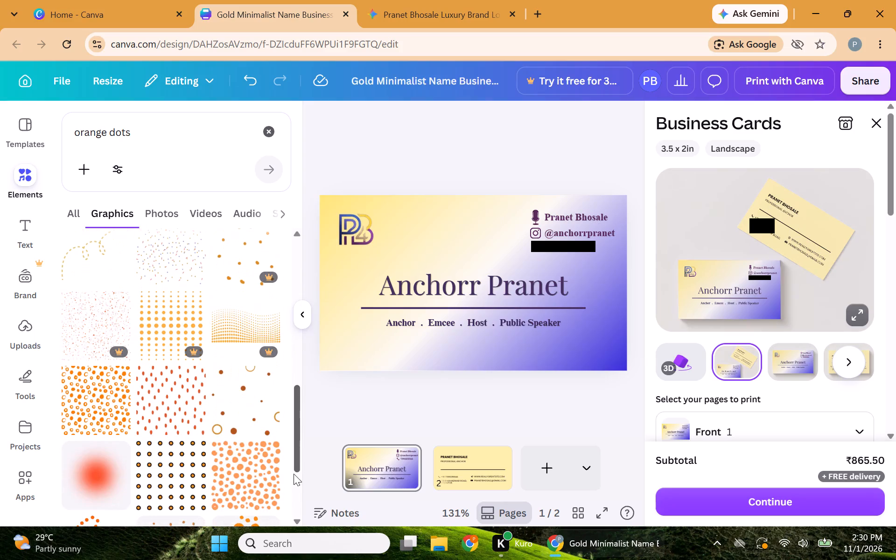
{"action": "left_click_drag", "start_coordinate": [294, 474], "coordinate": [298, 250]}
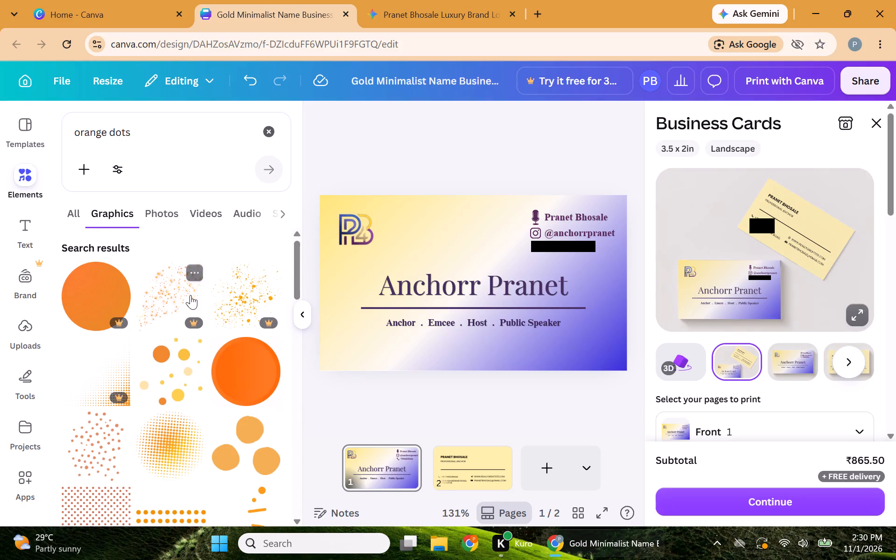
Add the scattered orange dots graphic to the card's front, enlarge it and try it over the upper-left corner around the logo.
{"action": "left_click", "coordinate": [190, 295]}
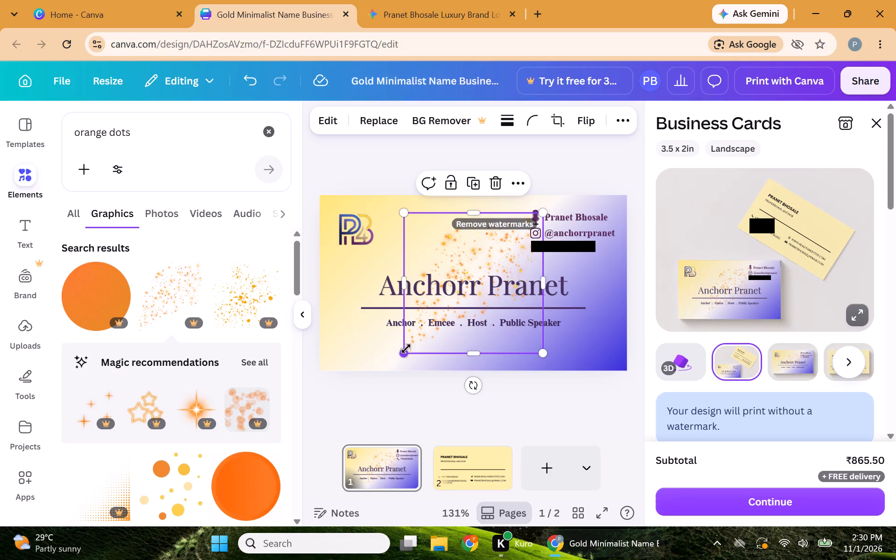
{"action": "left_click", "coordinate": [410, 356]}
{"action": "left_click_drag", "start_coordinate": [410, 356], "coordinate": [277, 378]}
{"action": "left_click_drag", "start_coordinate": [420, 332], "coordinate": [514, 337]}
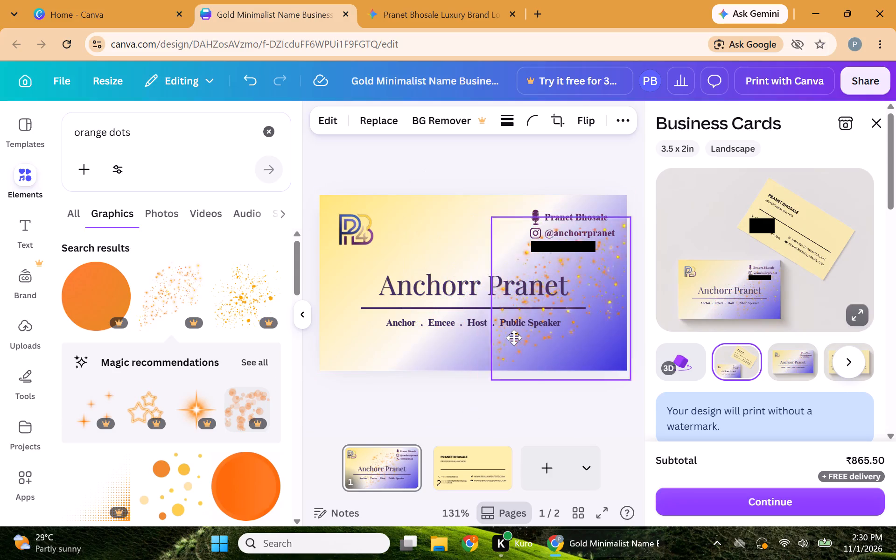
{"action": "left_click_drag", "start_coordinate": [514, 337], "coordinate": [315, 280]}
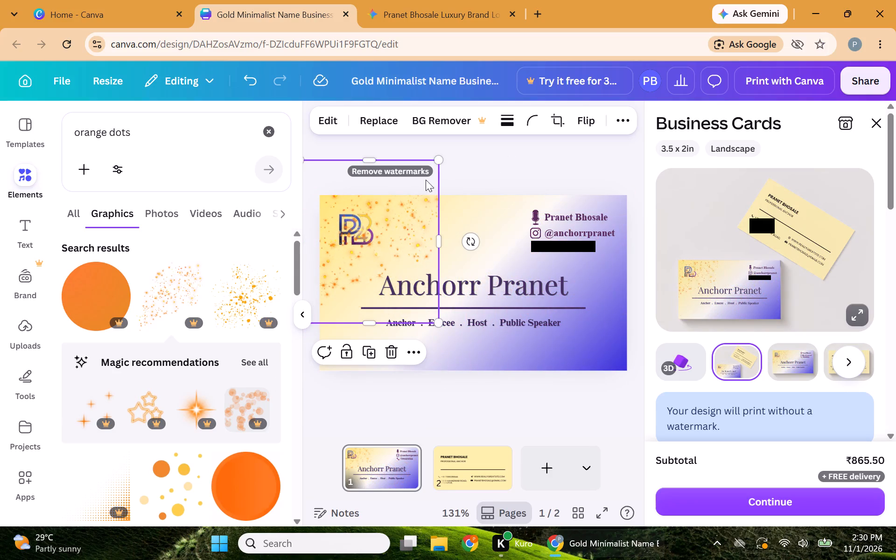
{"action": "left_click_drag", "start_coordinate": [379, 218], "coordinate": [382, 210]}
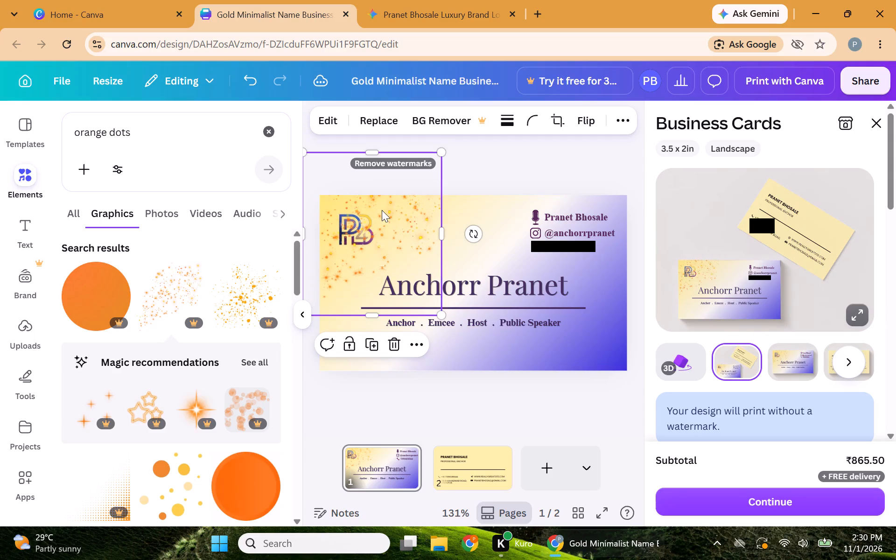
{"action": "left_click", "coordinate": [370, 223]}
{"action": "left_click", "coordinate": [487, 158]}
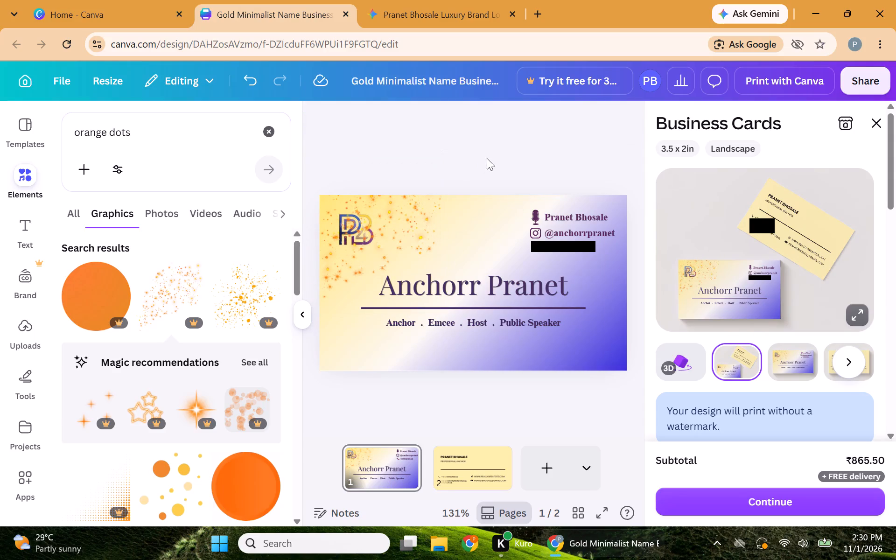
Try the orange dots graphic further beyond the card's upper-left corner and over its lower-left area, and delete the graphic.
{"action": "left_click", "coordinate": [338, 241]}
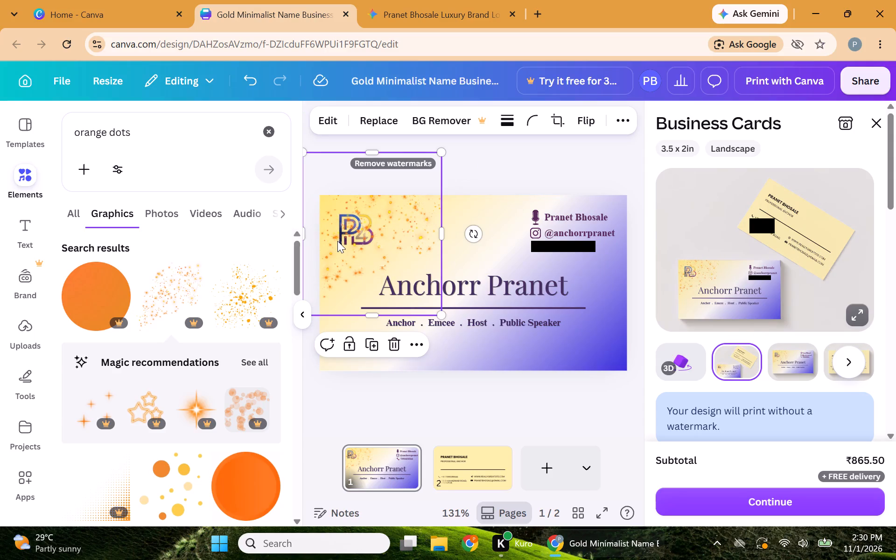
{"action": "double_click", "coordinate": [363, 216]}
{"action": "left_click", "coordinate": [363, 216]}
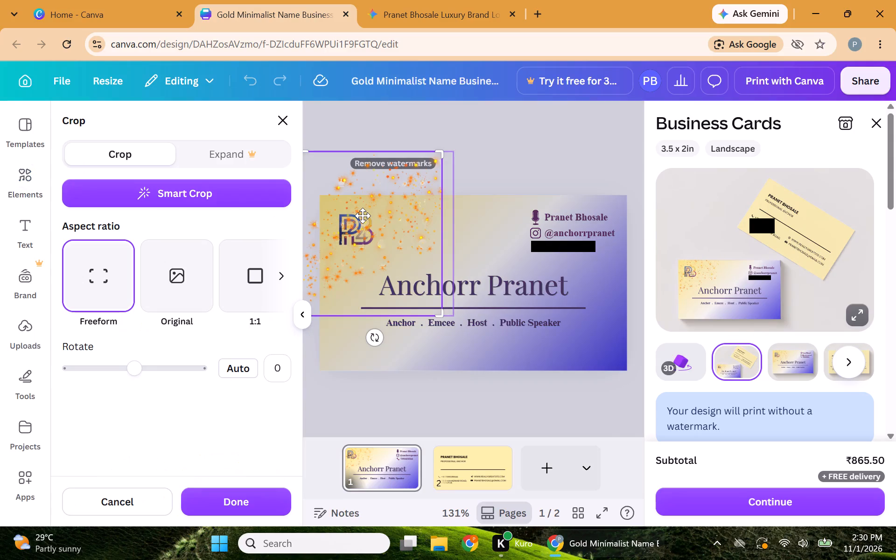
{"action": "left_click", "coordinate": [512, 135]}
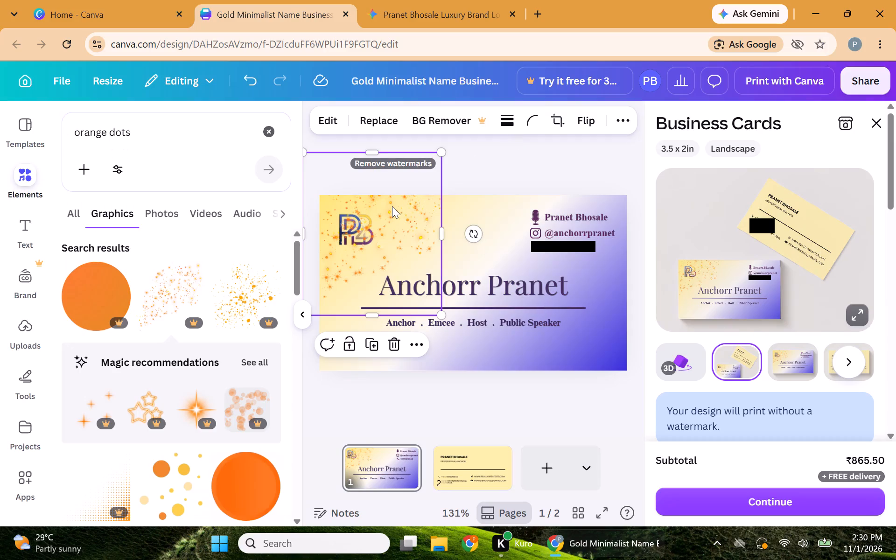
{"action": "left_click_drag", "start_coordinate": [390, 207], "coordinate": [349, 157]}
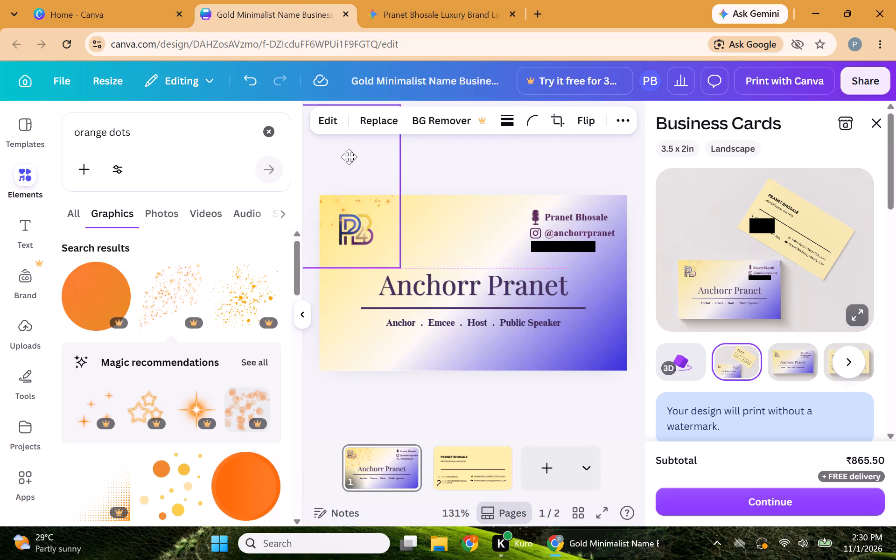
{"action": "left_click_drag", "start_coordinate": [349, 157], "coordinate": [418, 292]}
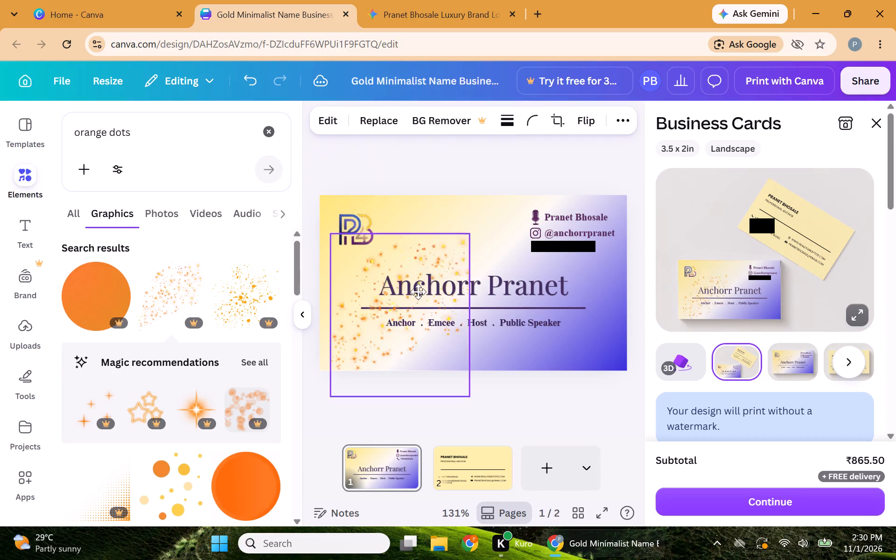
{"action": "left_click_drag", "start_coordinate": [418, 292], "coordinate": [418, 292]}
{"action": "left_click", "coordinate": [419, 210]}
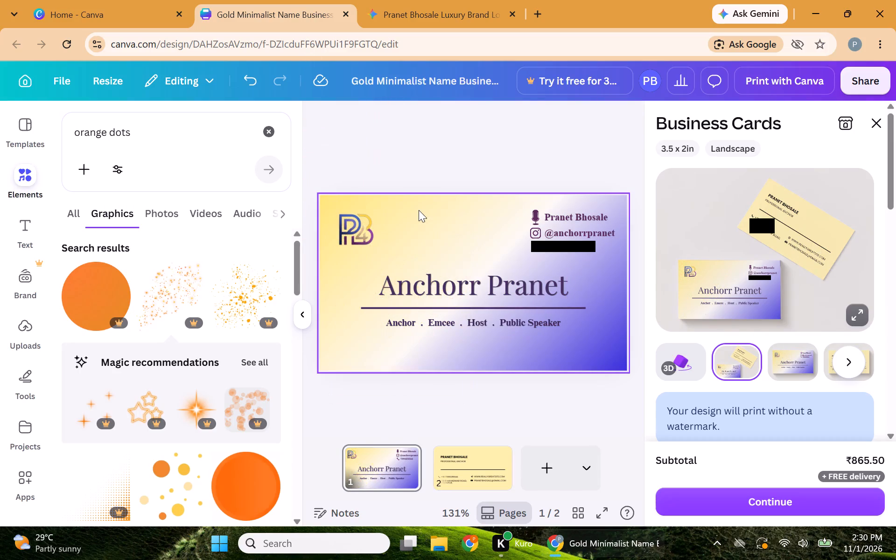
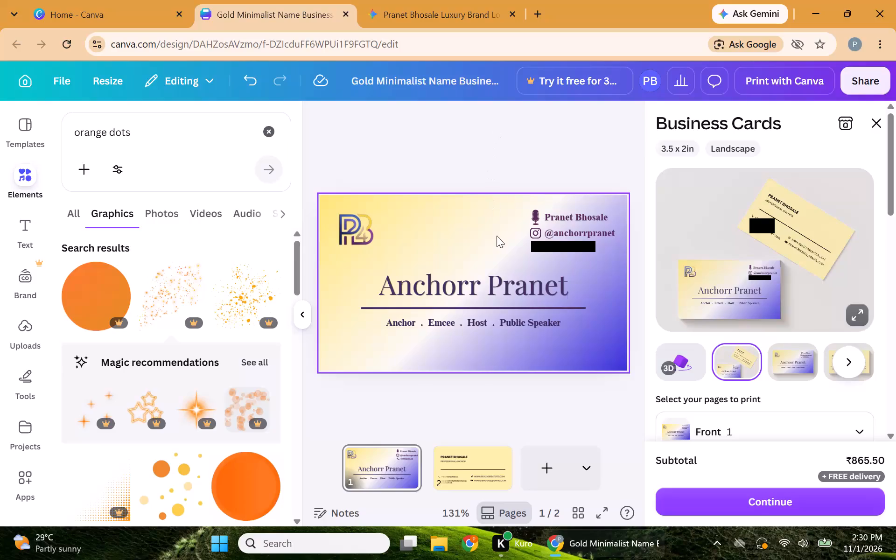
Apply the front's yellow-to-blue gradient as the background of the card's back and compare the two sides.
{"action": "left_click", "coordinate": [480, 467]}
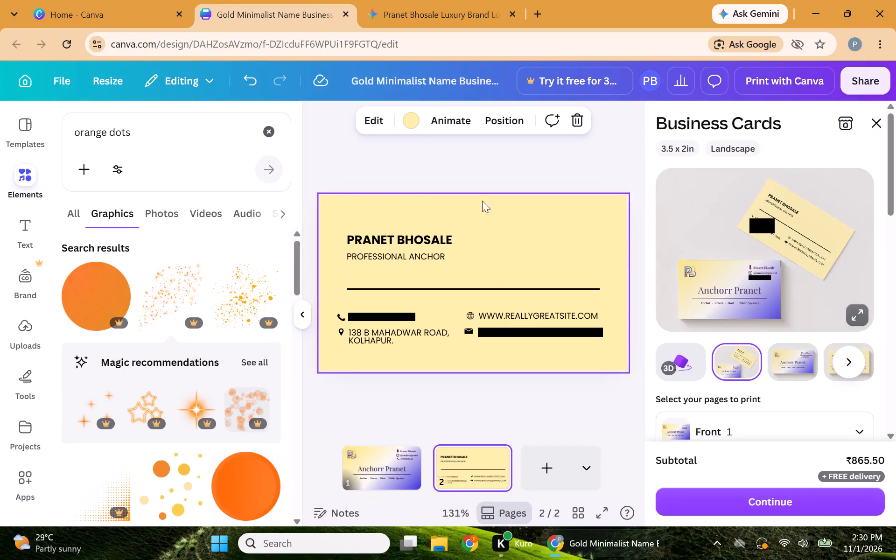
{"action": "left_click", "coordinate": [415, 125]}
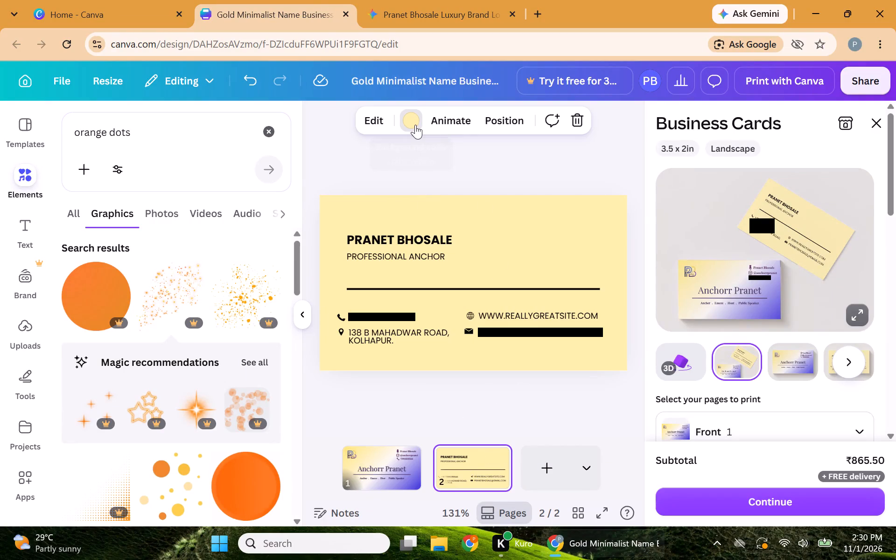
{"action": "left_click", "coordinate": [166, 231]}
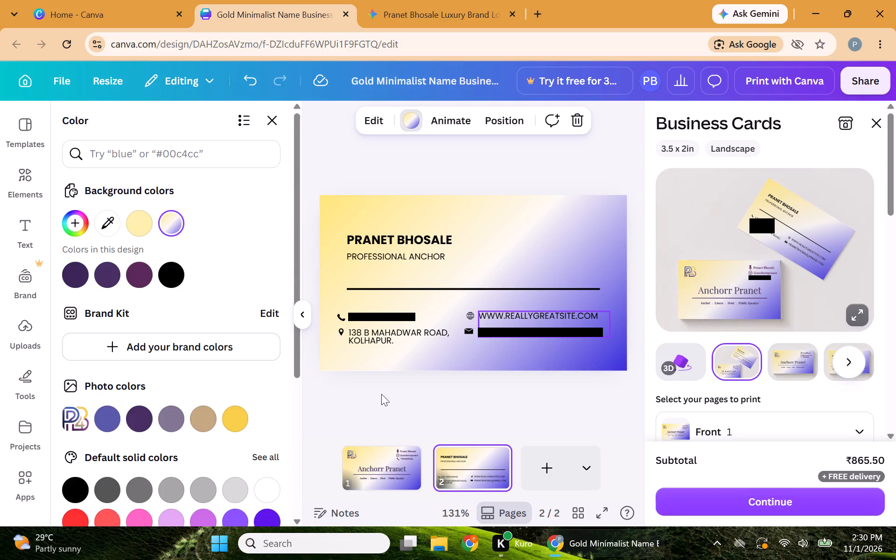
{"action": "left_click", "coordinate": [381, 479]}
{"action": "left_click", "coordinate": [449, 472]}
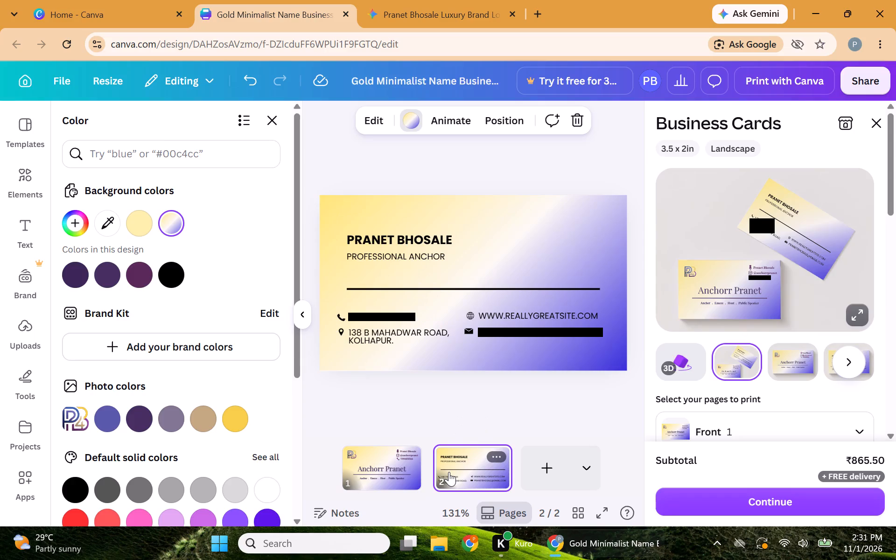
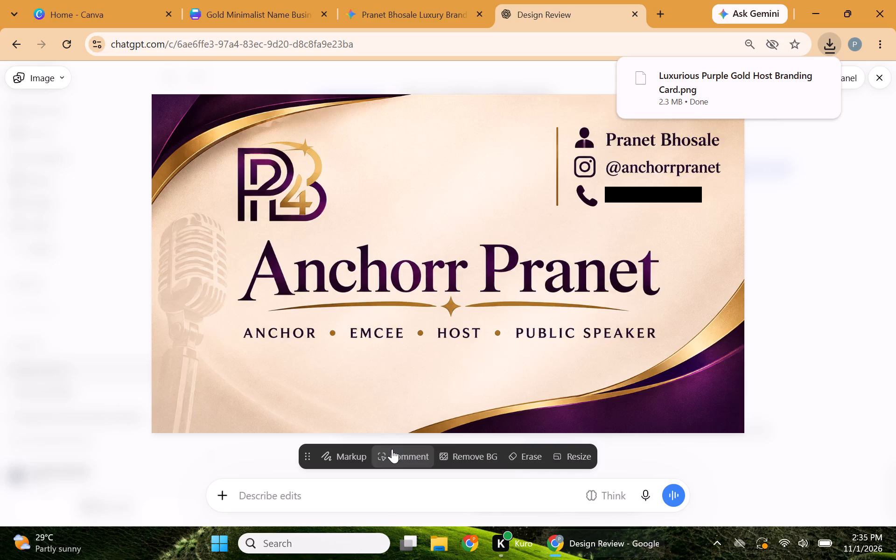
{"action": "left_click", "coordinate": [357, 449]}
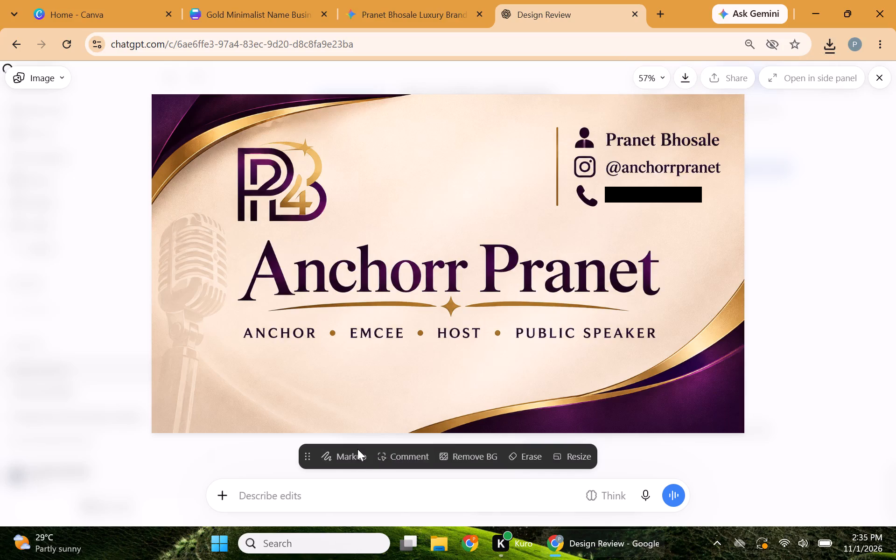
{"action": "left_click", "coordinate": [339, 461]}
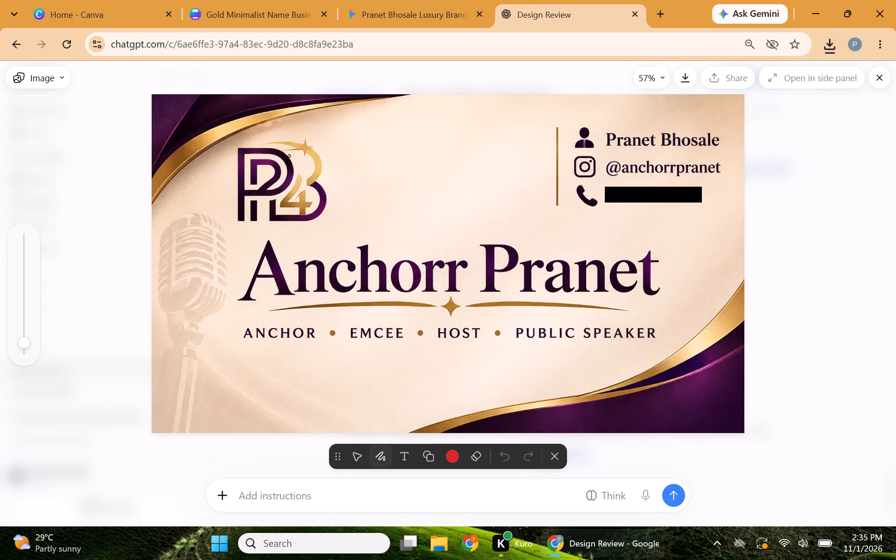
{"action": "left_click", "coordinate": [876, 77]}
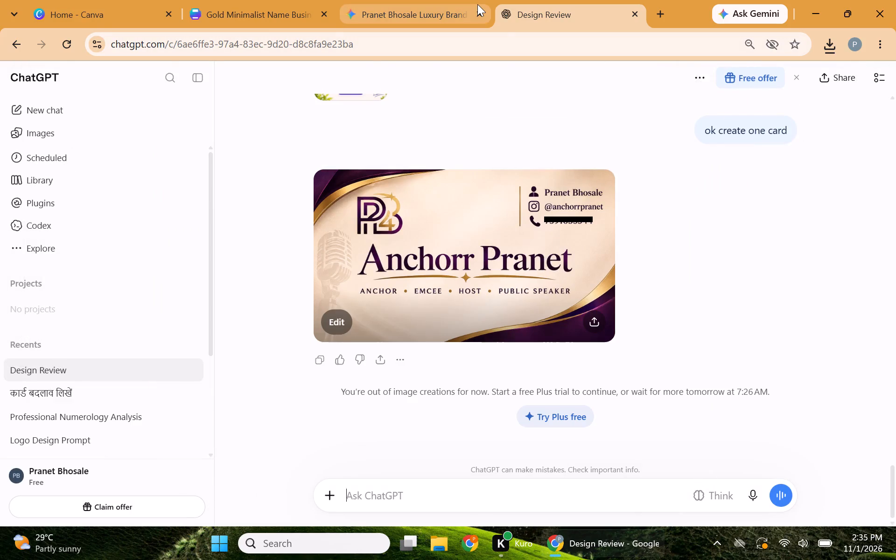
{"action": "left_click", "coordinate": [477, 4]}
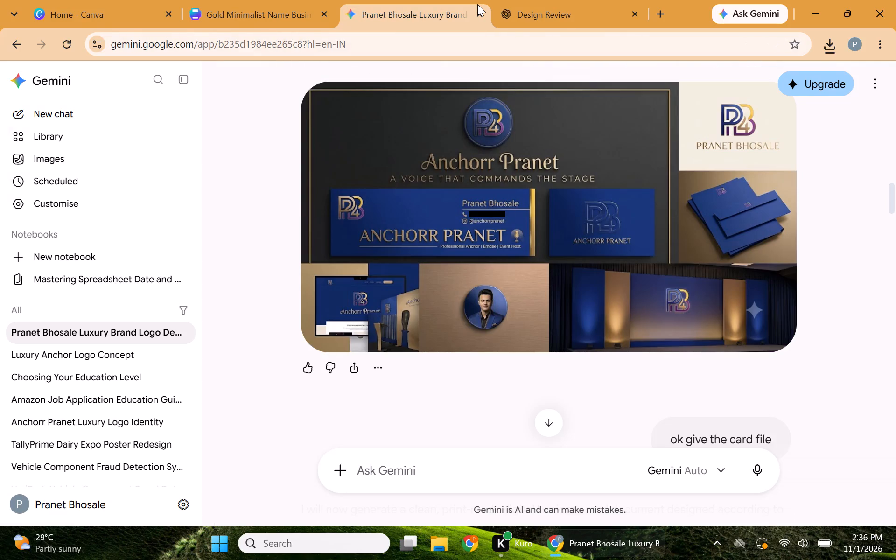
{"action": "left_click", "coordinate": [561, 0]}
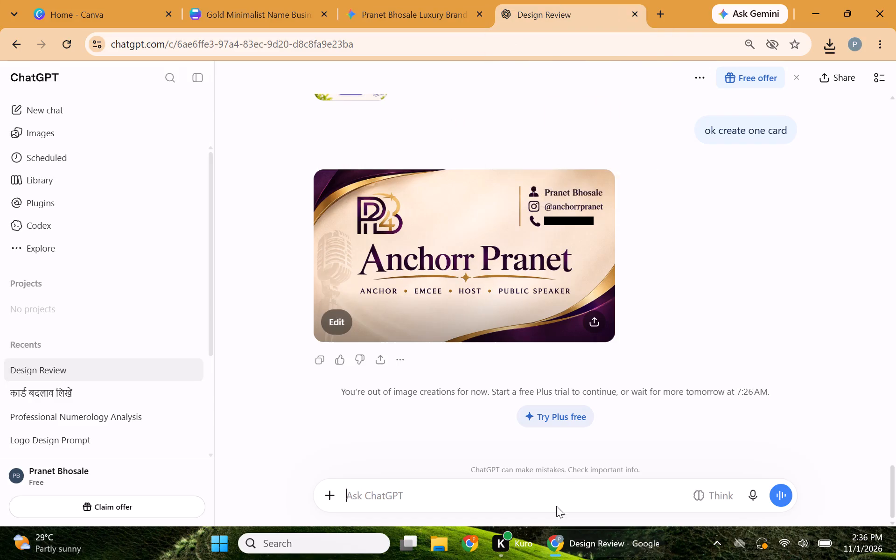